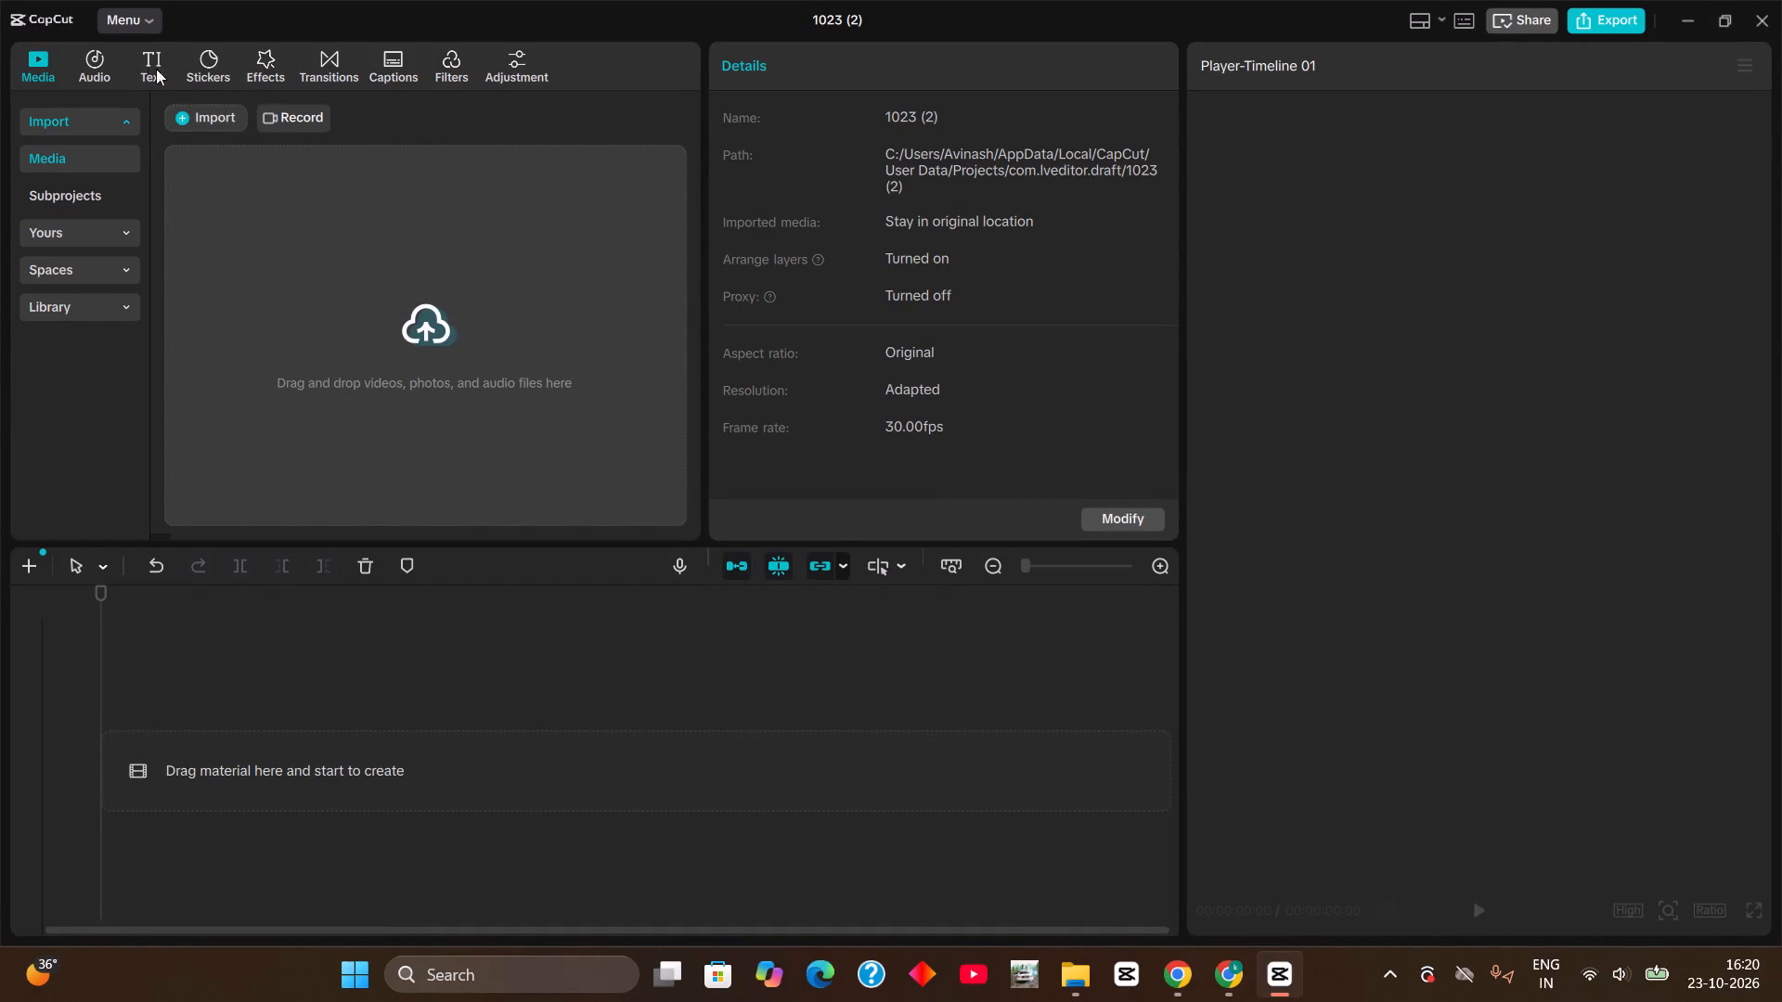
Minimise CapCut and close the Google Chrome window to reach the desktop.
{"action": "left_click", "coordinate": [1688, 30]}
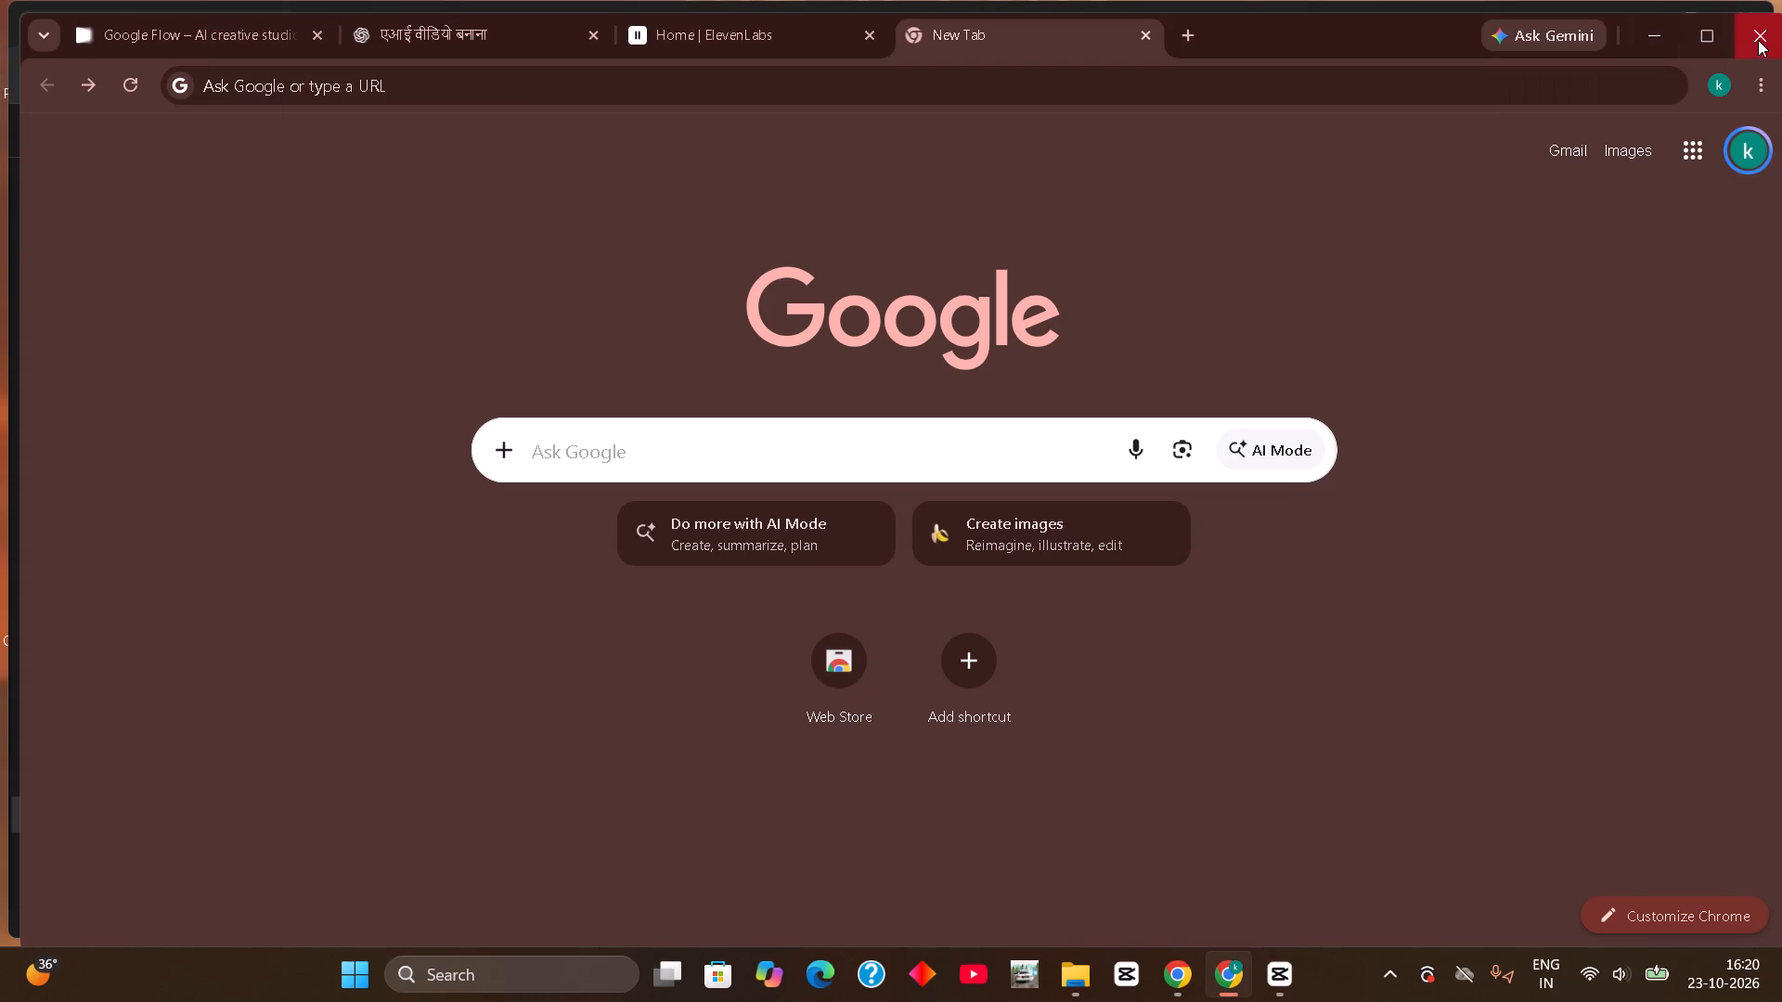
{"action": "left_click", "coordinate": [1758, 40]}
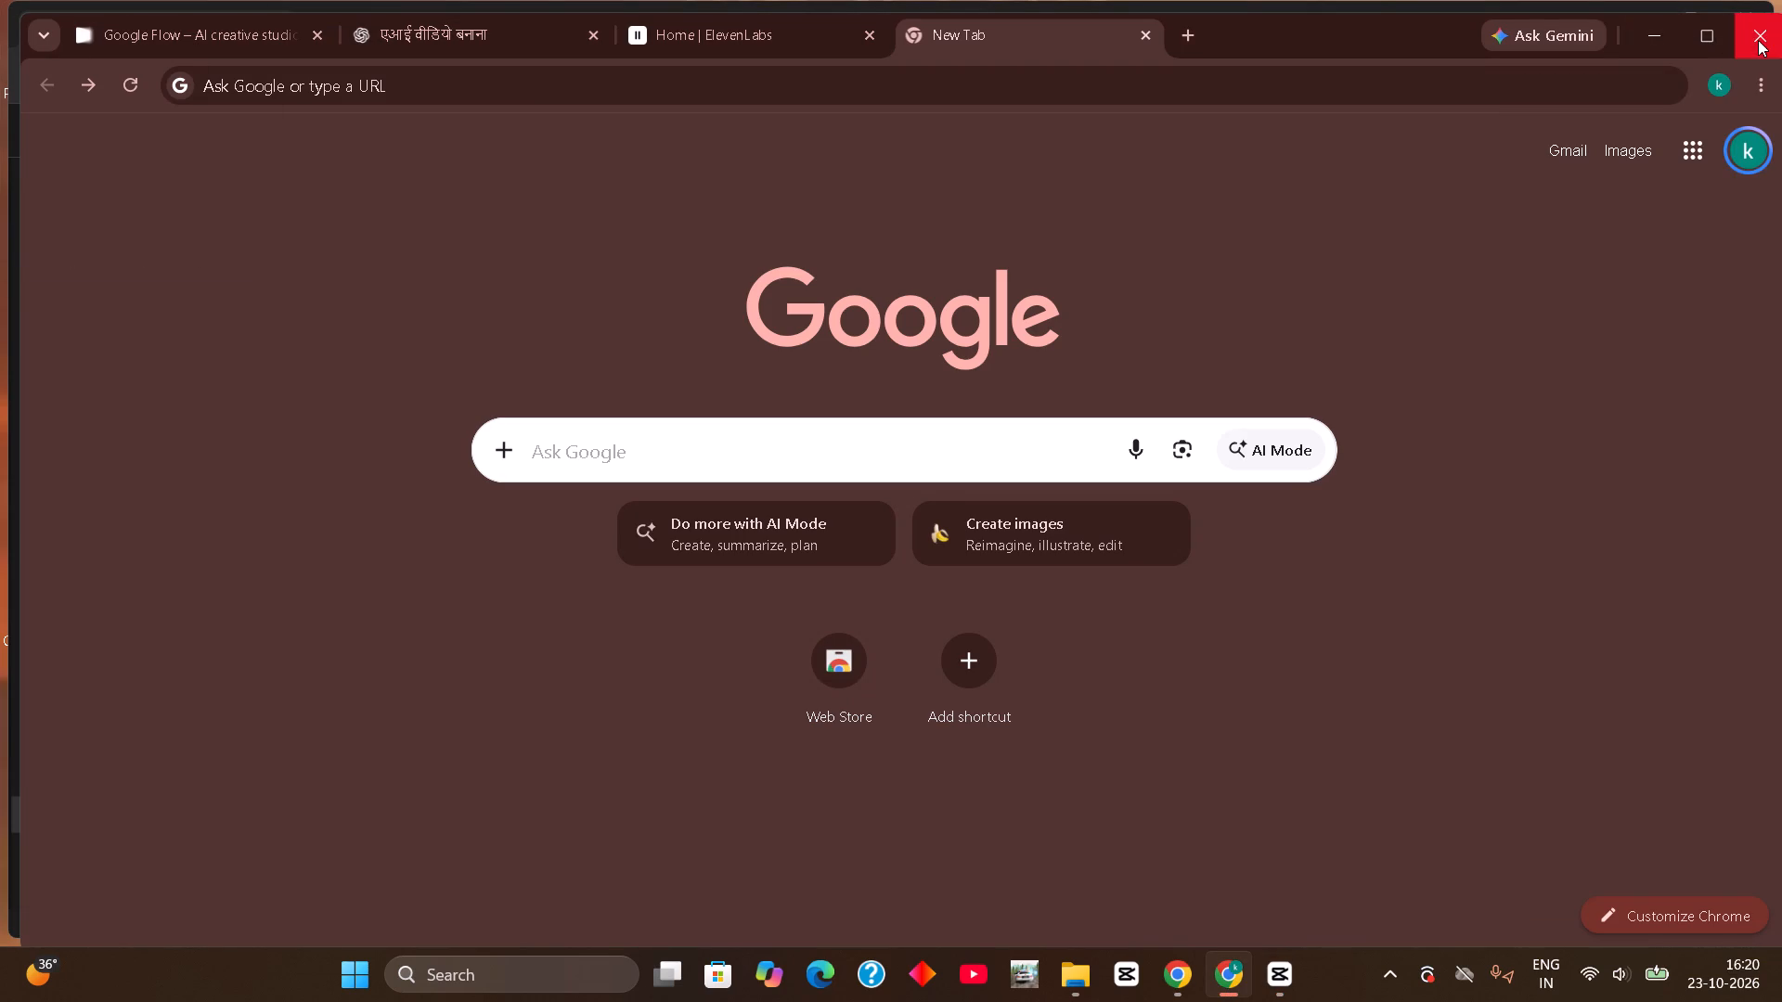
{"action": "left_click", "coordinate": [1633, 11]}
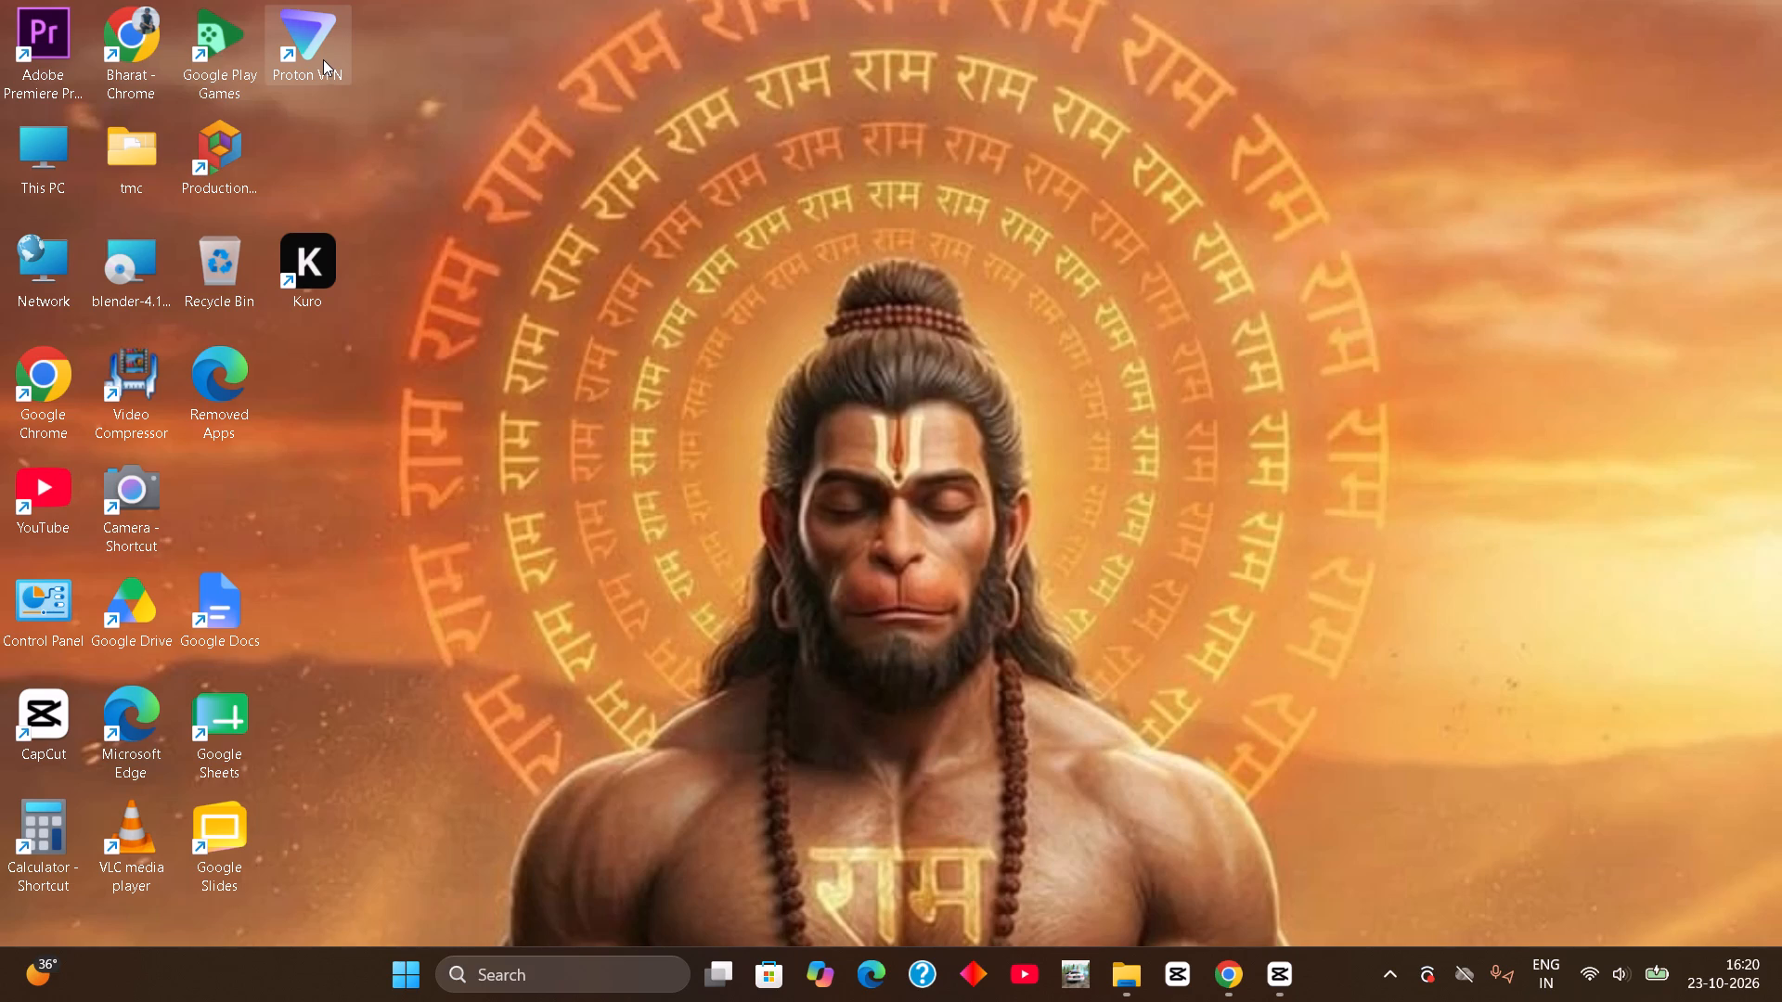
Search Windows for "vpn" and launch UrbanVPN from the results.
{"action": "double_click", "coordinate": [525, 962]}
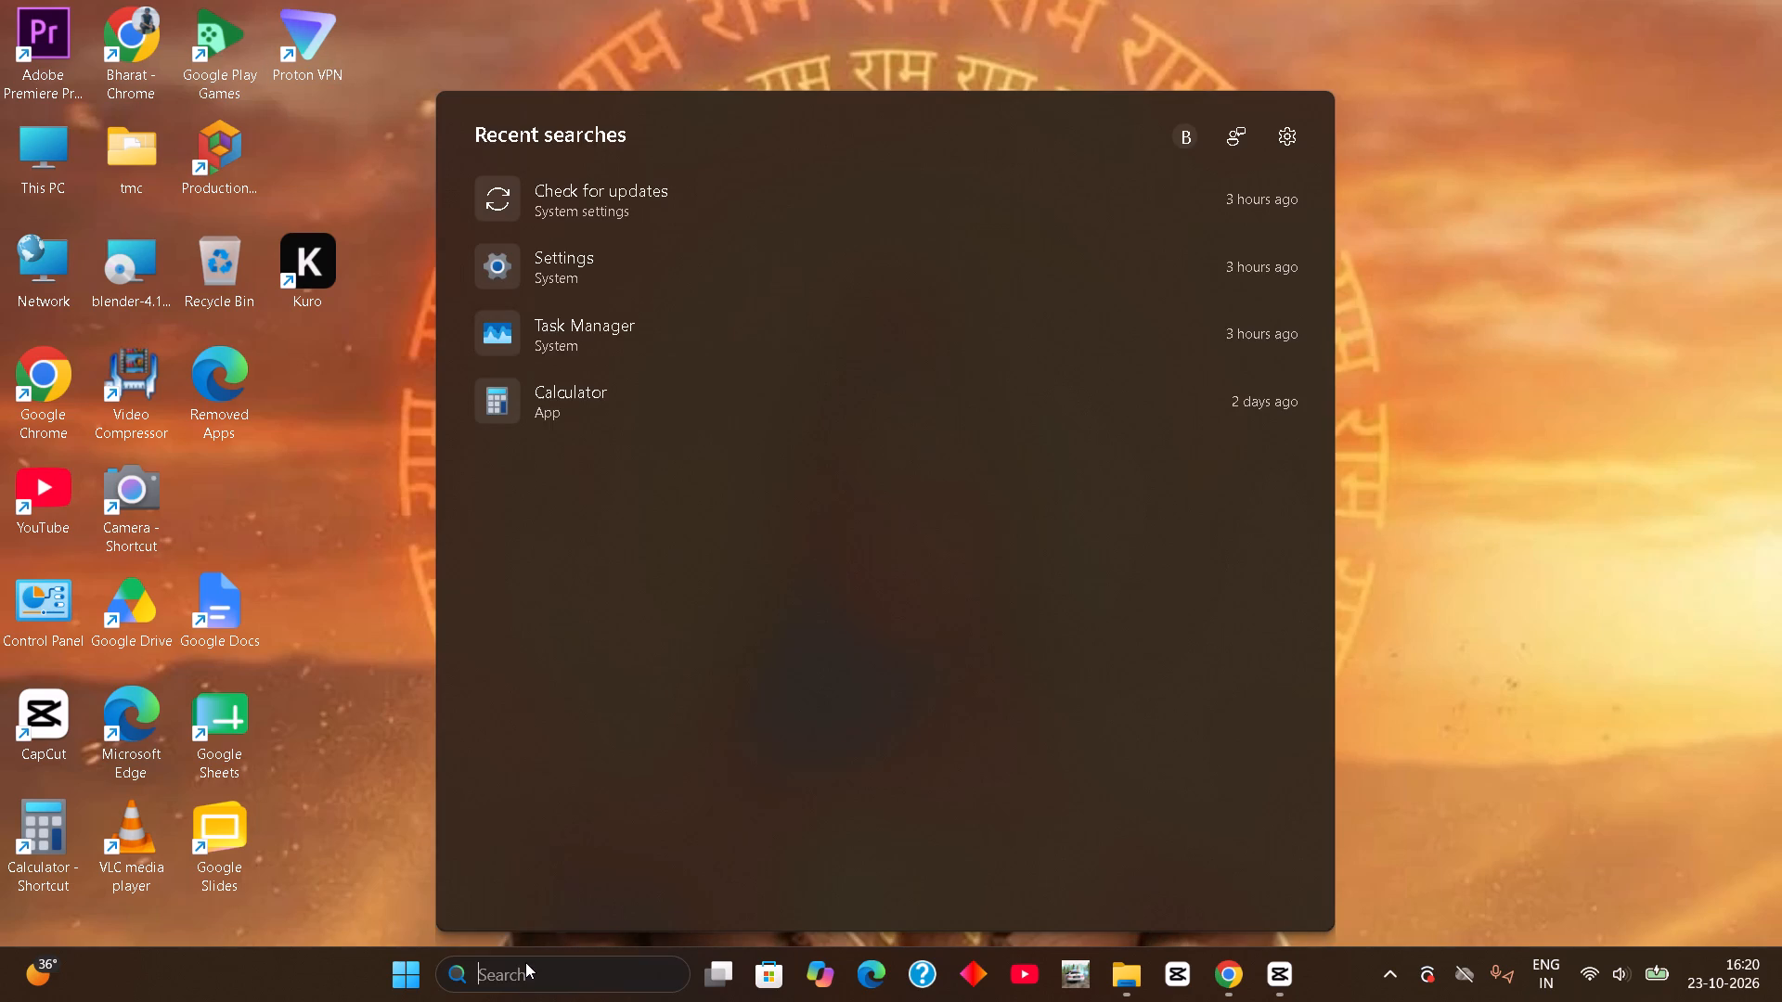
{"action": "type", "text": "vpn"}
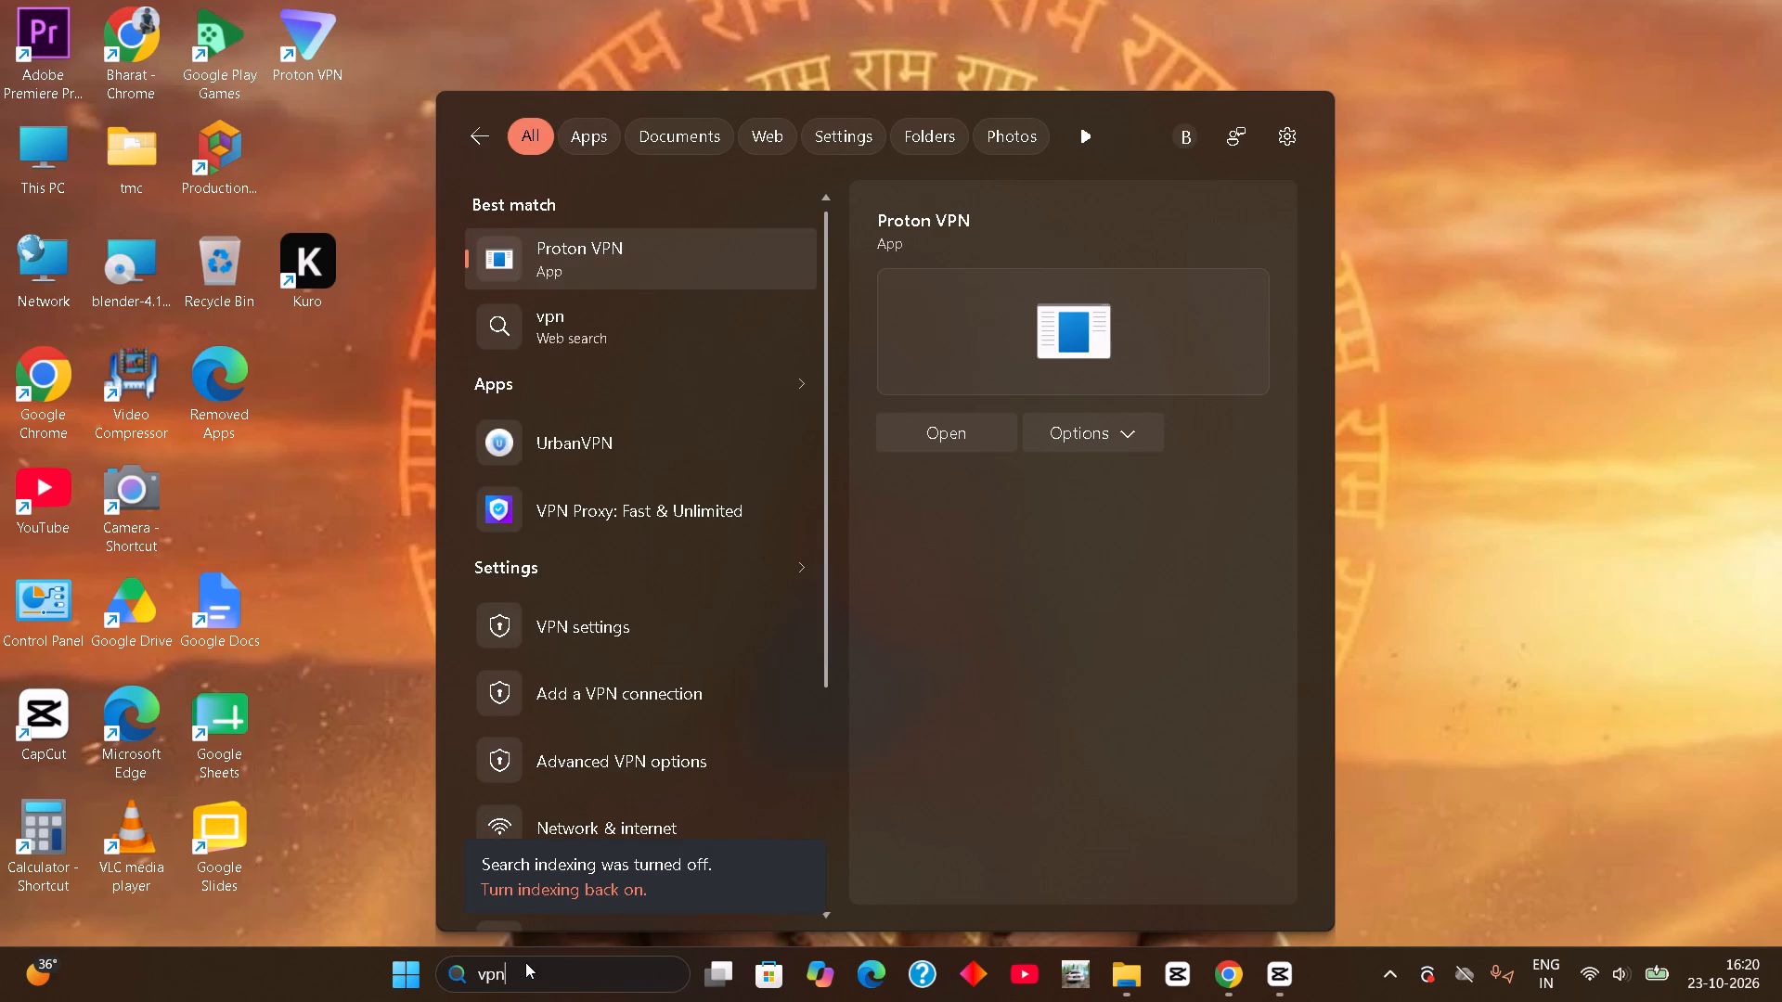
{"action": "double_click", "coordinate": [637, 456]}
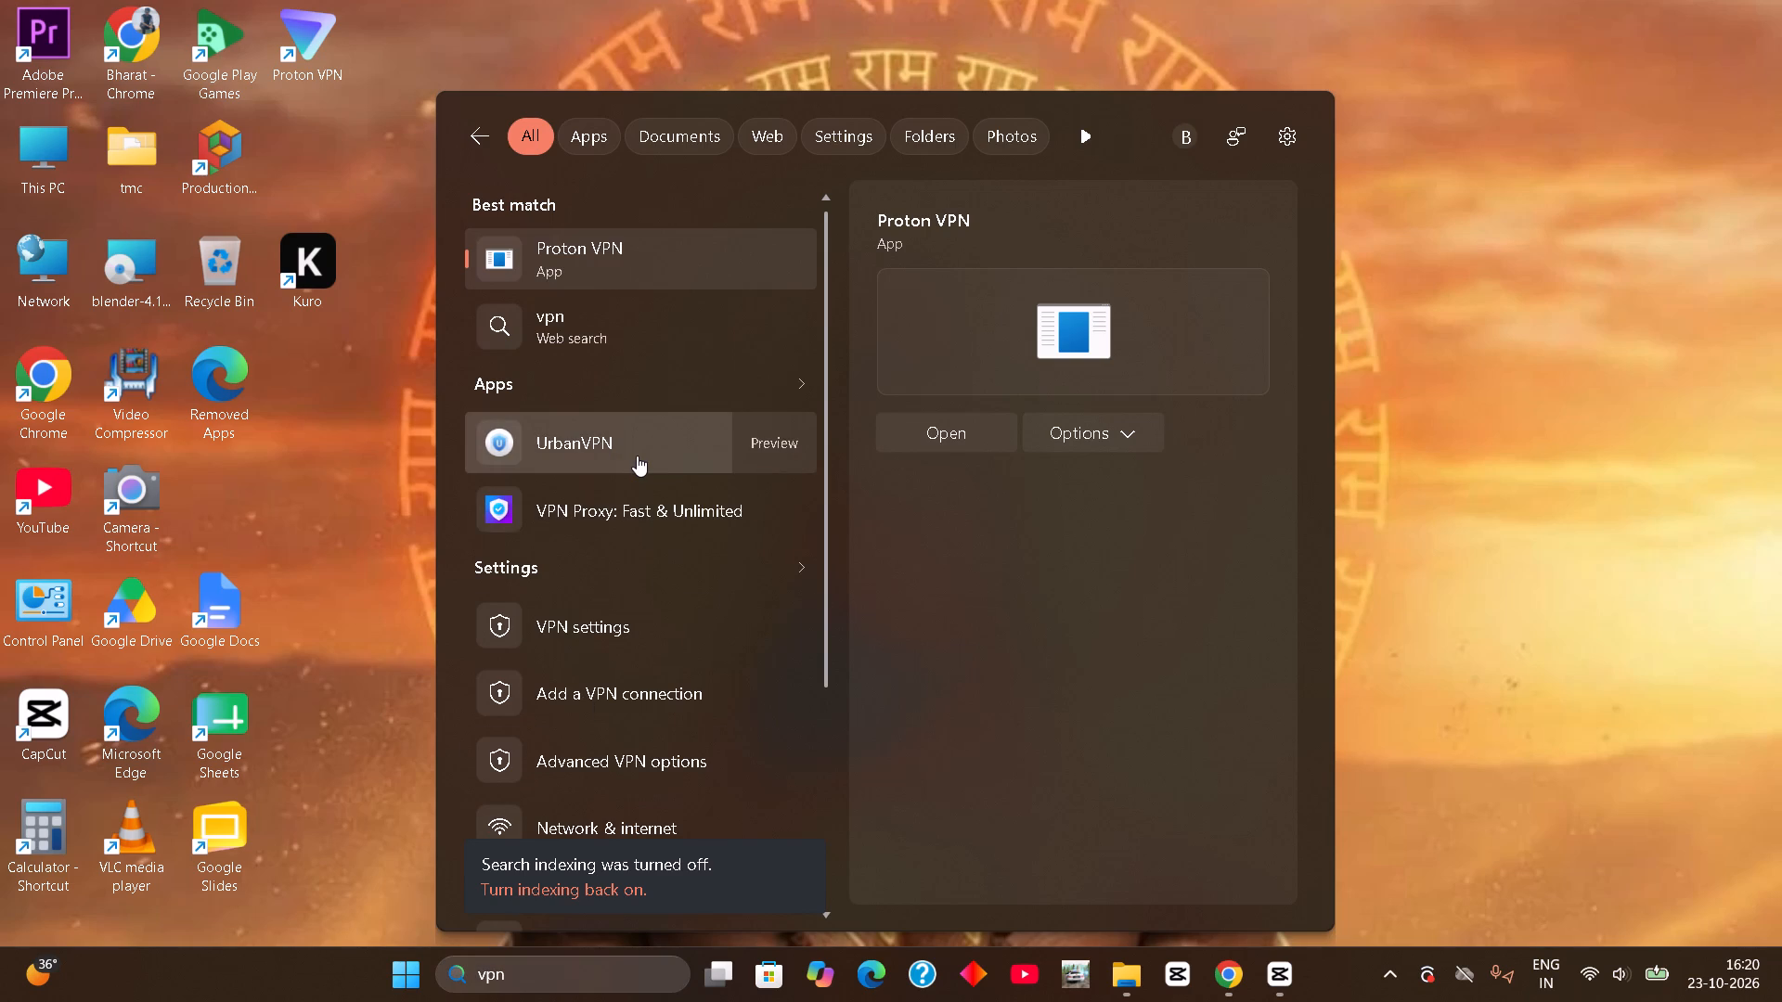
{"action": "double_click", "coordinate": [574, 441]}
{"action": "triple_click", "coordinate": [504, 443]}
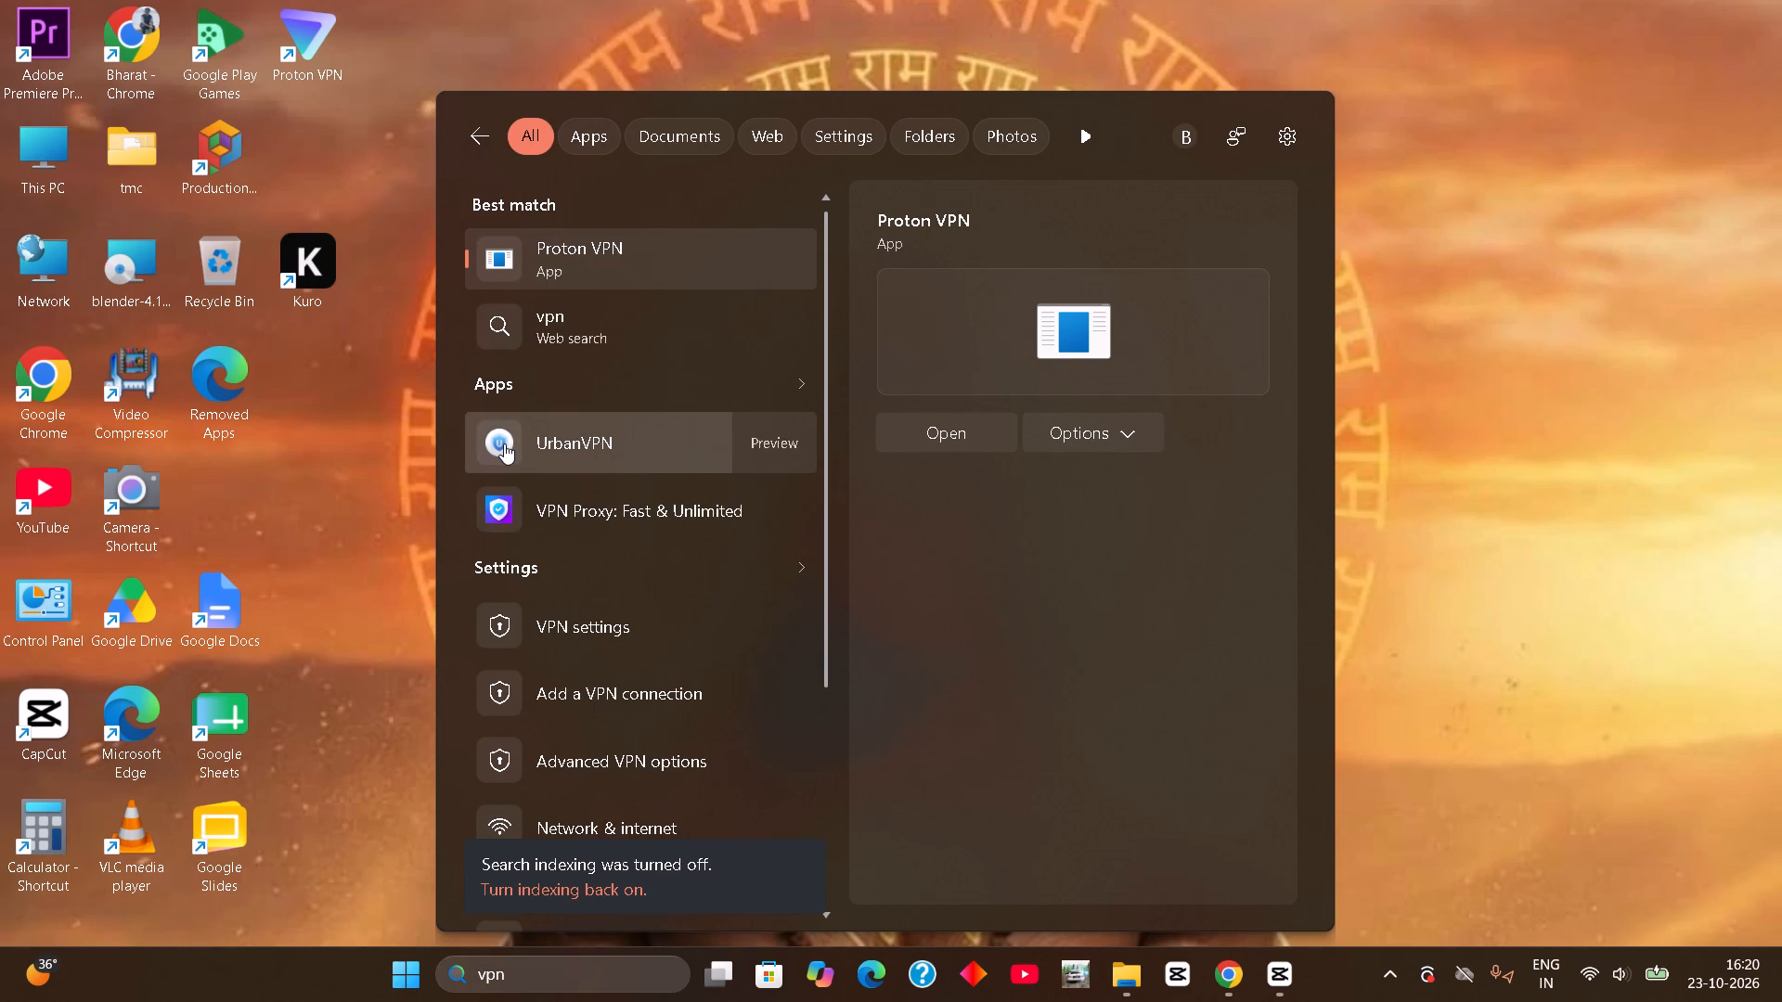
{"action": "triple_click", "coordinate": [504, 443]}
{"action": "left_click", "coordinate": [504, 443]}
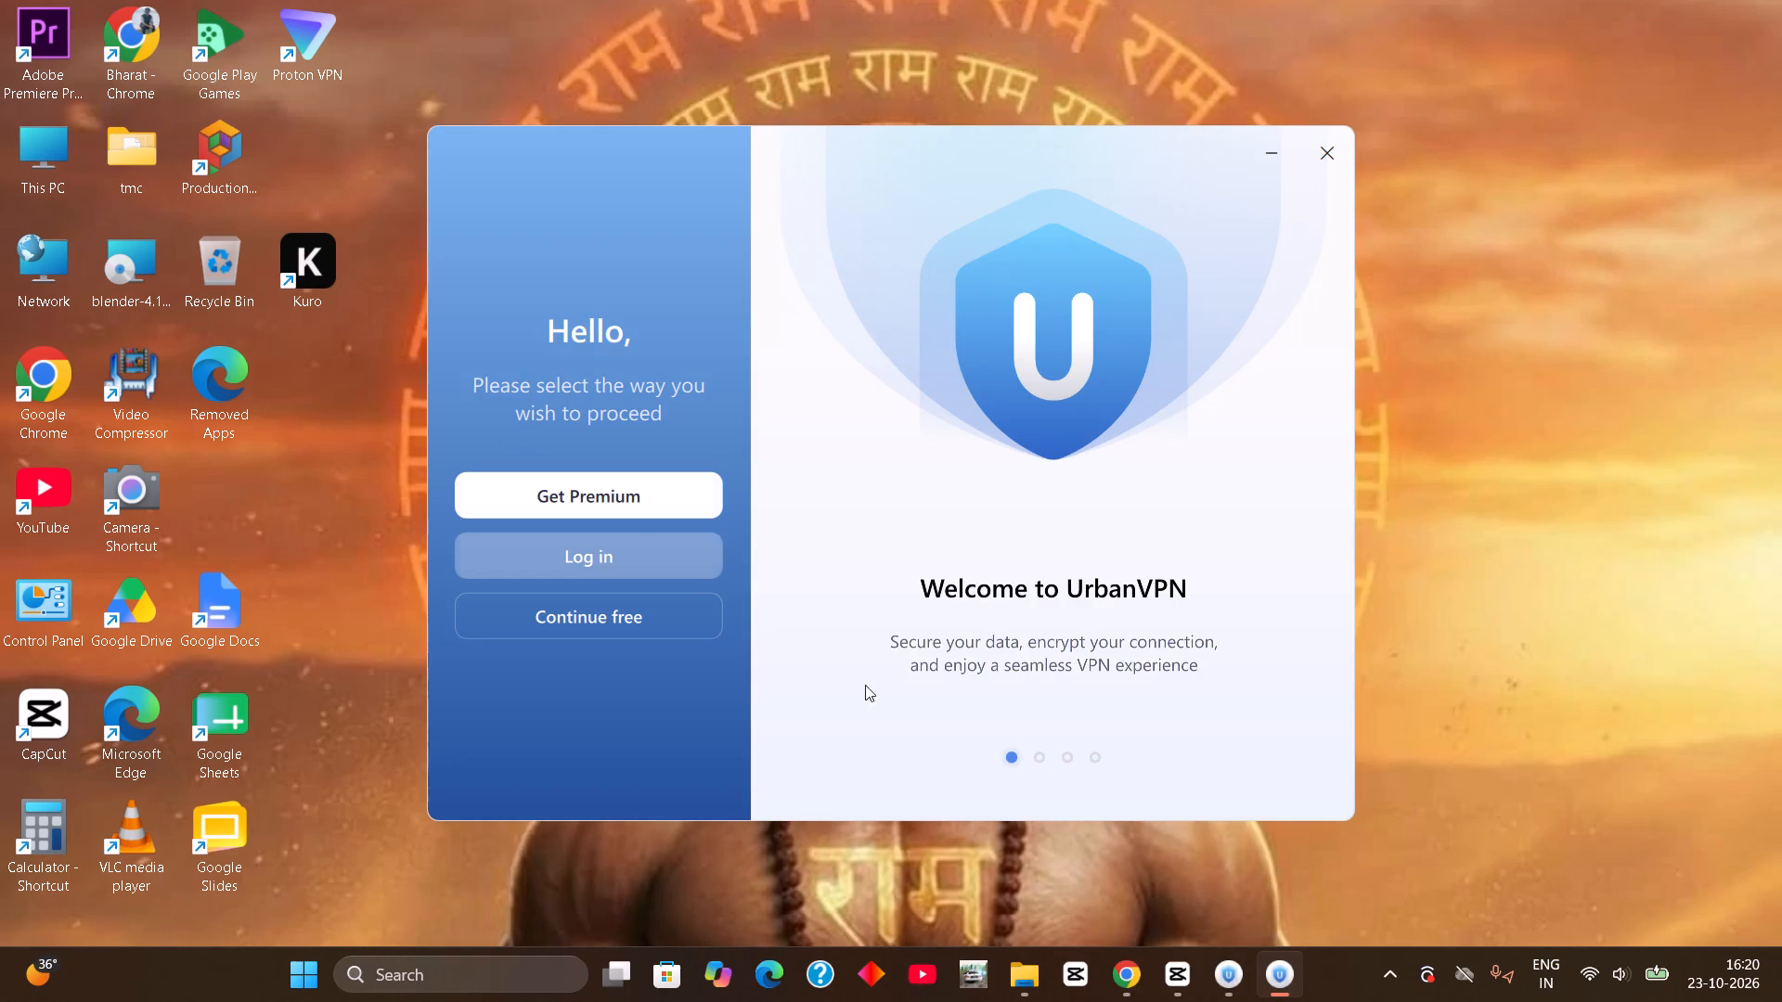
Continue with the free UrbanVPN plan, ignore the Premium offer, connect to the United States server and minimise the window.
{"action": "left_click", "coordinate": [603, 627]}
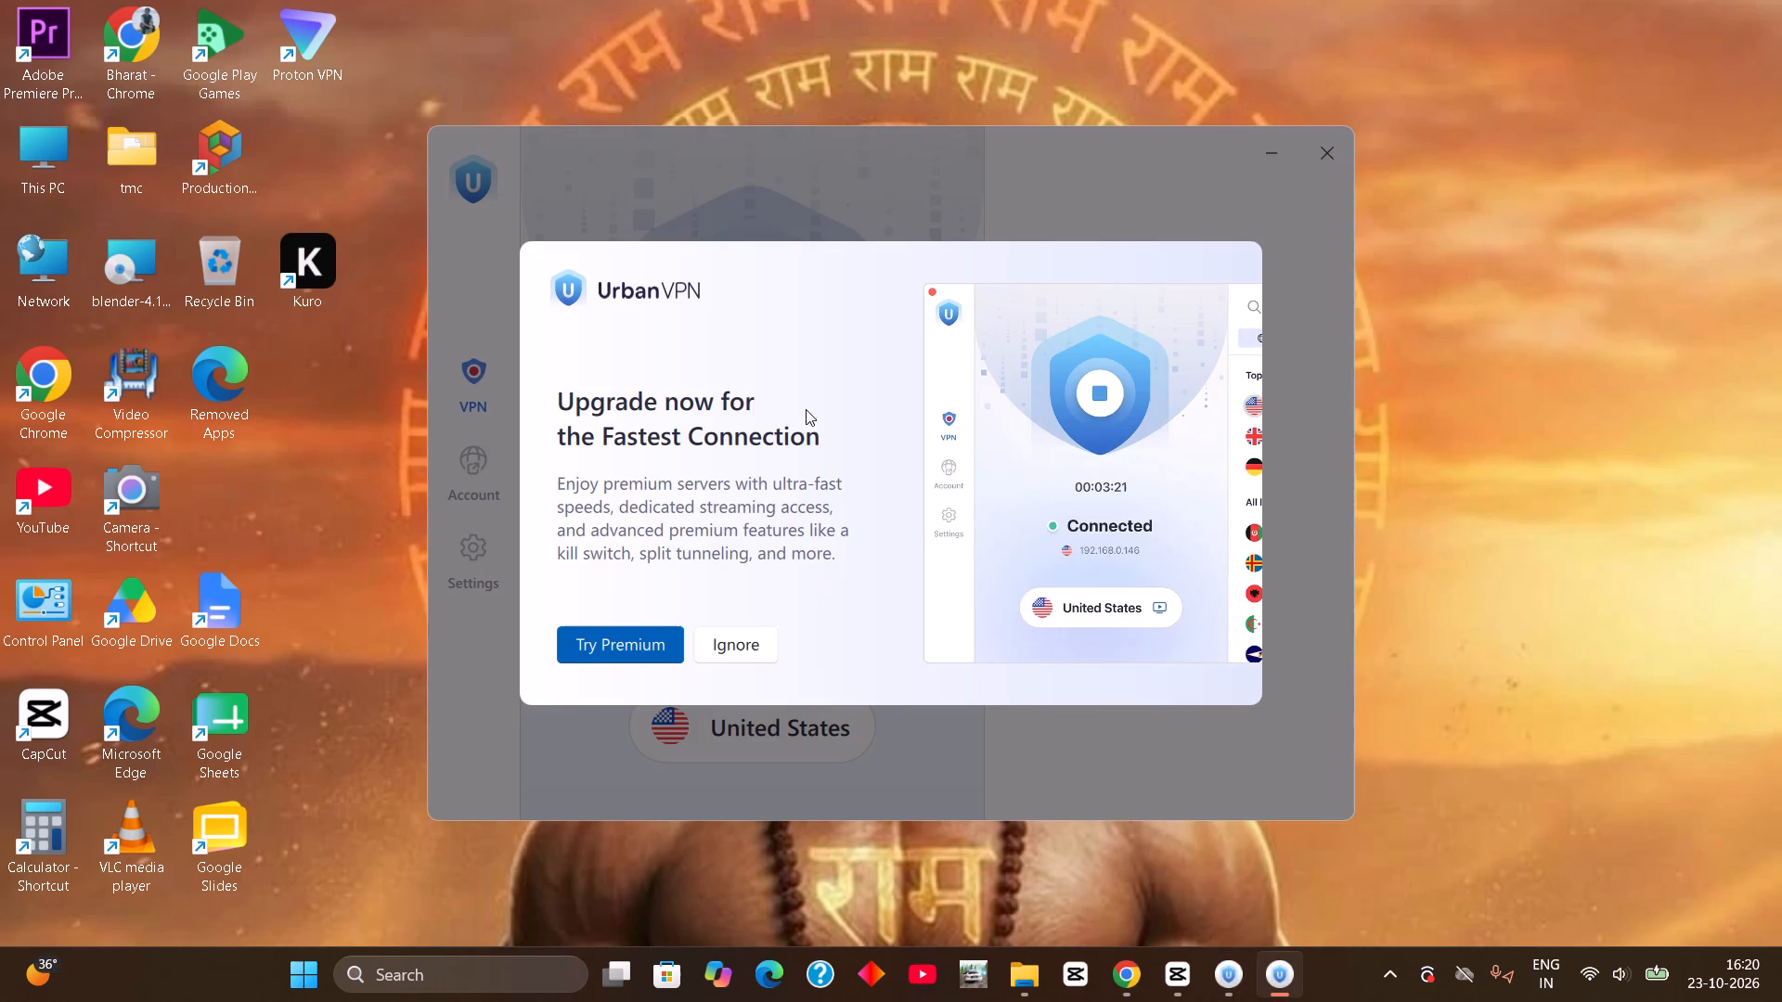
{"action": "left_click", "coordinate": [741, 635]}
{"action": "left_click", "coordinate": [742, 350]}
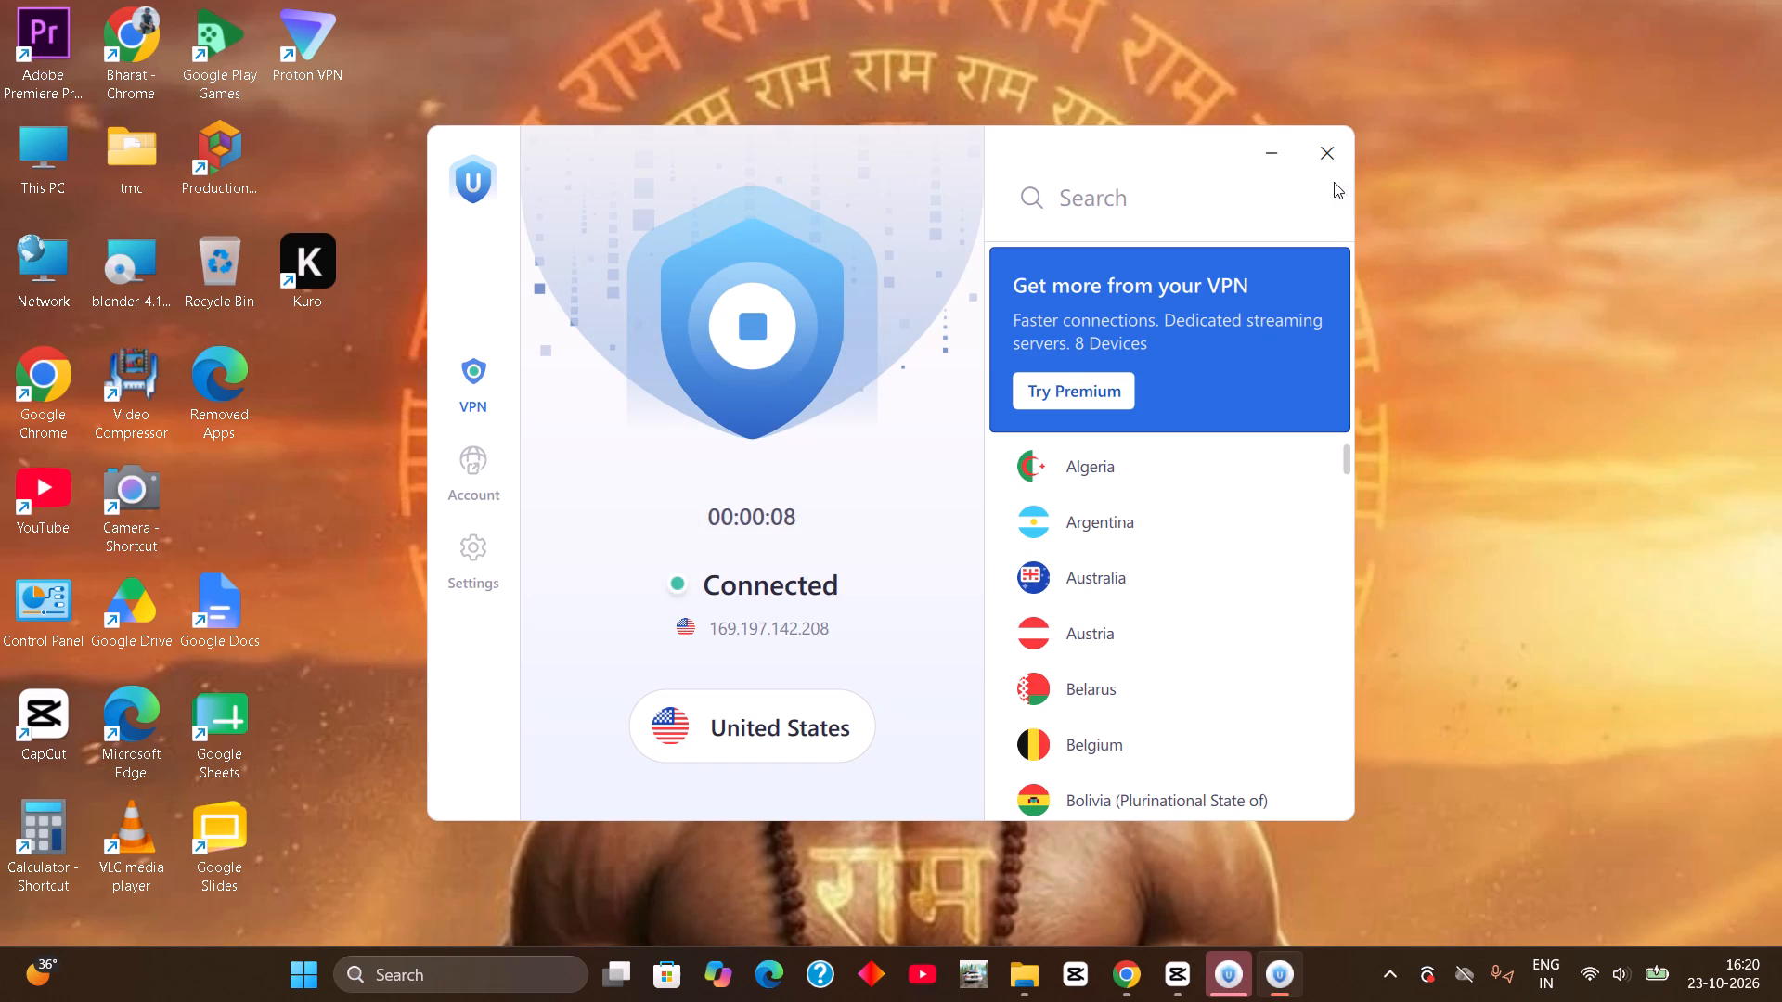
{"action": "left_click", "coordinate": [1284, 158]}
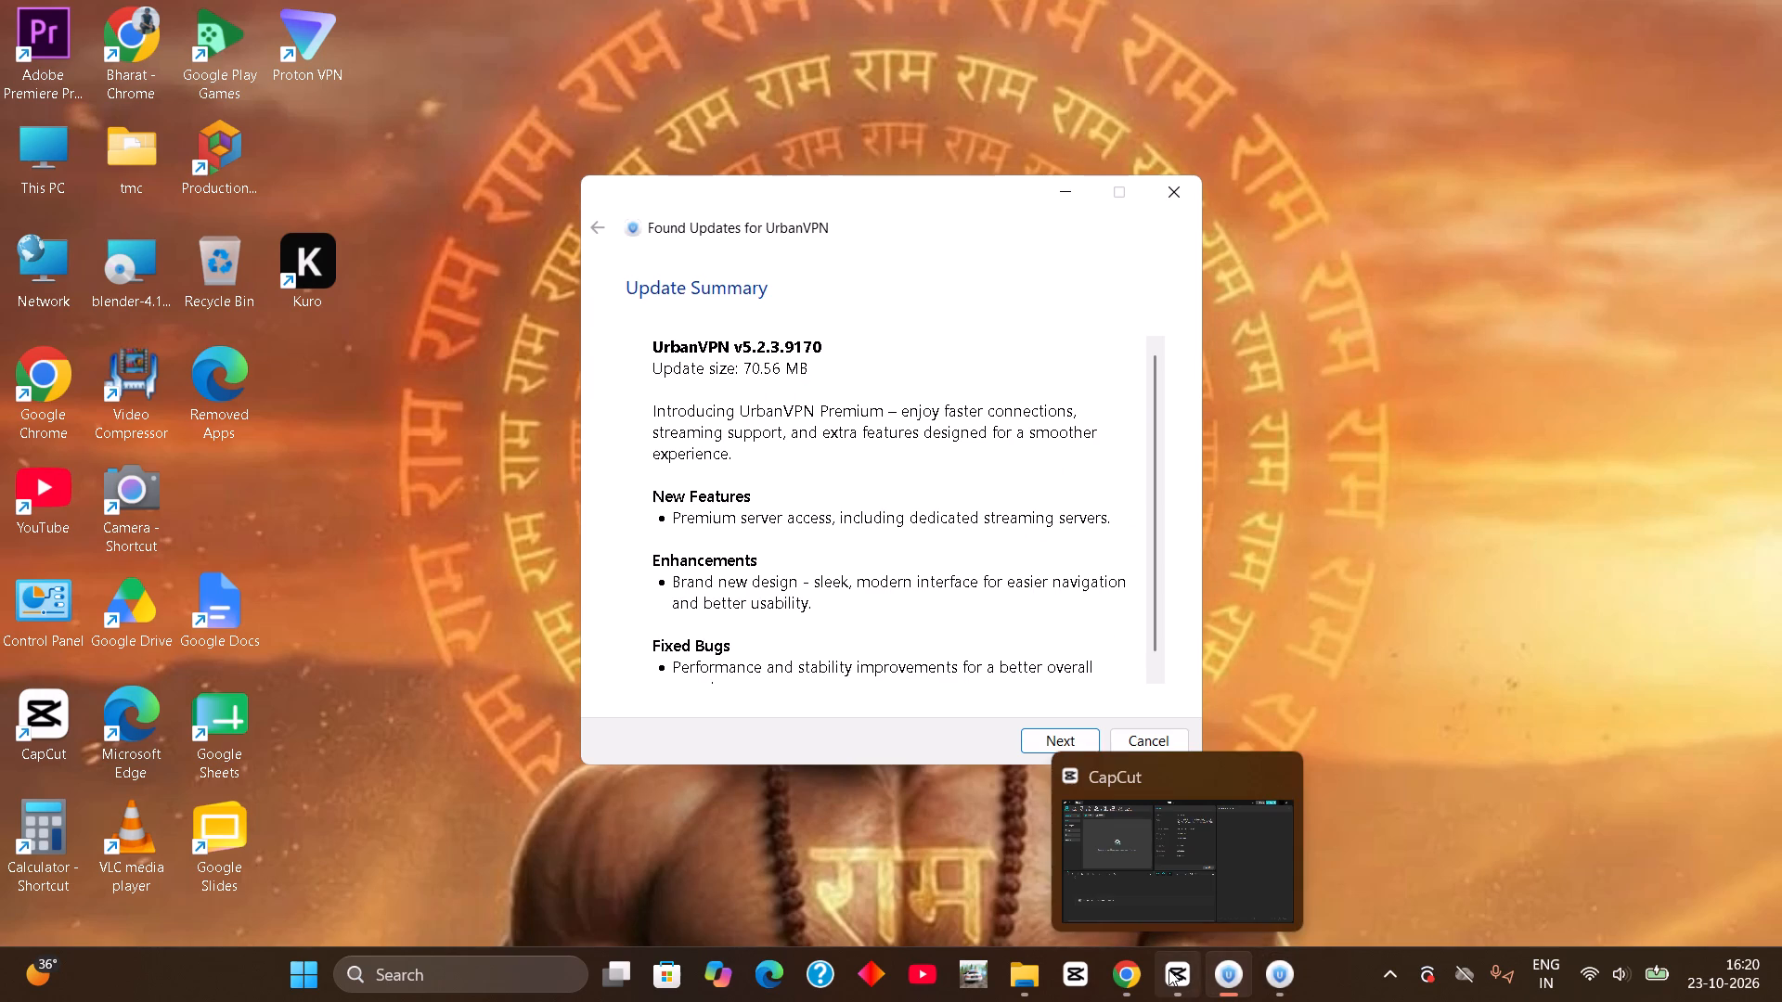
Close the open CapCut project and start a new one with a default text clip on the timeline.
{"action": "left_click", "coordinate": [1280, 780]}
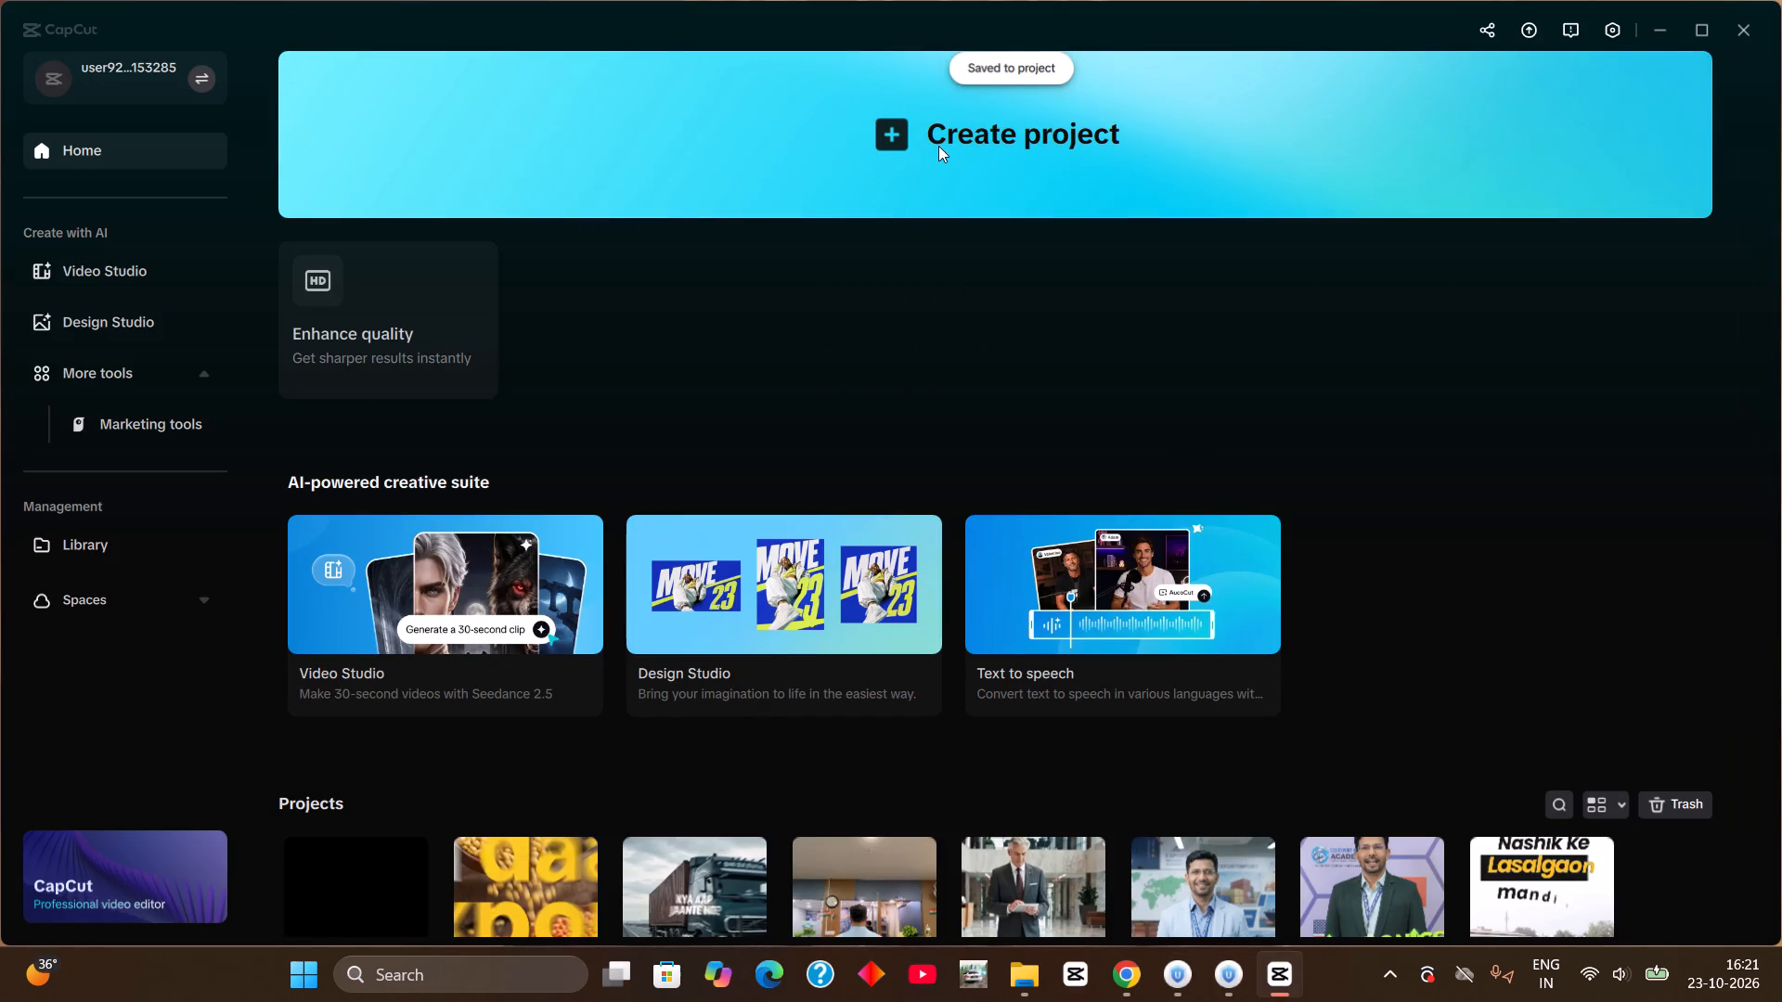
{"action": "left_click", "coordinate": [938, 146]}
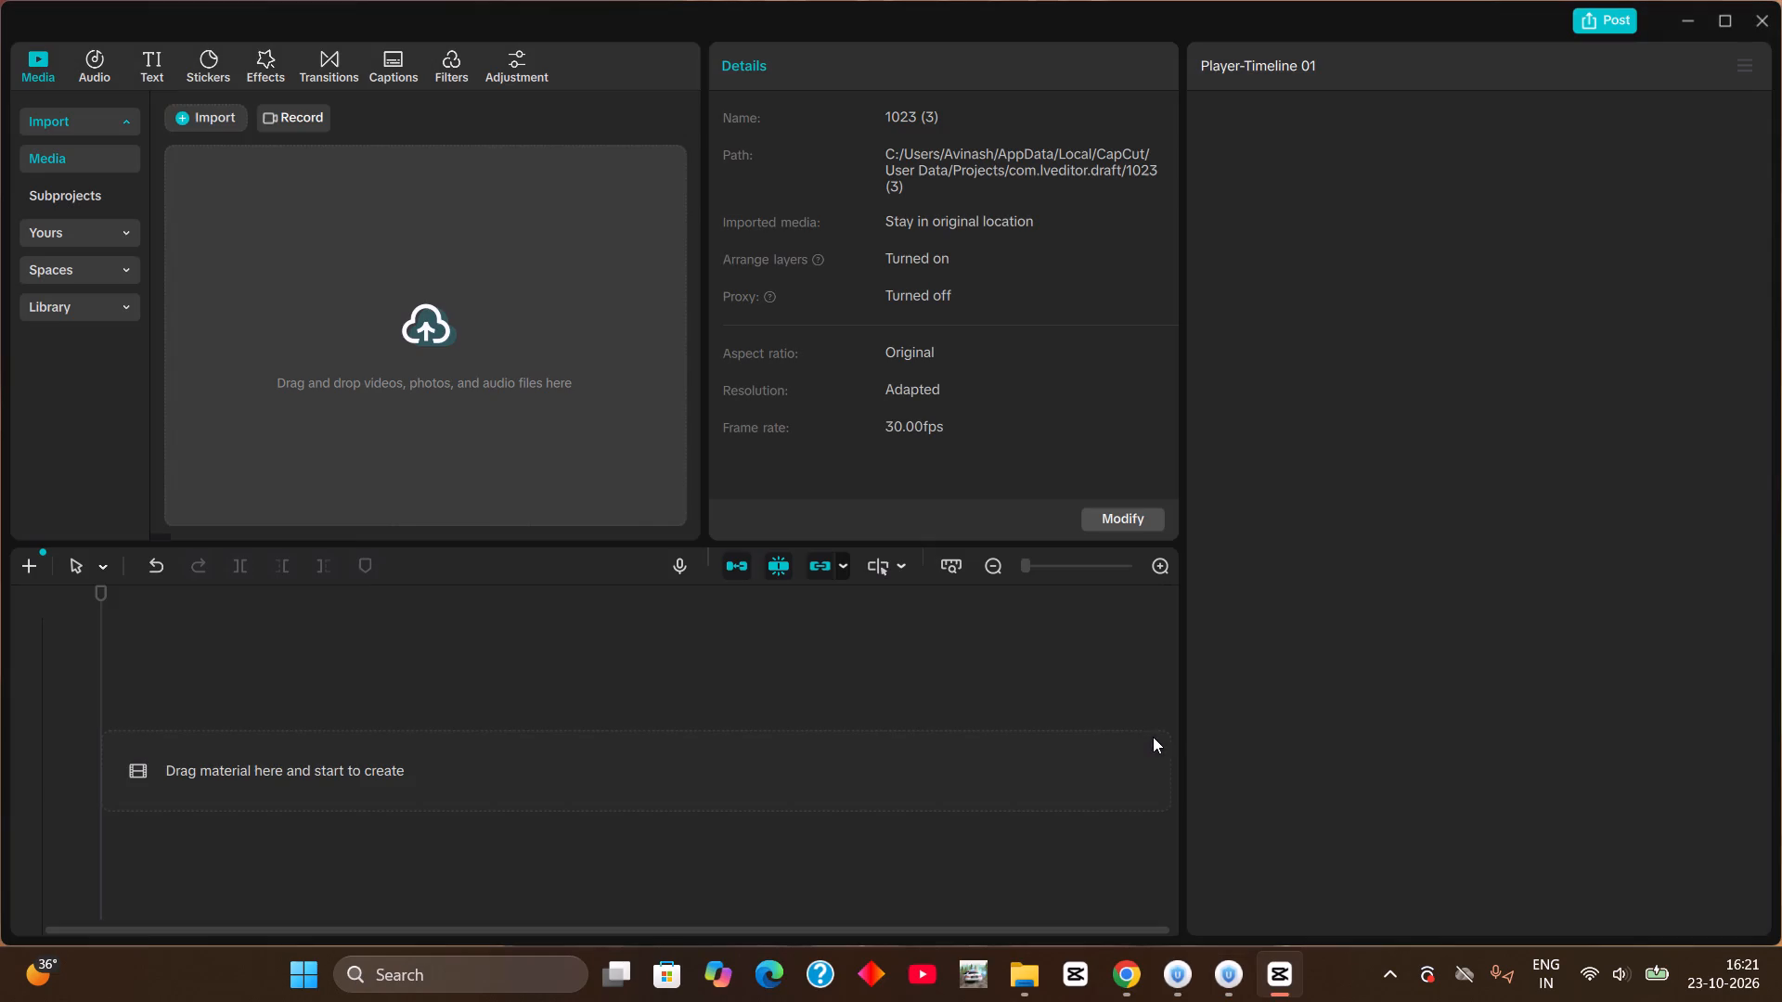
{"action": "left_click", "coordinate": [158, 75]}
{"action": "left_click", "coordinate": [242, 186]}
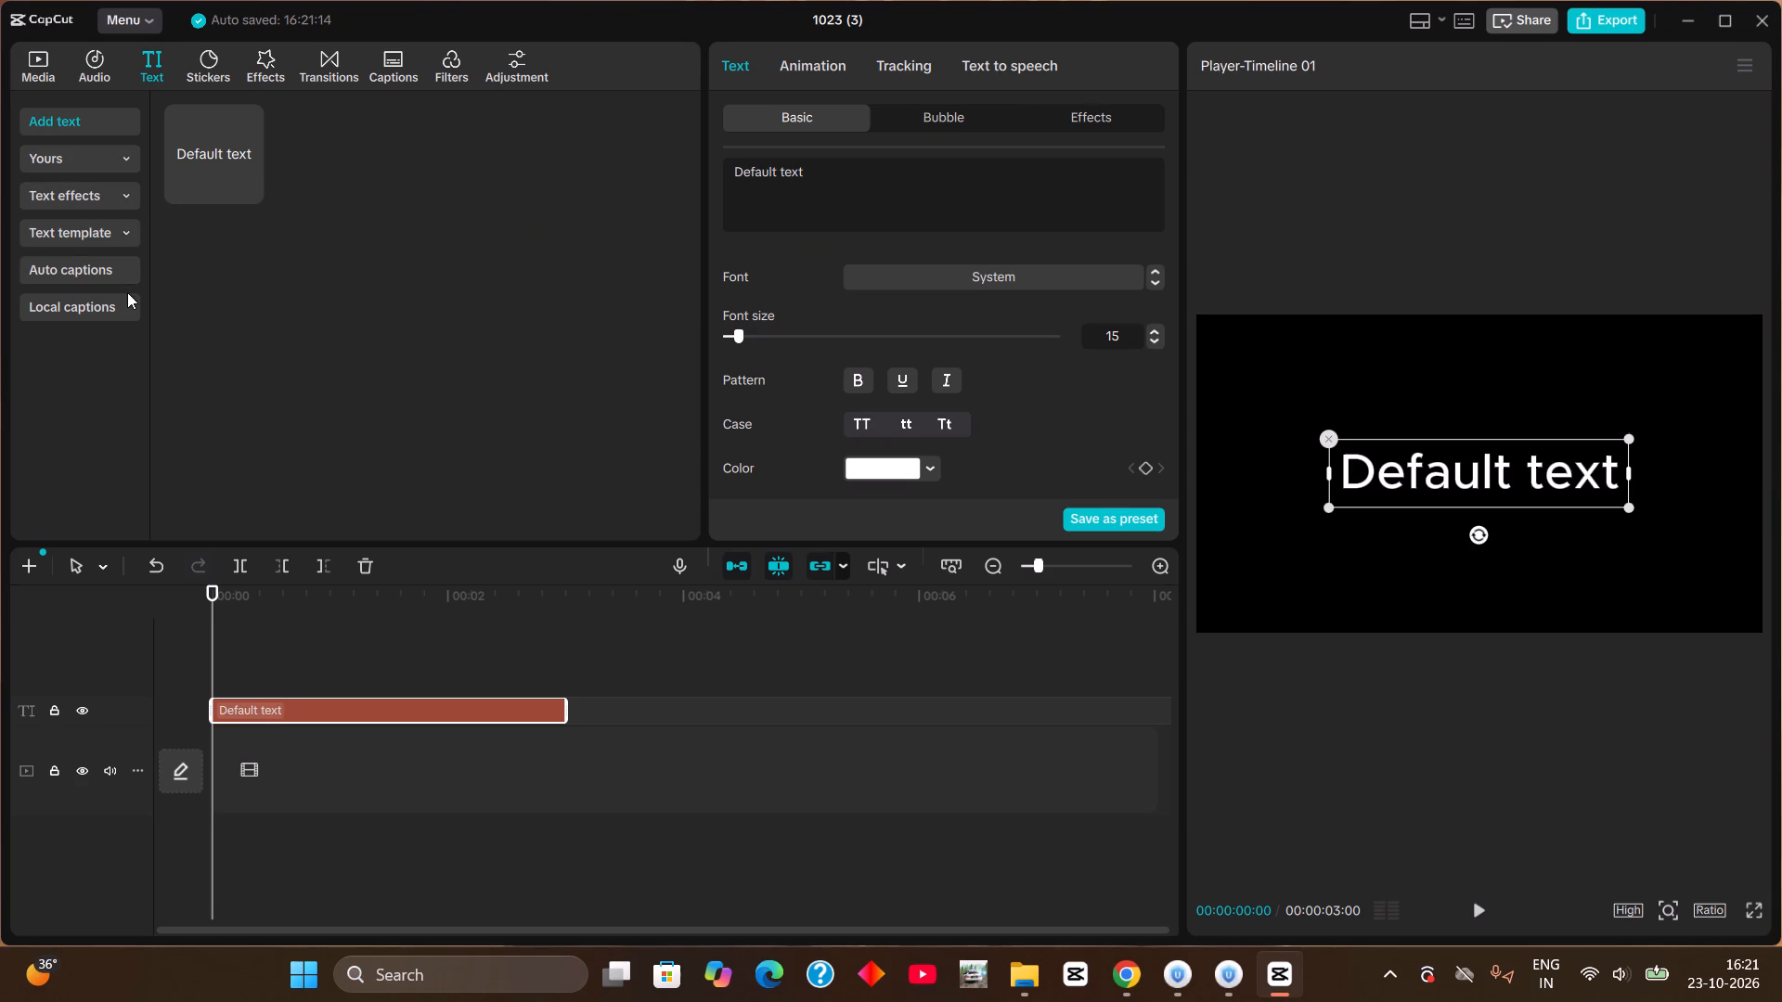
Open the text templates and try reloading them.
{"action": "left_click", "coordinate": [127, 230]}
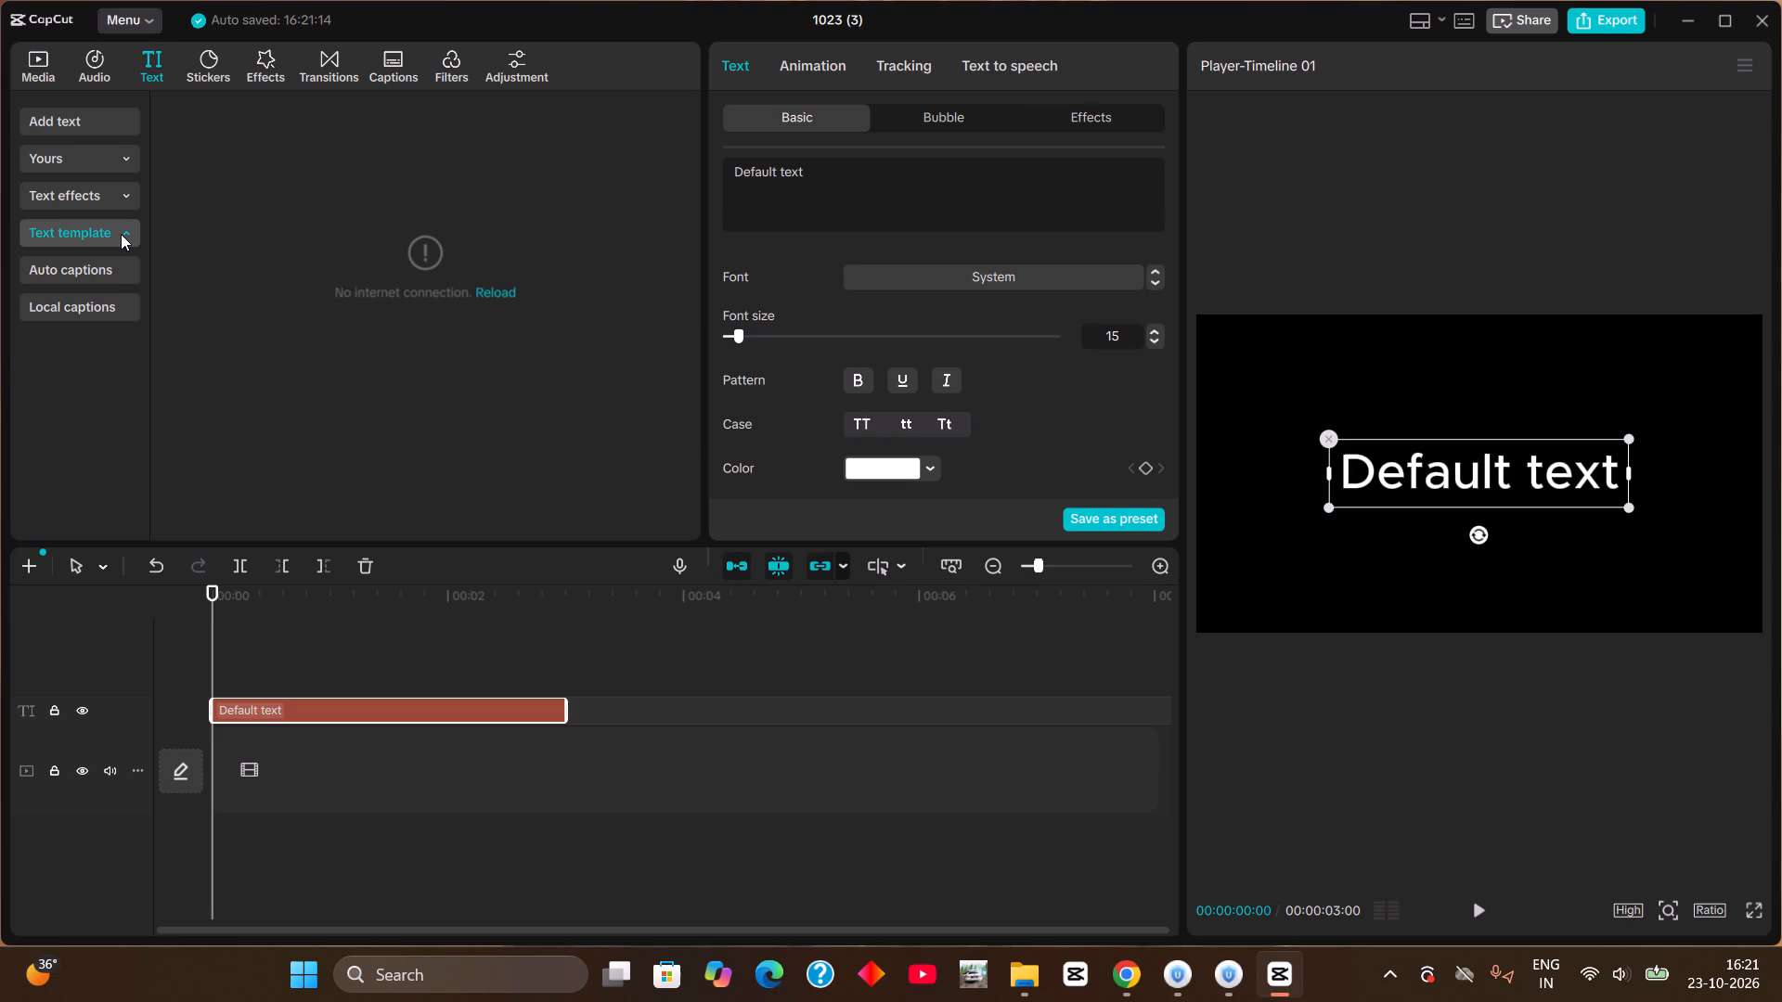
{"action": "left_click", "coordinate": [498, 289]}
Quit CapCut, cancel the UrbanVPN update, and relaunch CapCut, confirming the environment test.
{"action": "left_click", "coordinate": [1748, 17]}
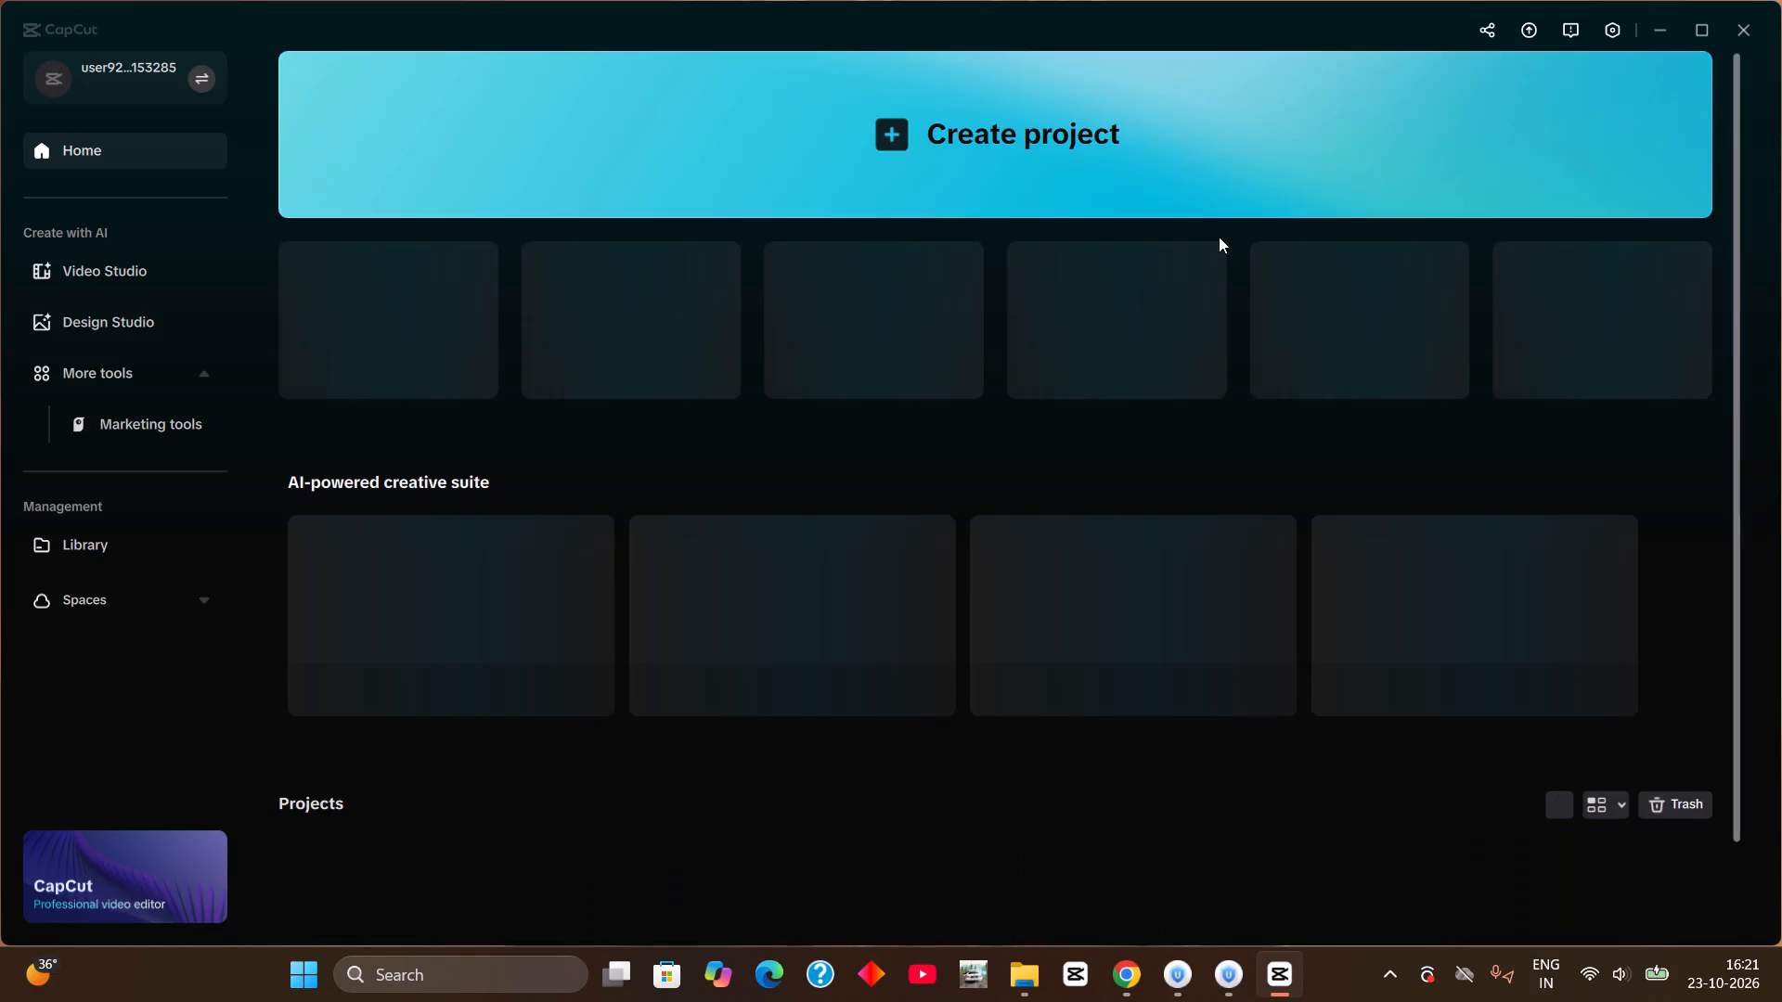
{"action": "left_click", "coordinate": [1750, 30]}
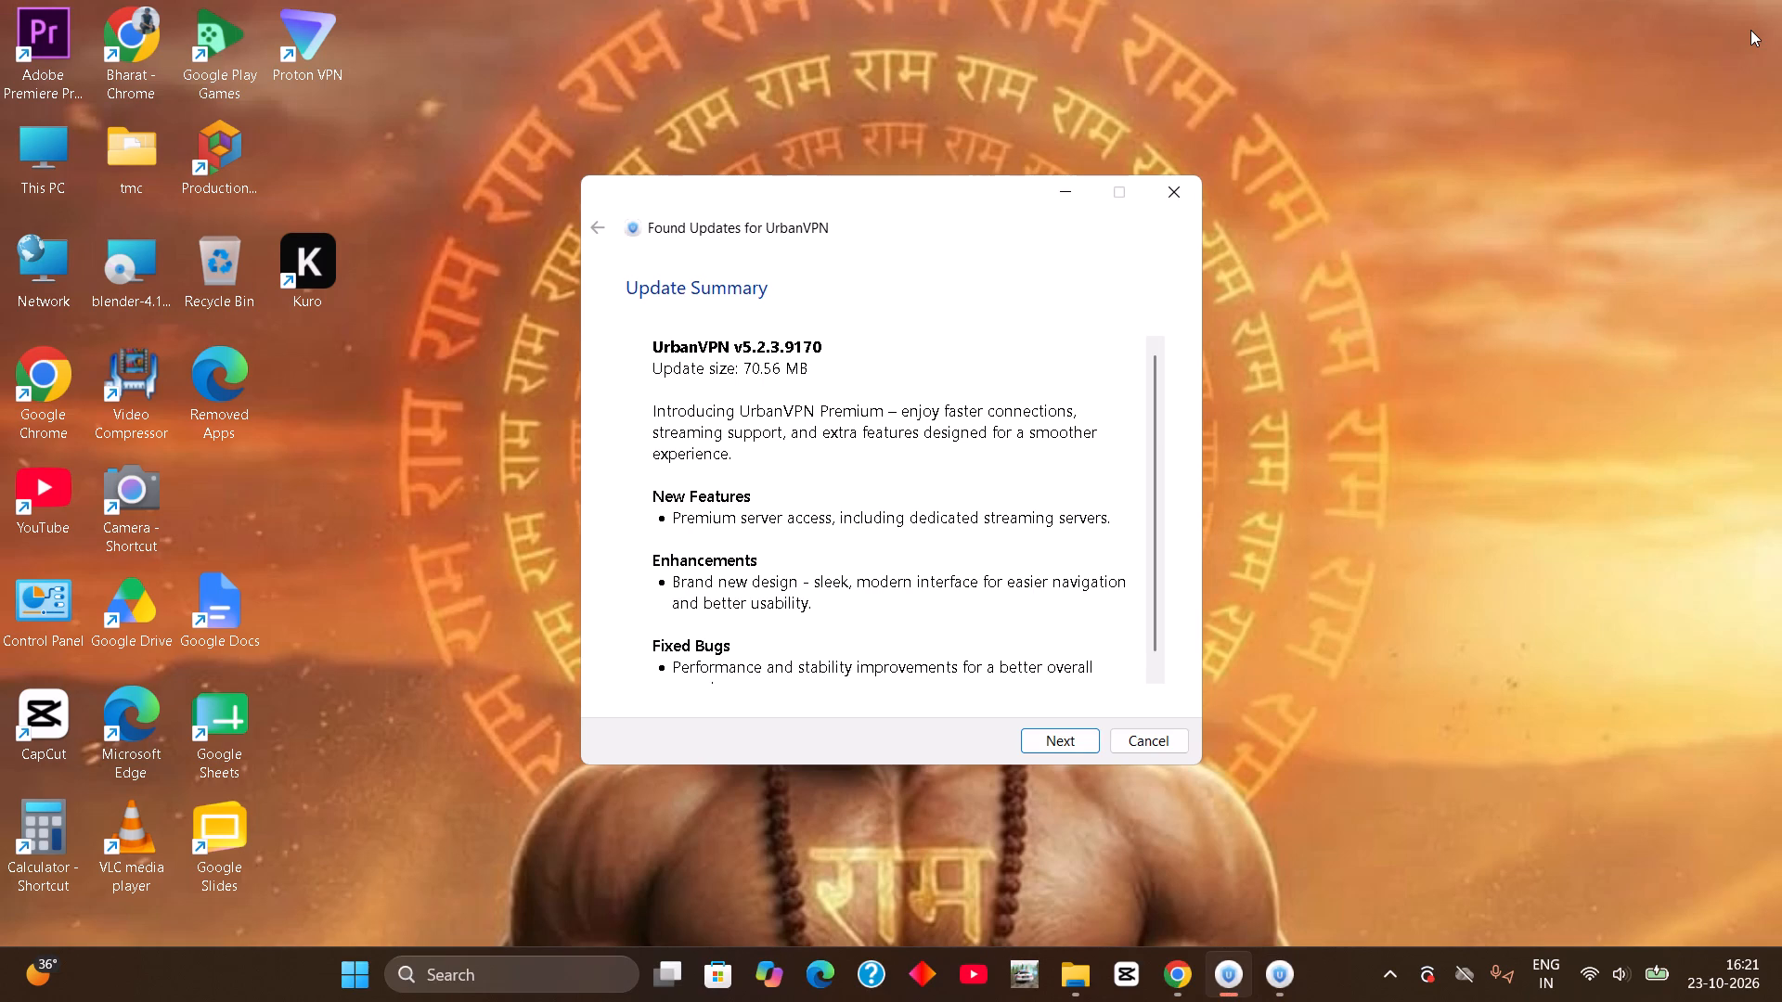
{"action": "left_click", "coordinate": [1131, 737]}
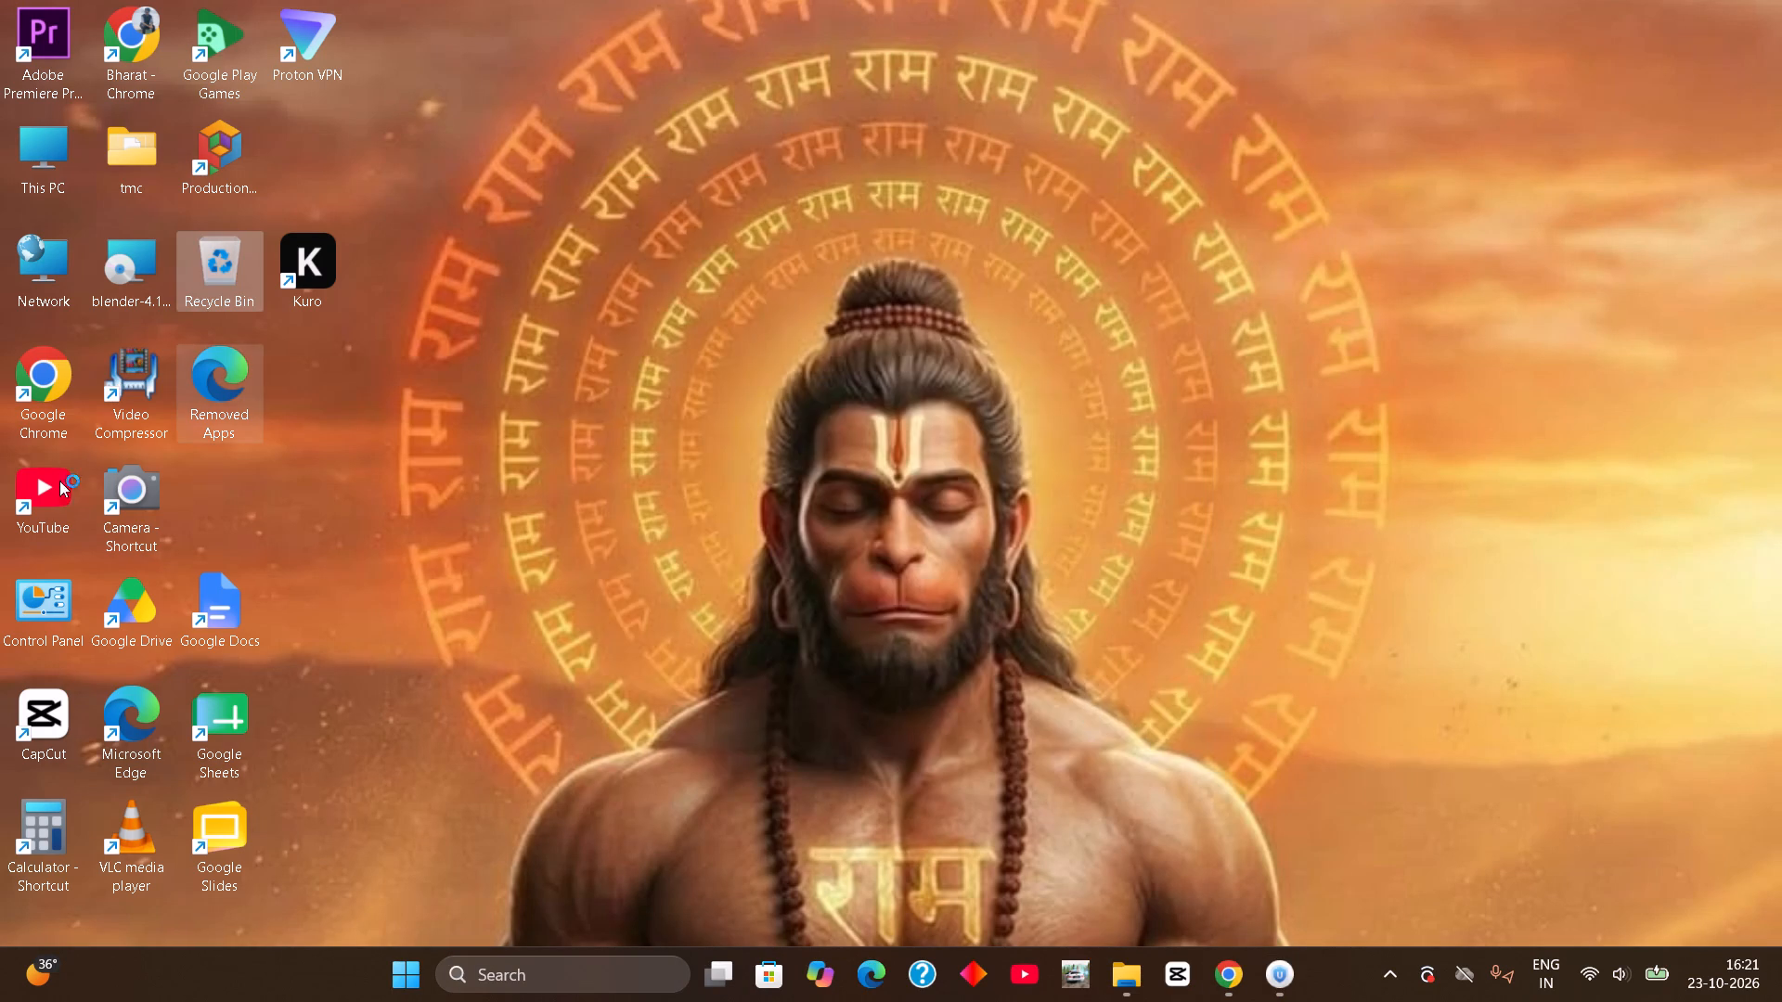
{"action": "double_click", "coordinate": [39, 714]}
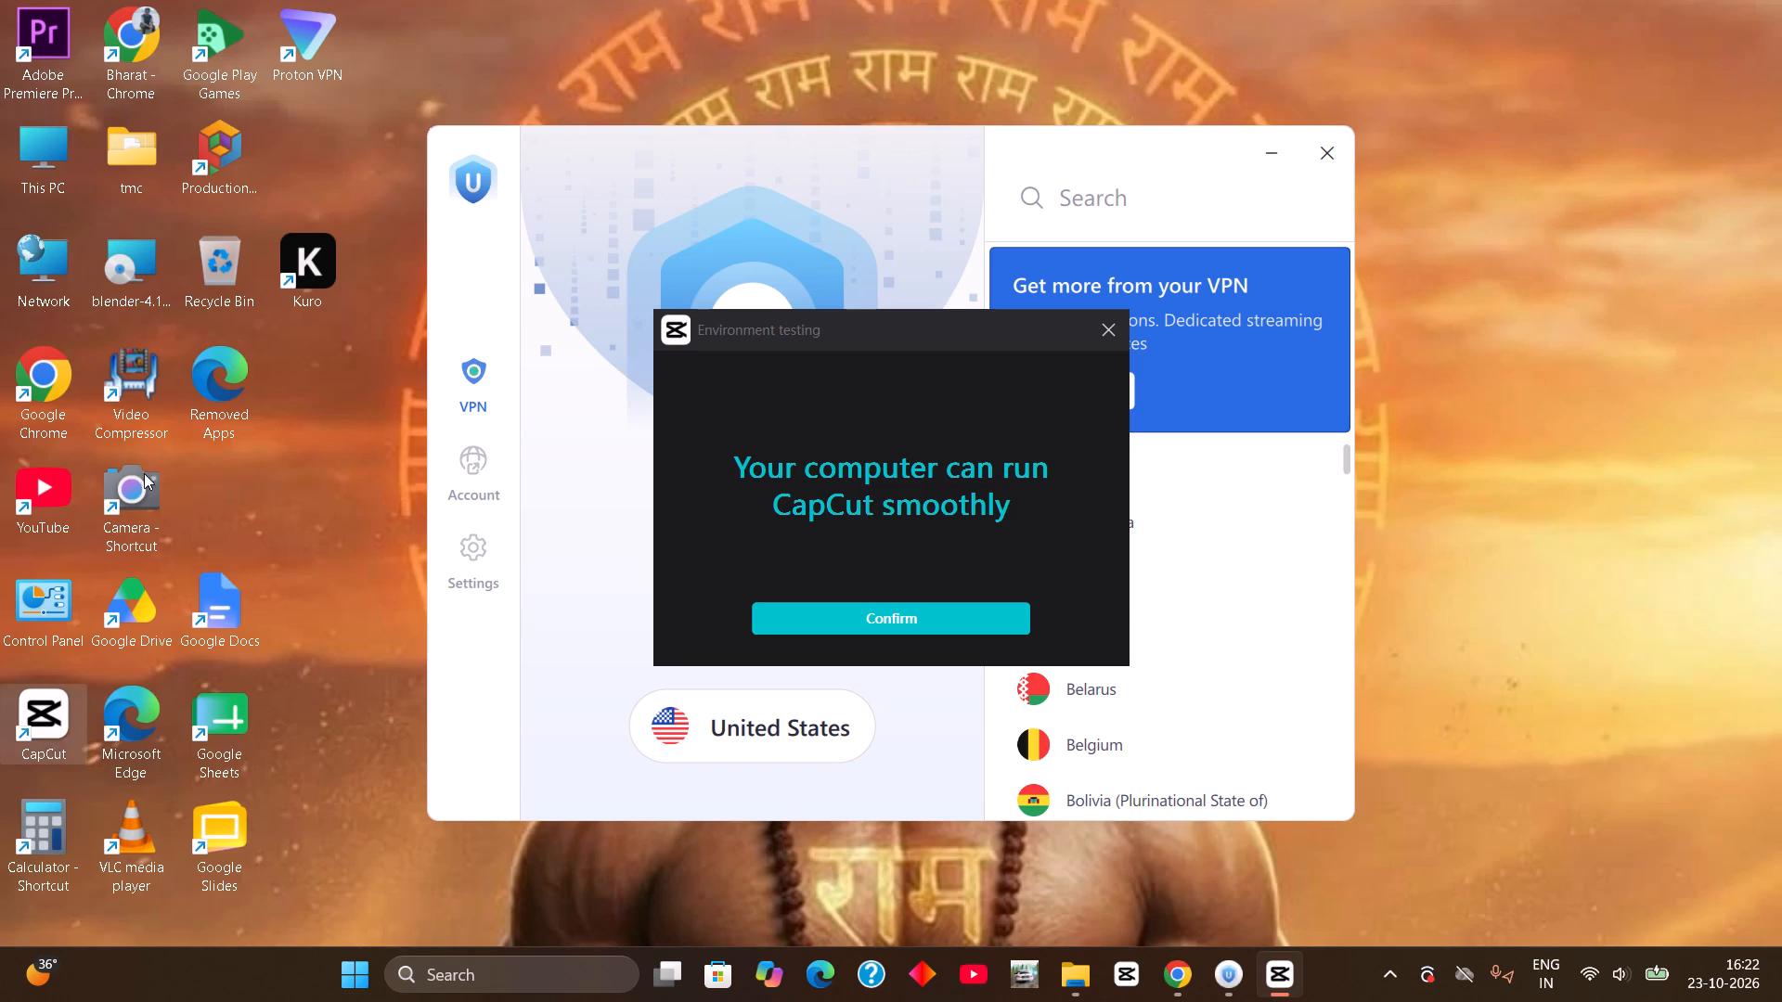
{"action": "left_click", "coordinate": [879, 623]}
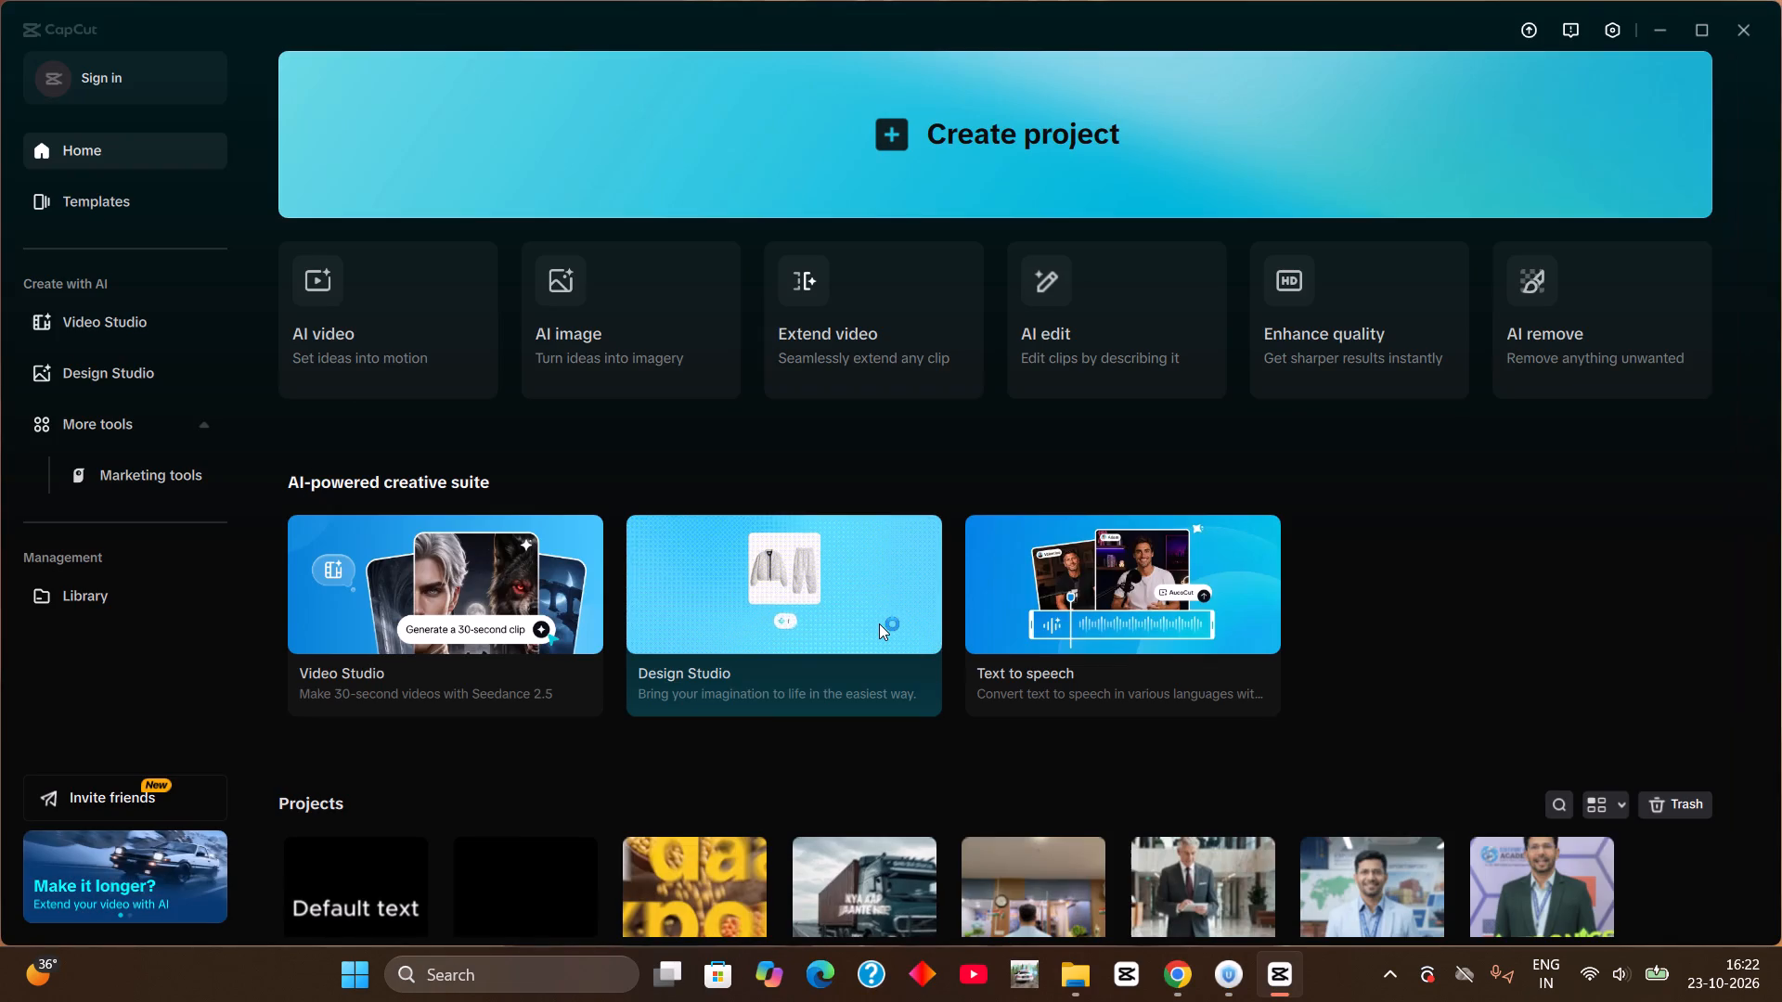
Create a new CapCut project and open the media section's My presets collection.
{"action": "left_click", "coordinate": [1069, 122]}
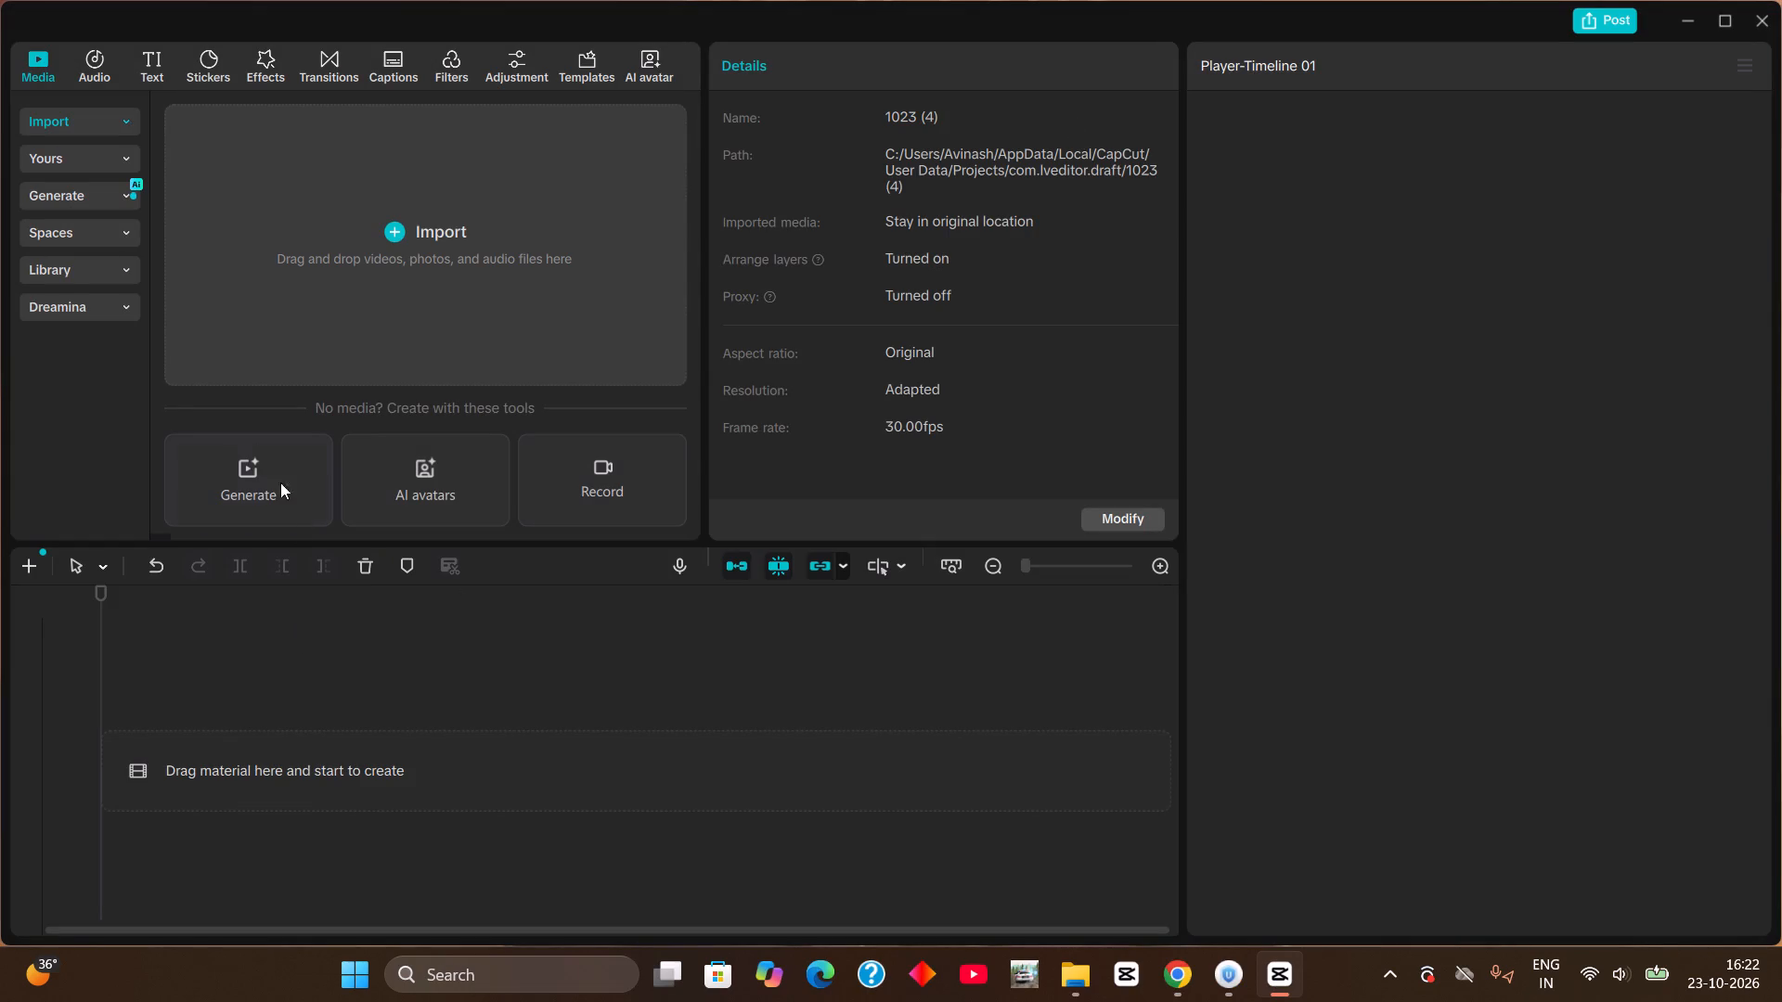
{"action": "left_click", "coordinate": [65, 162]}
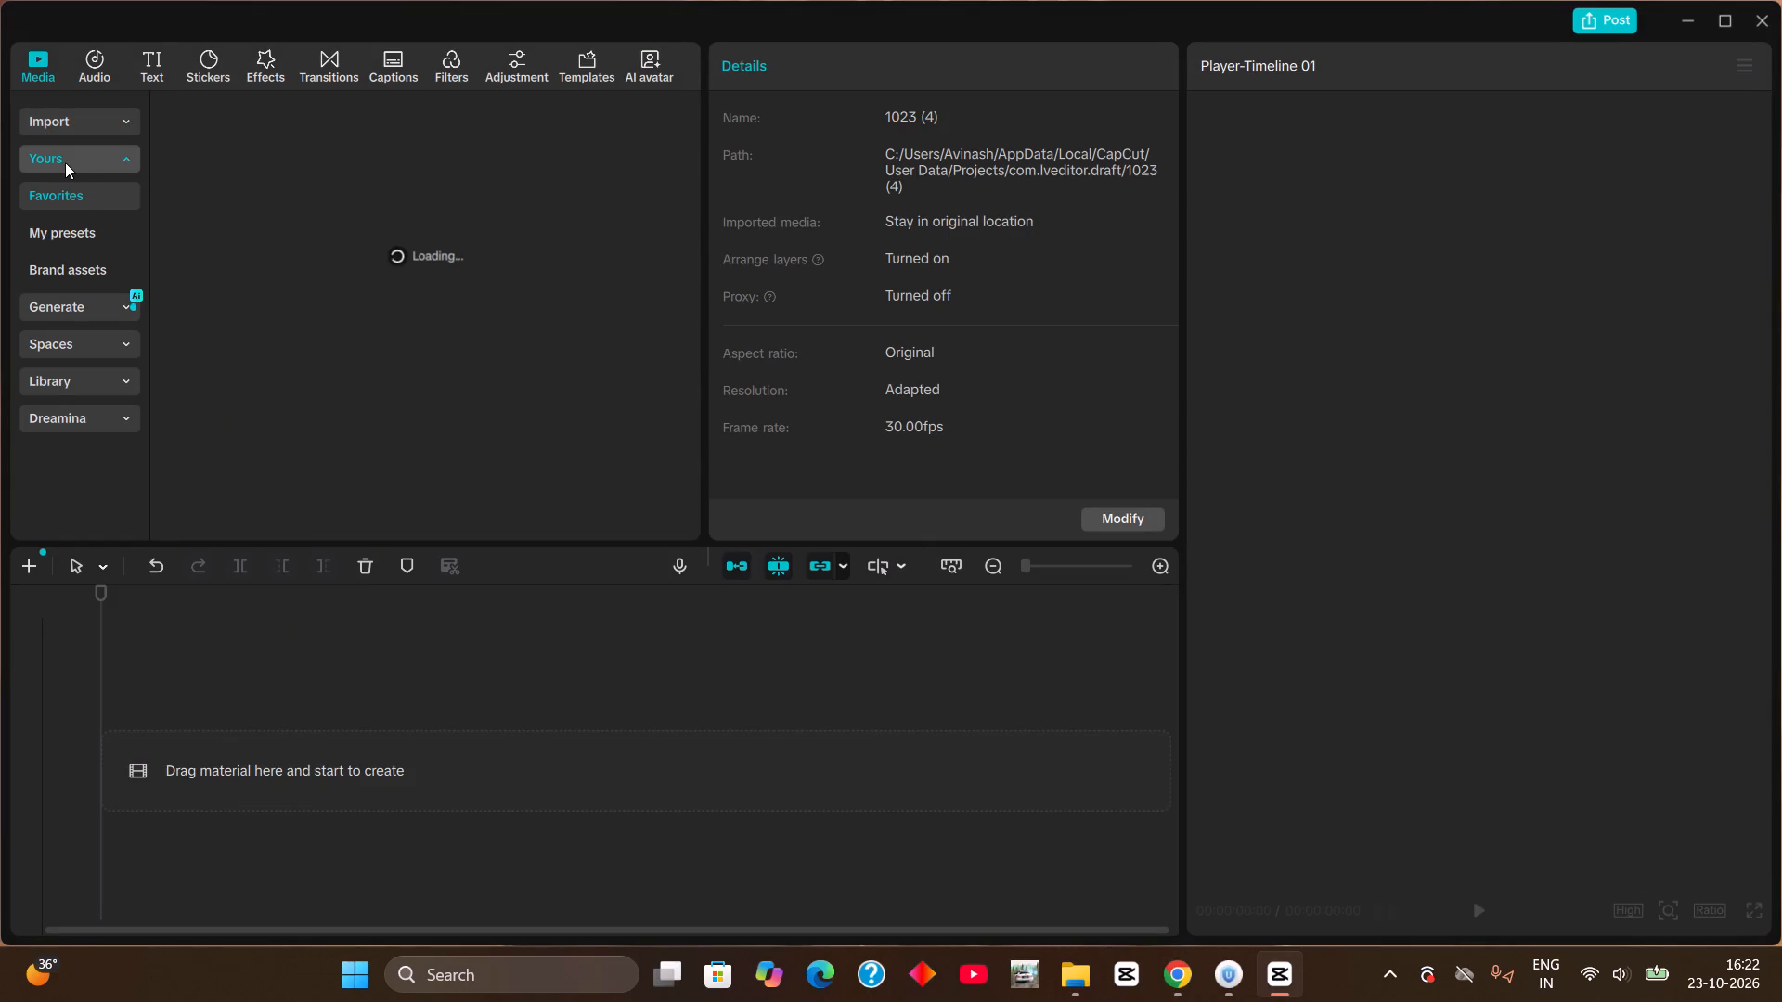
{"action": "left_click", "coordinate": [89, 237]}
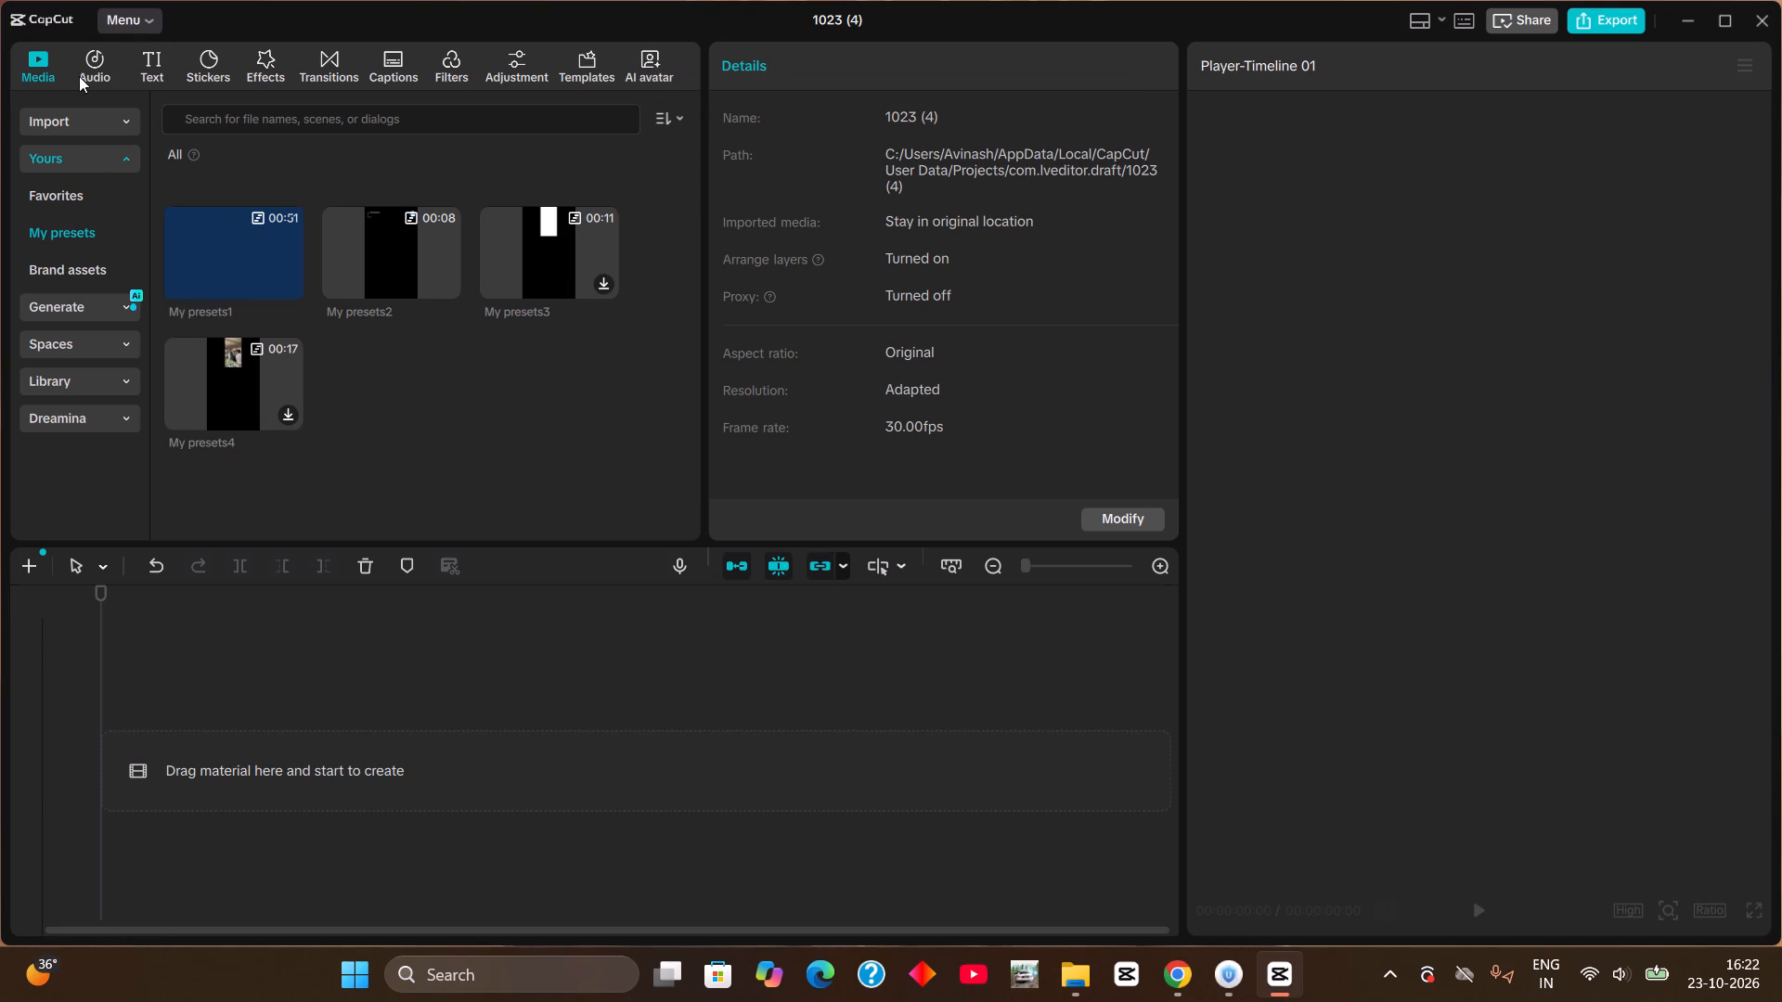
Add a default text clip at the start of the timeline.
{"action": "left_click", "coordinate": [139, 66]}
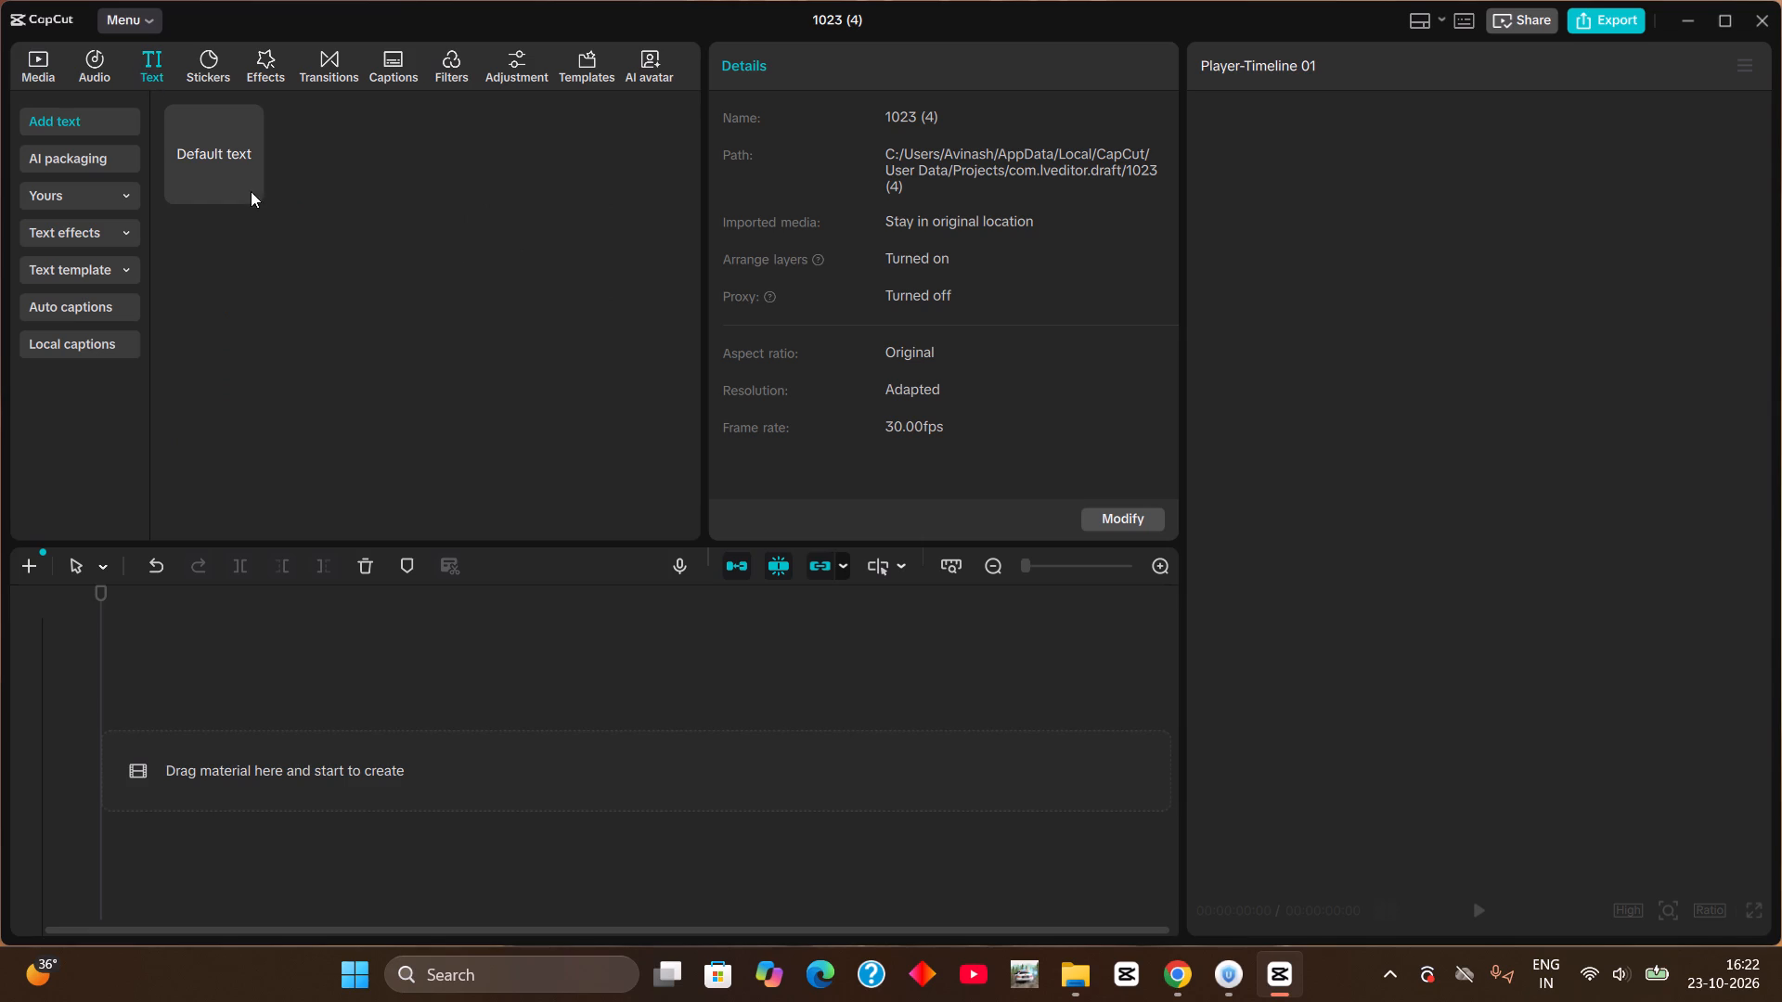
{"action": "left_click", "coordinate": [247, 188]}
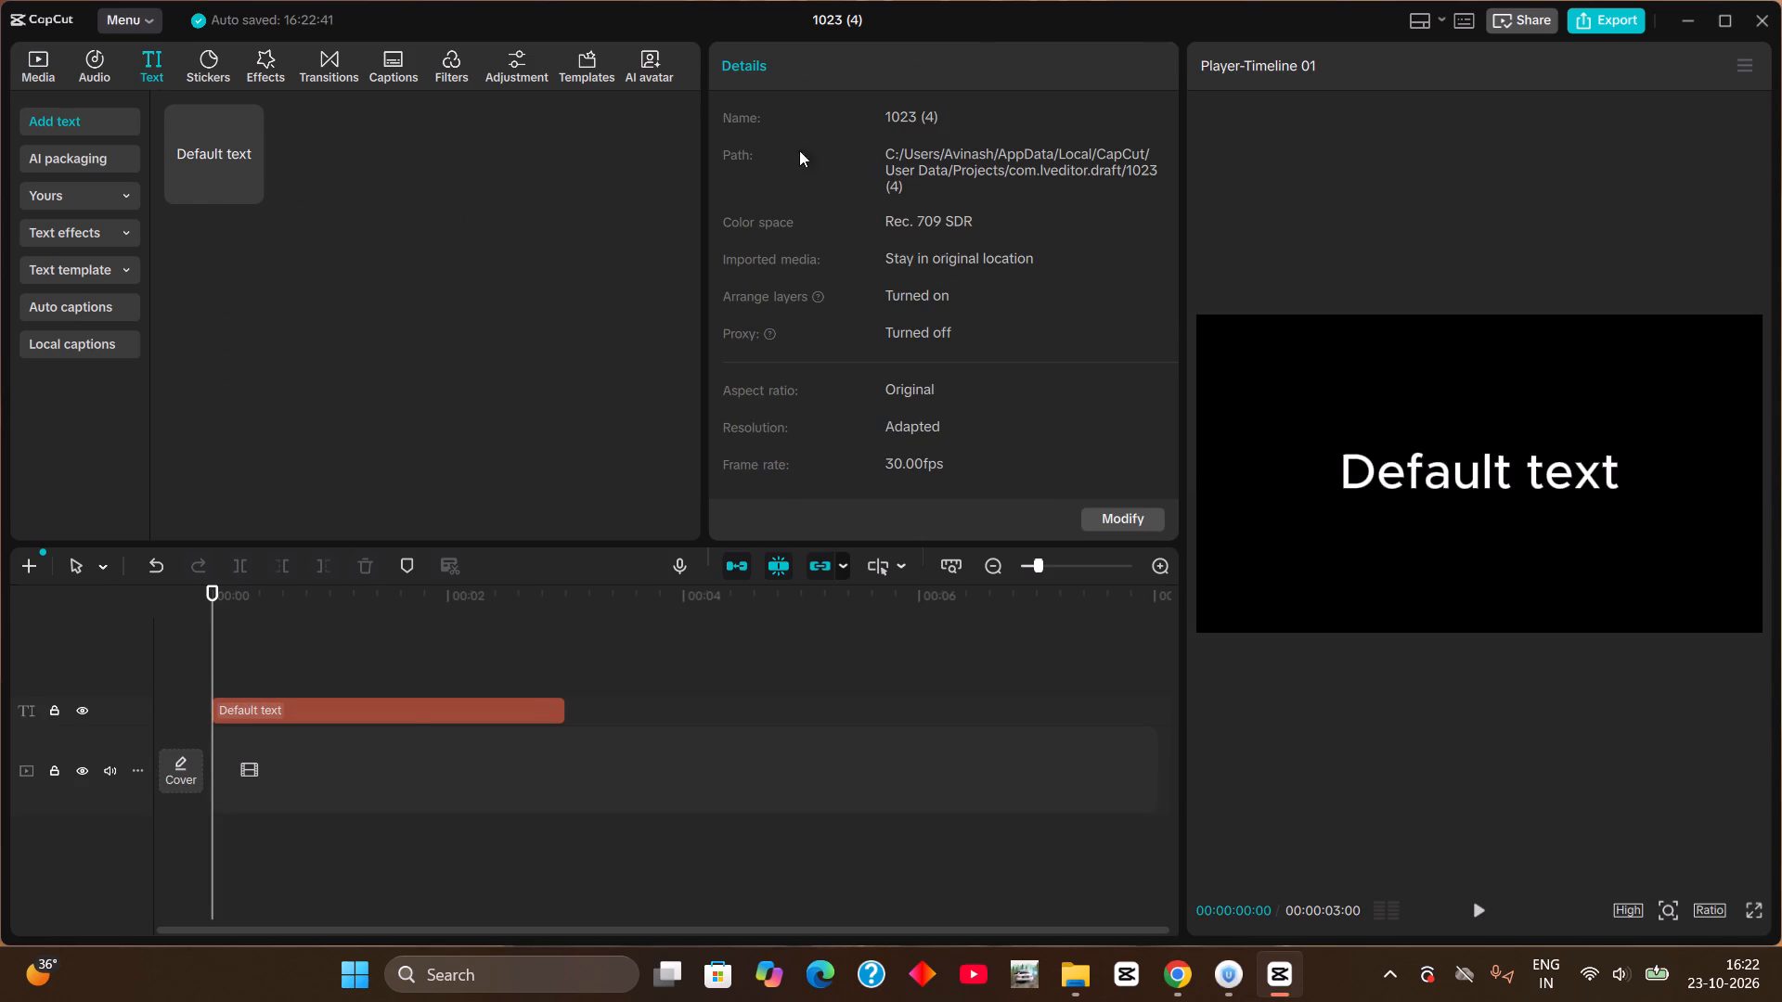
Select the default text clip and examine its basic text settings, from font and alignment down to shadow and curve.
{"action": "left_click", "coordinate": [405, 713]}
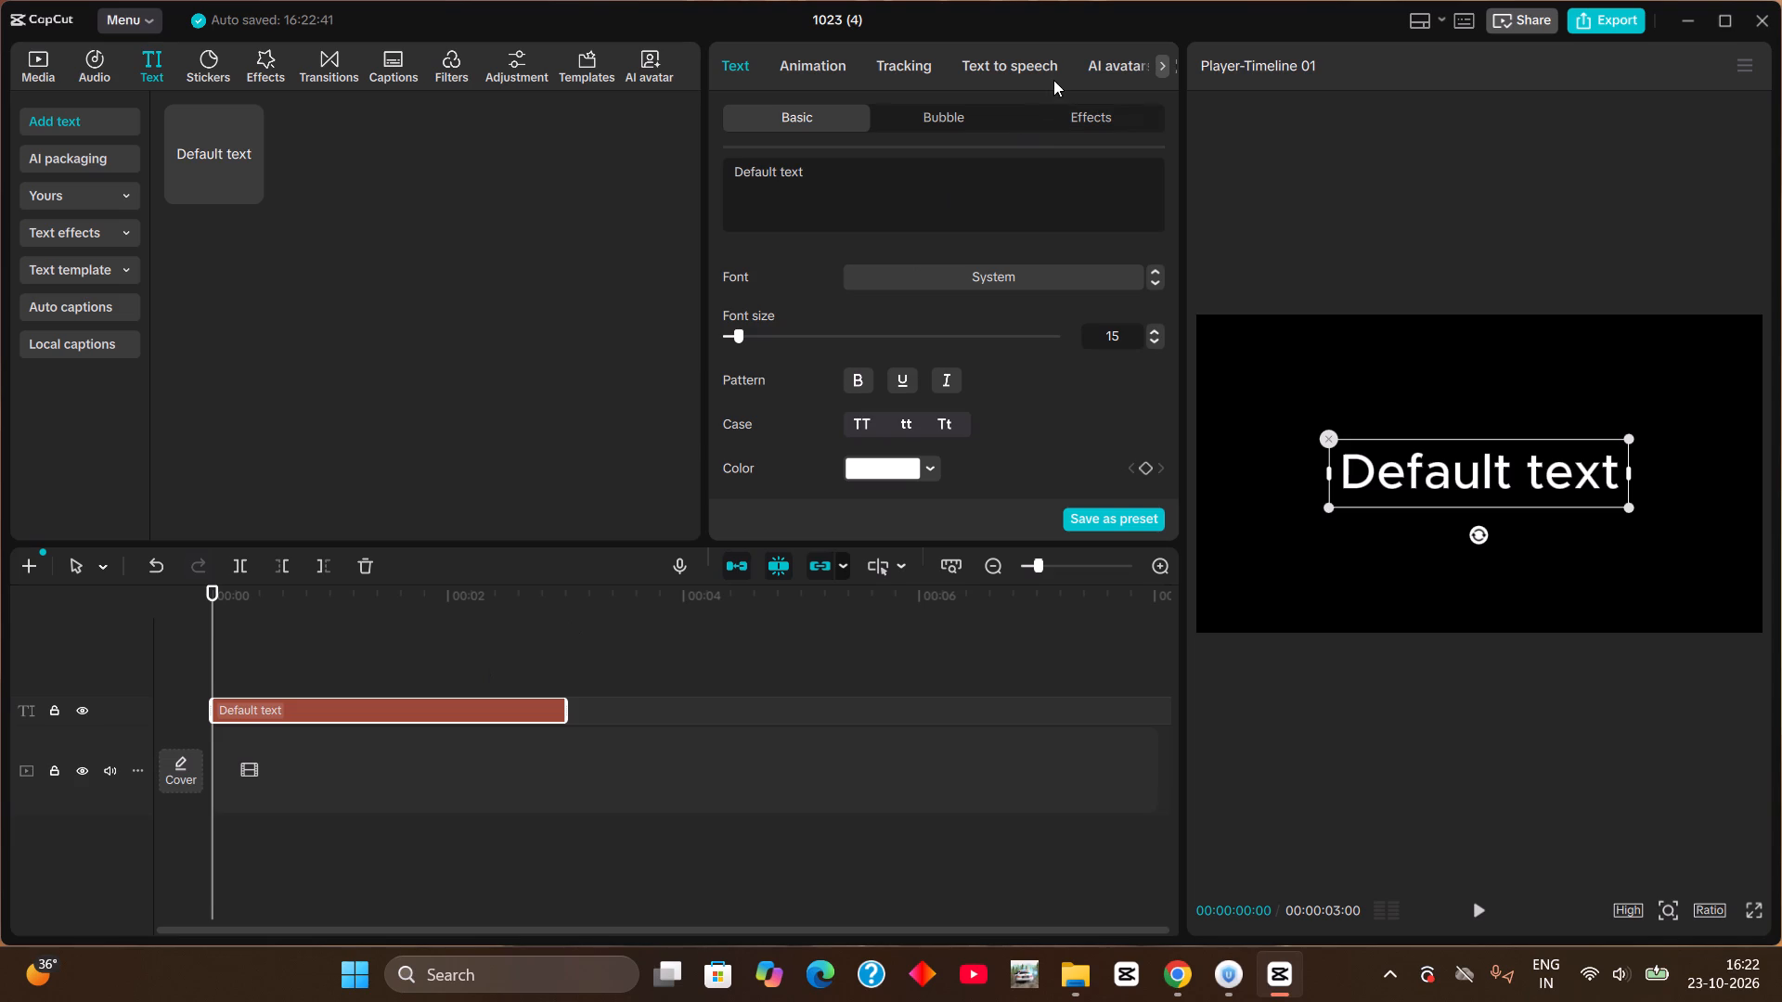
{"action": "scroll", "coordinate": [956, 224], "scroll_direction": "down", "scroll_amount": 2}
{"action": "scroll", "coordinate": [849, 347], "scroll_direction": "down", "scroll_amount": 2}
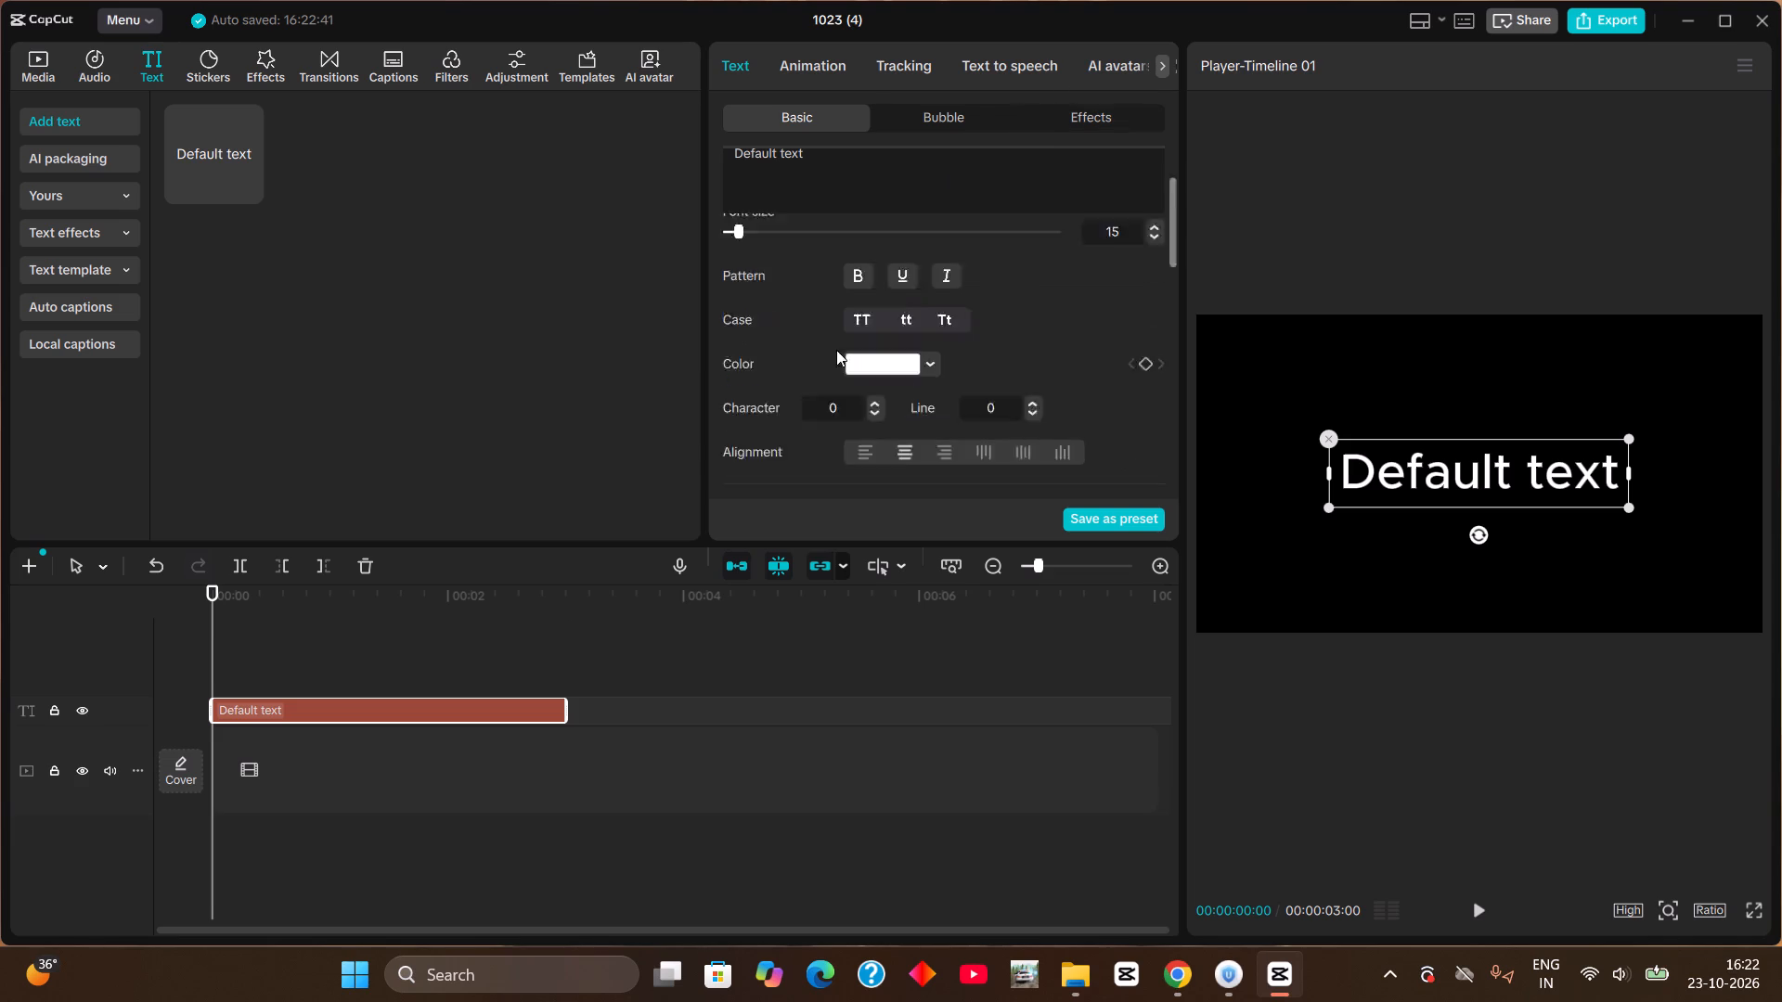
{"action": "scroll", "coordinate": [836, 350], "scroll_direction": "down", "scroll_amount": 1}
{"action": "scroll", "coordinate": [823, 262], "scroll_direction": "down", "scroll_amount": 3}
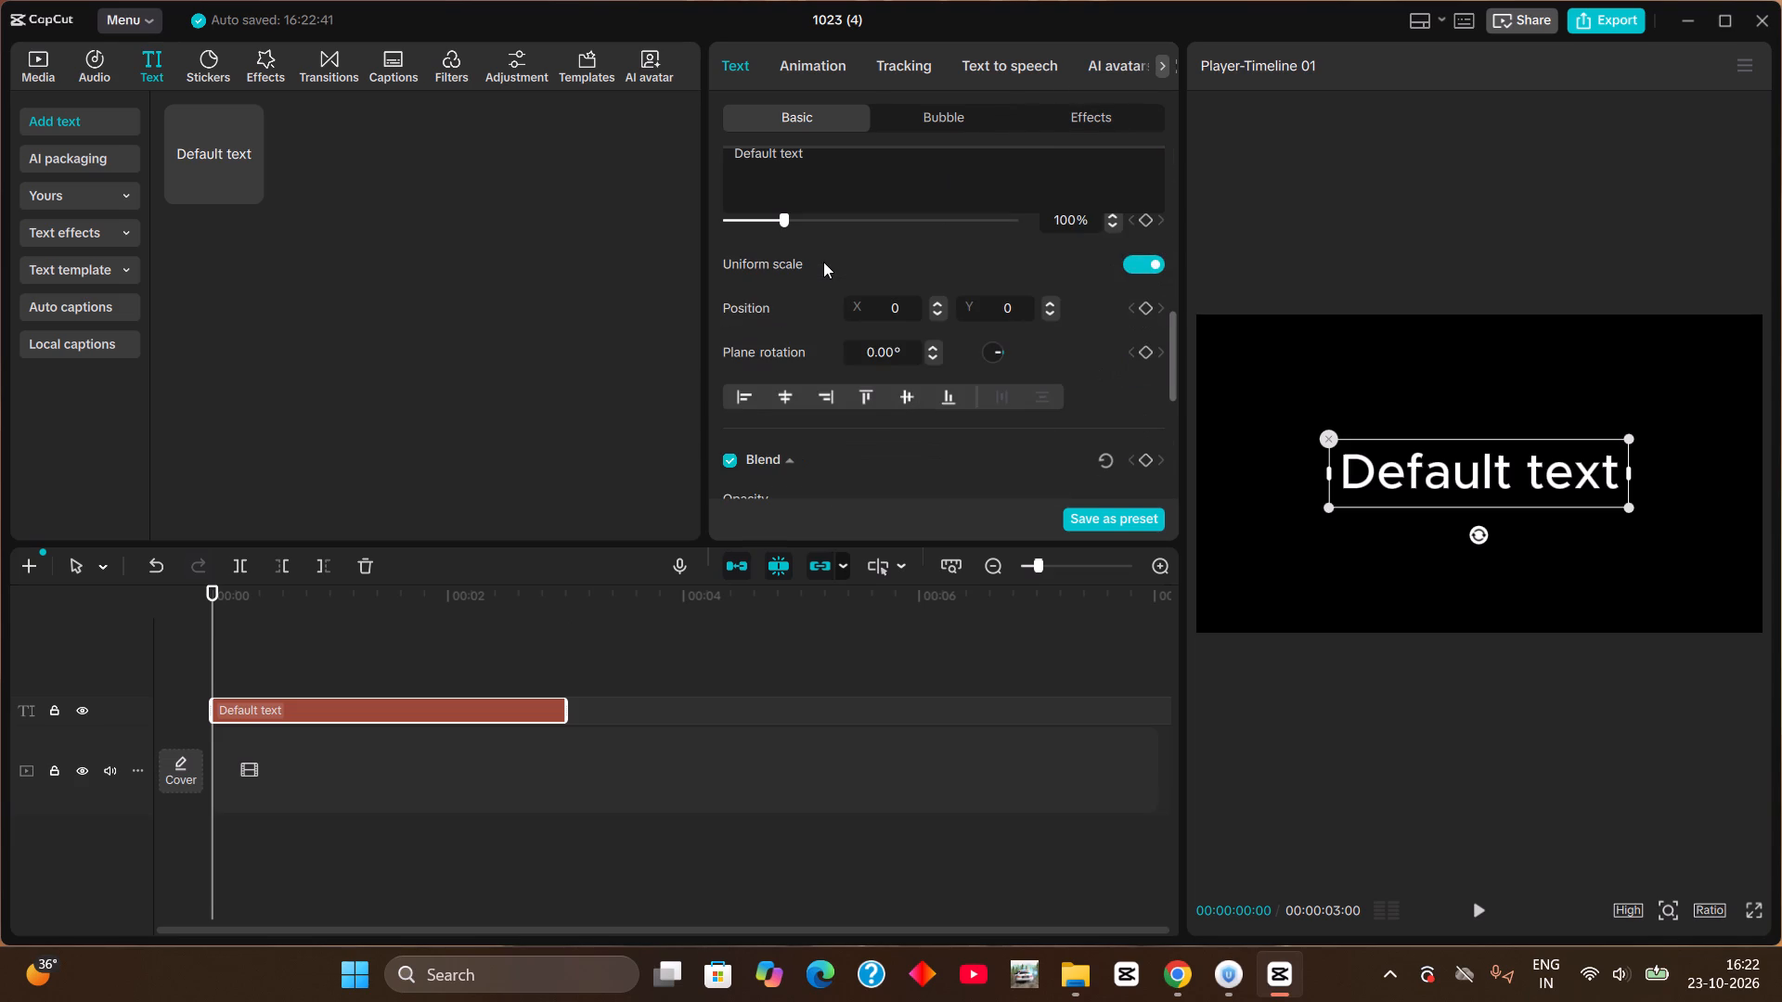
{"action": "scroll", "coordinate": [823, 262], "scroll_direction": "down", "scroll_amount": 6}
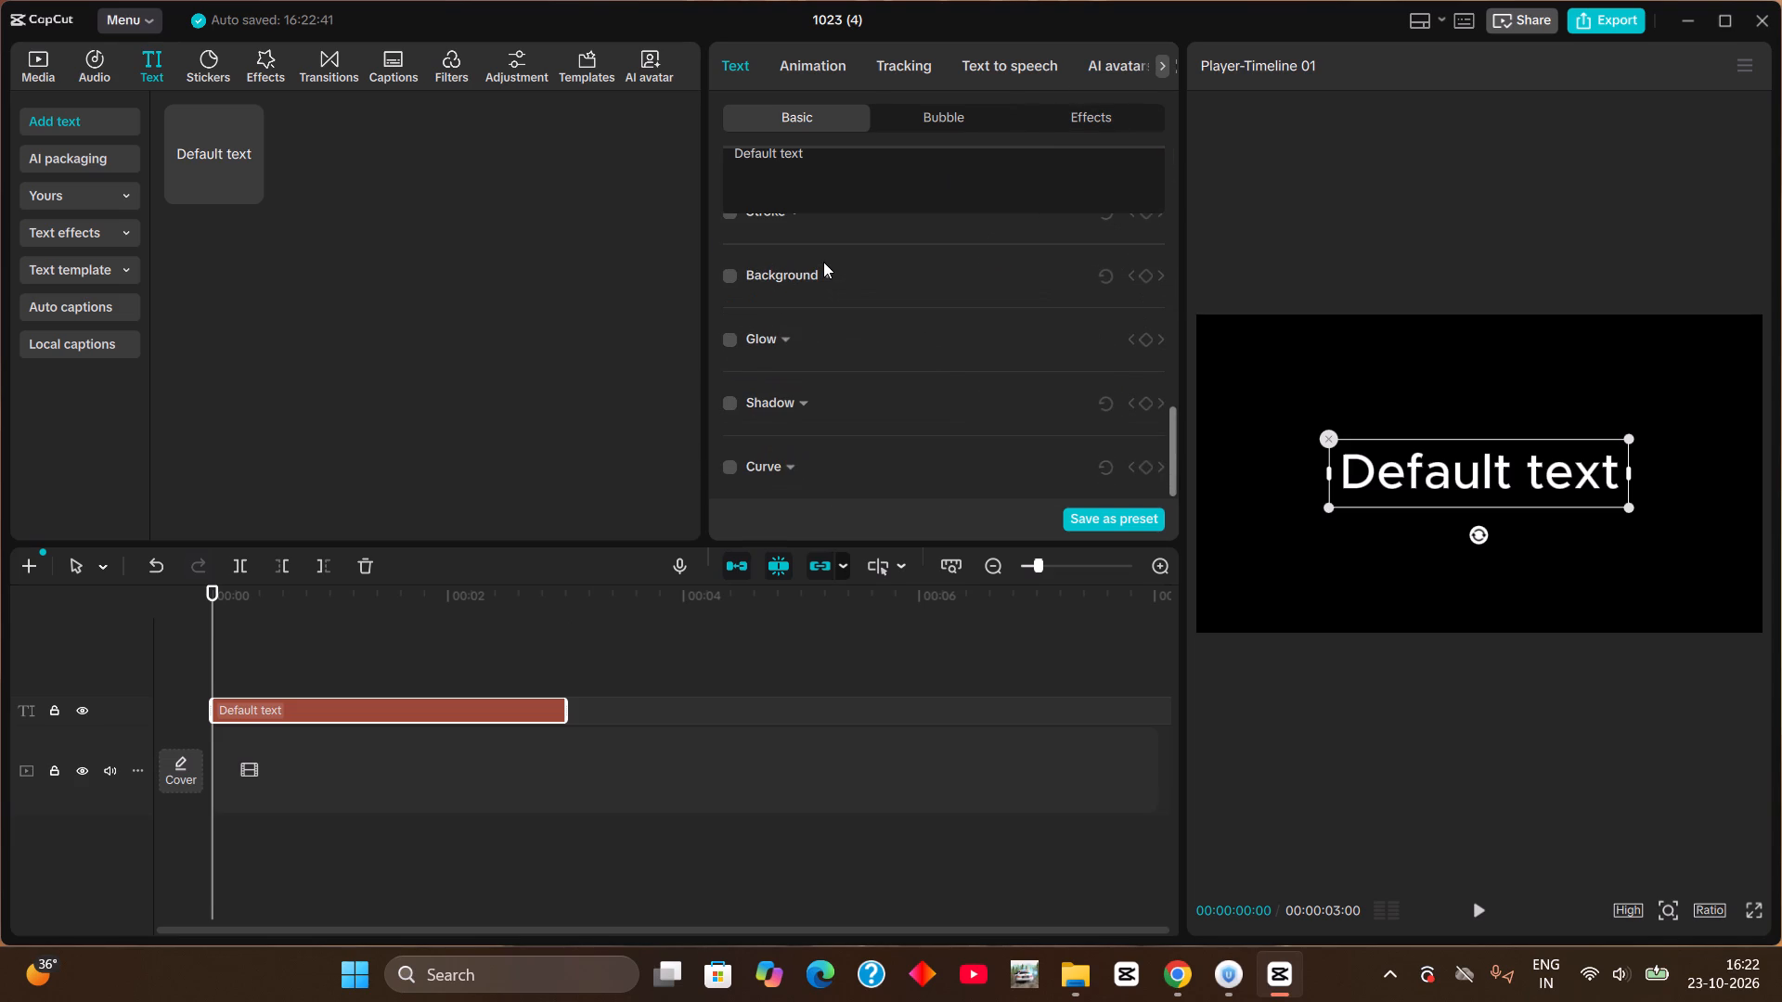
{"action": "scroll", "coordinate": [823, 262], "scroll_direction": "down", "scroll_amount": 3}
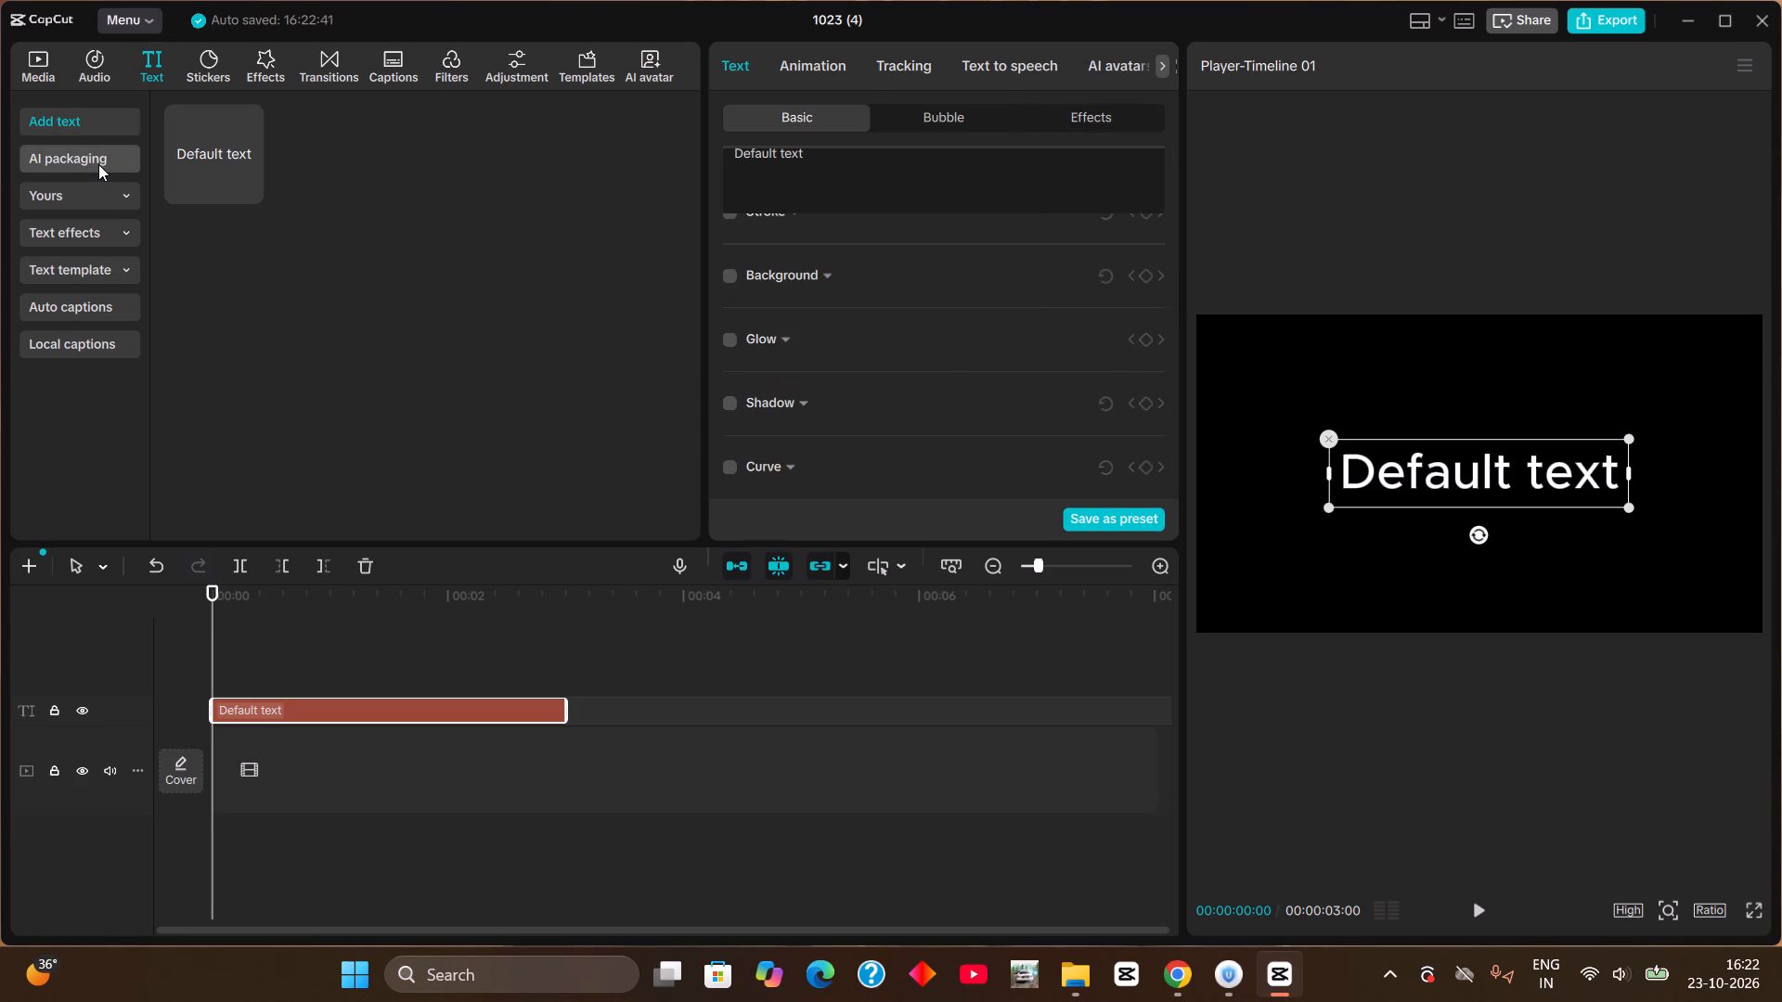
Check AI packaging, dismiss its introduction, and examine the available text effects categories, from Trending down to the colour groups.
{"action": "left_click", "coordinate": [98, 164]}
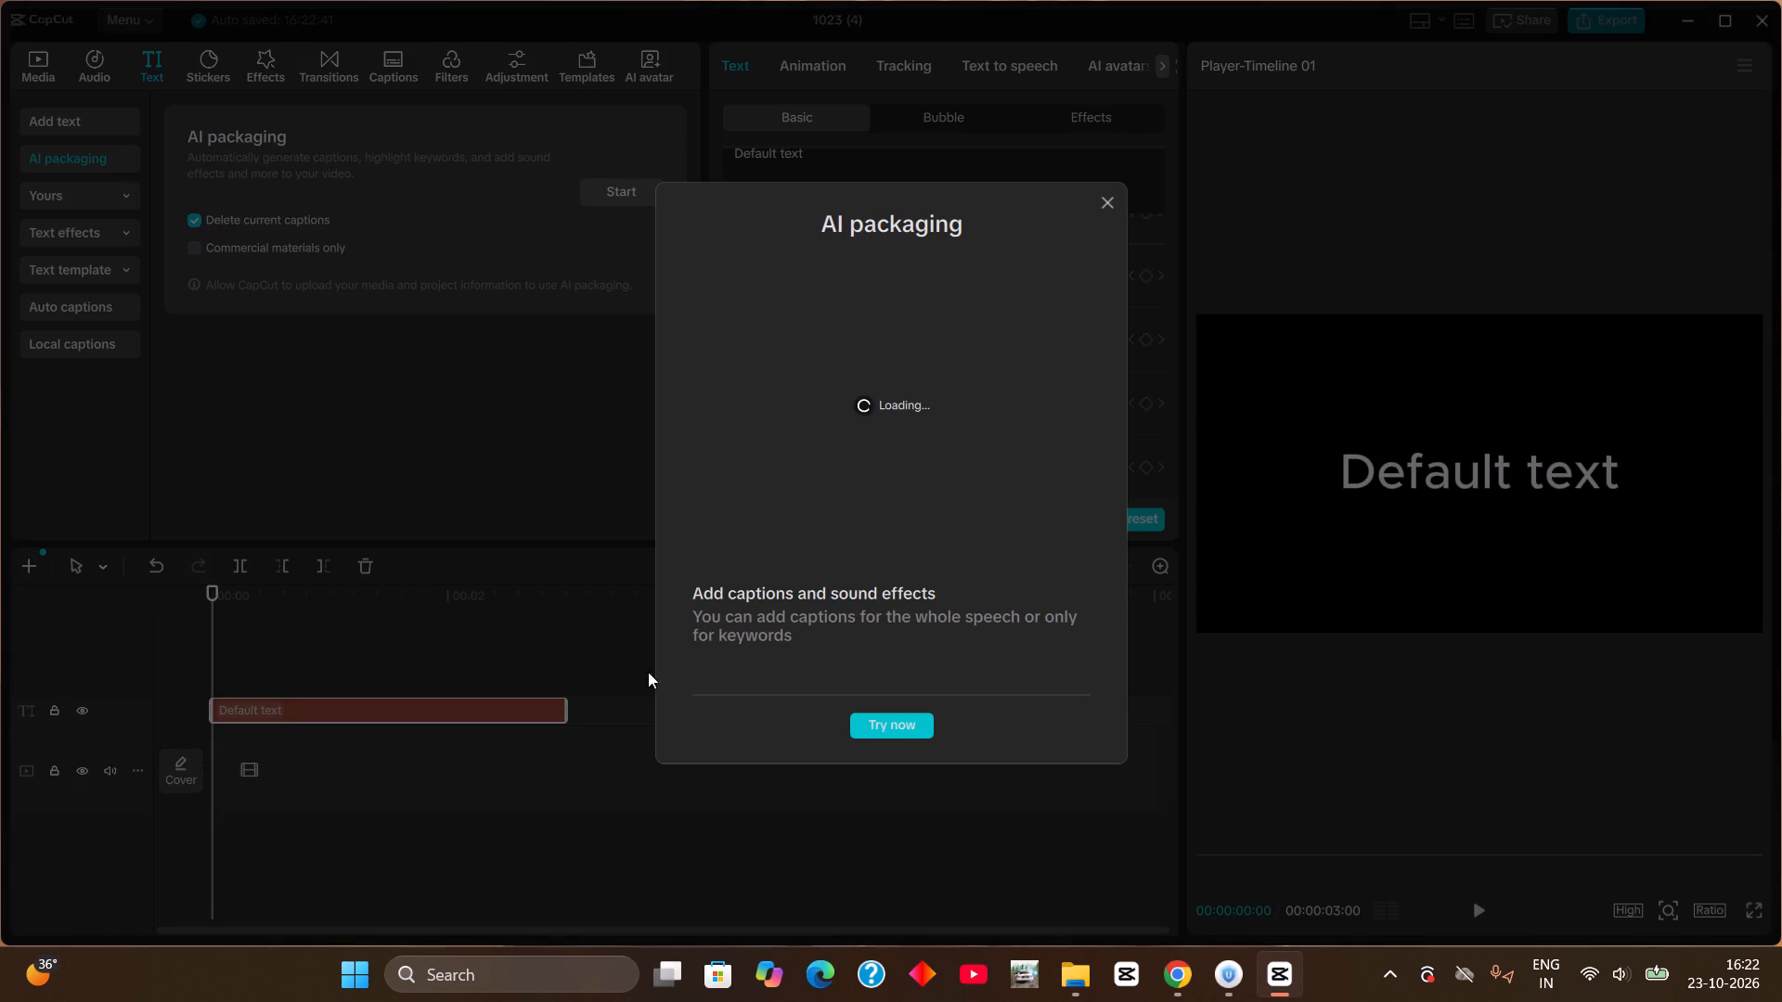
{"action": "left_click", "coordinate": [1091, 212]}
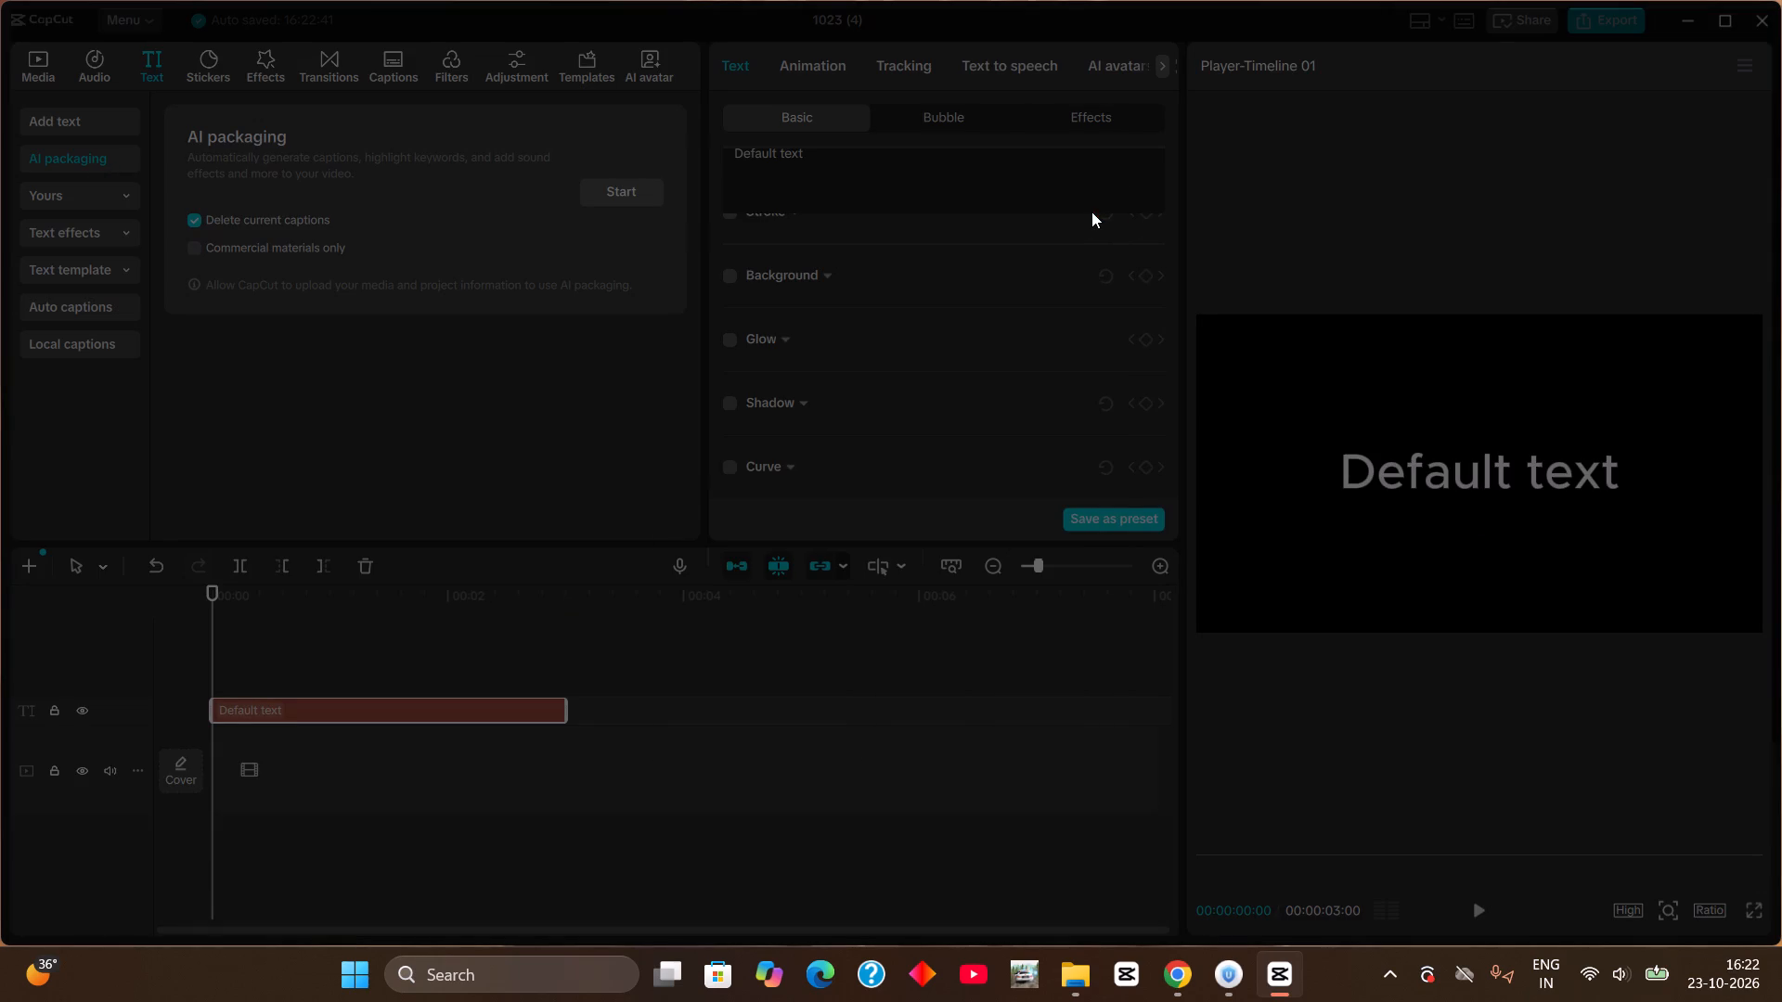
{"action": "left_click", "coordinate": [59, 233]}
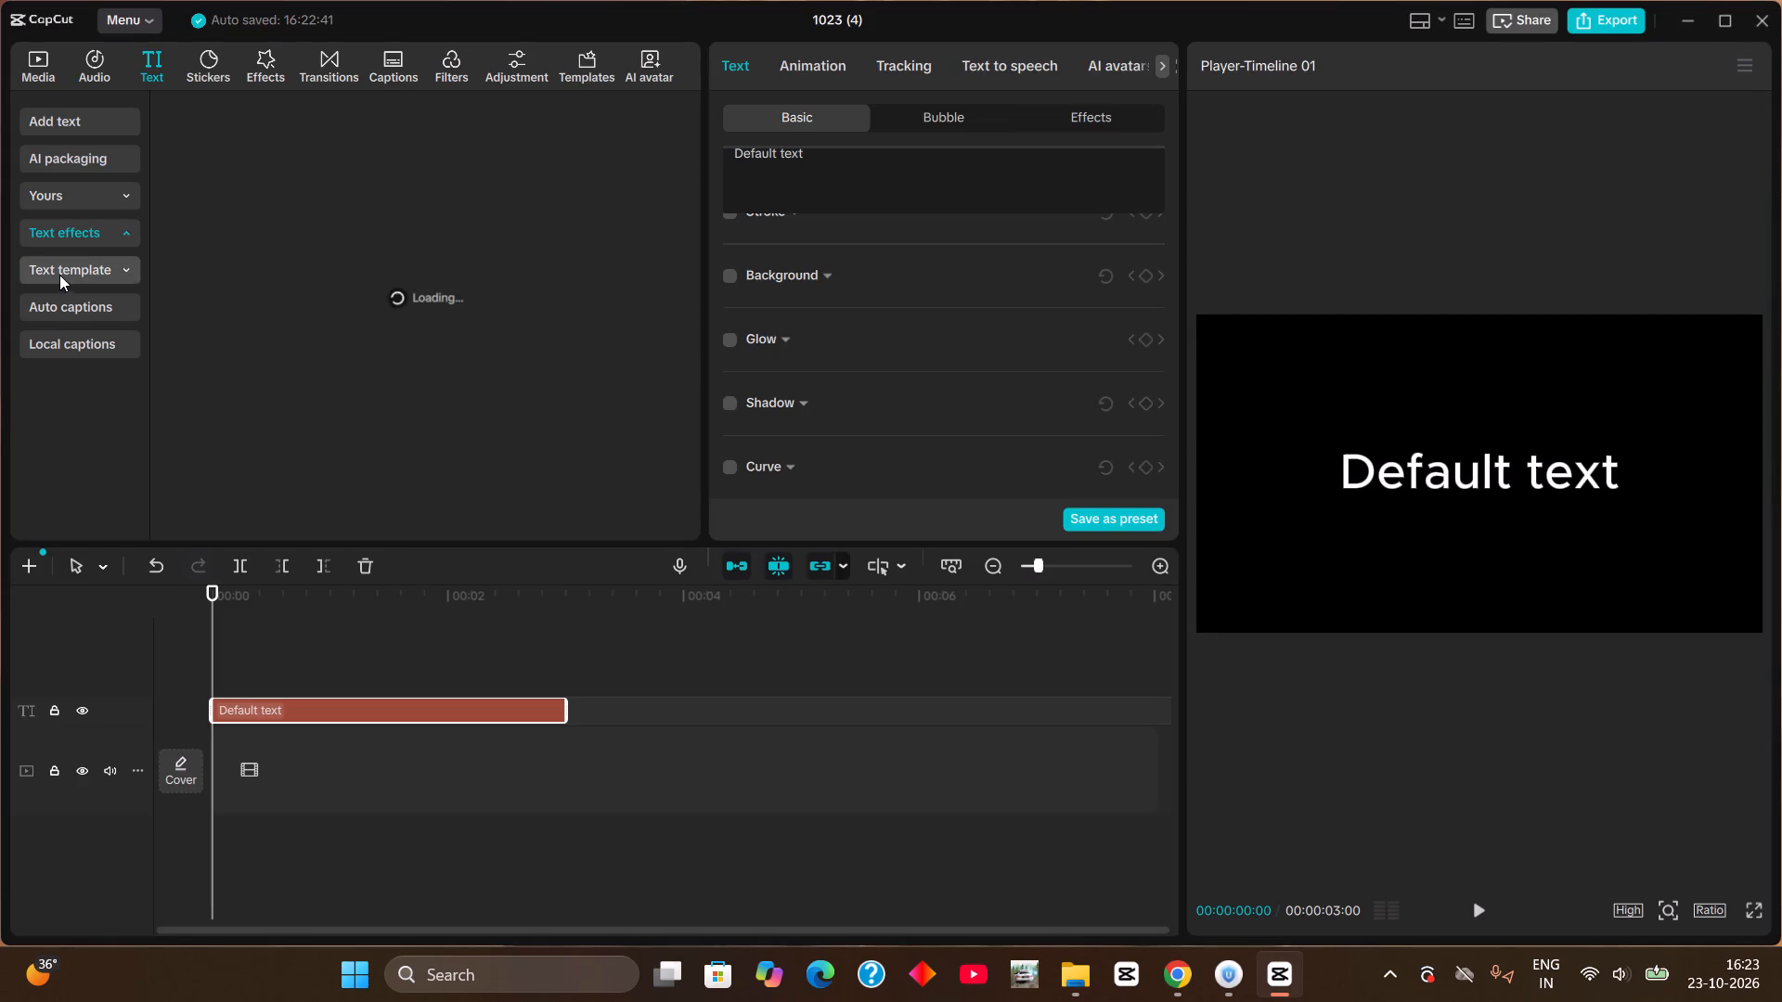
{"action": "left_click", "coordinate": [59, 276]}
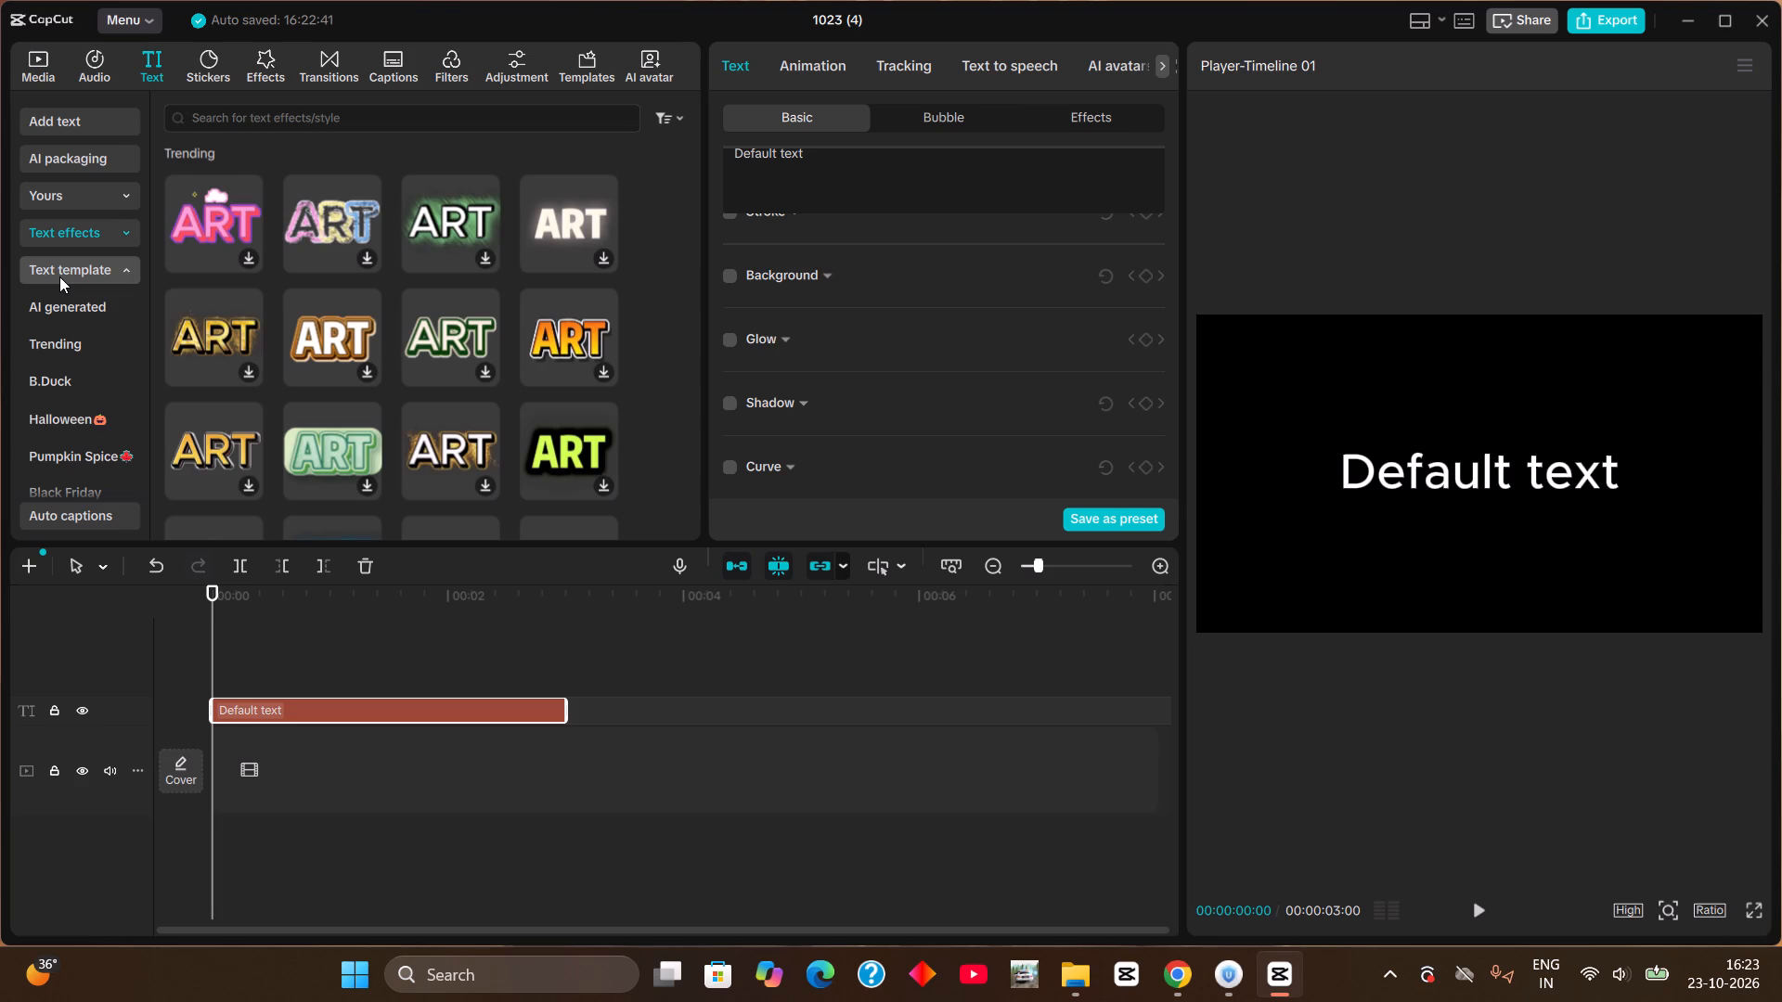
{"action": "left_click", "coordinate": [129, 234]}
{"action": "scroll", "coordinate": [103, 270], "scroll_direction": "down", "scroll_amount": 1}
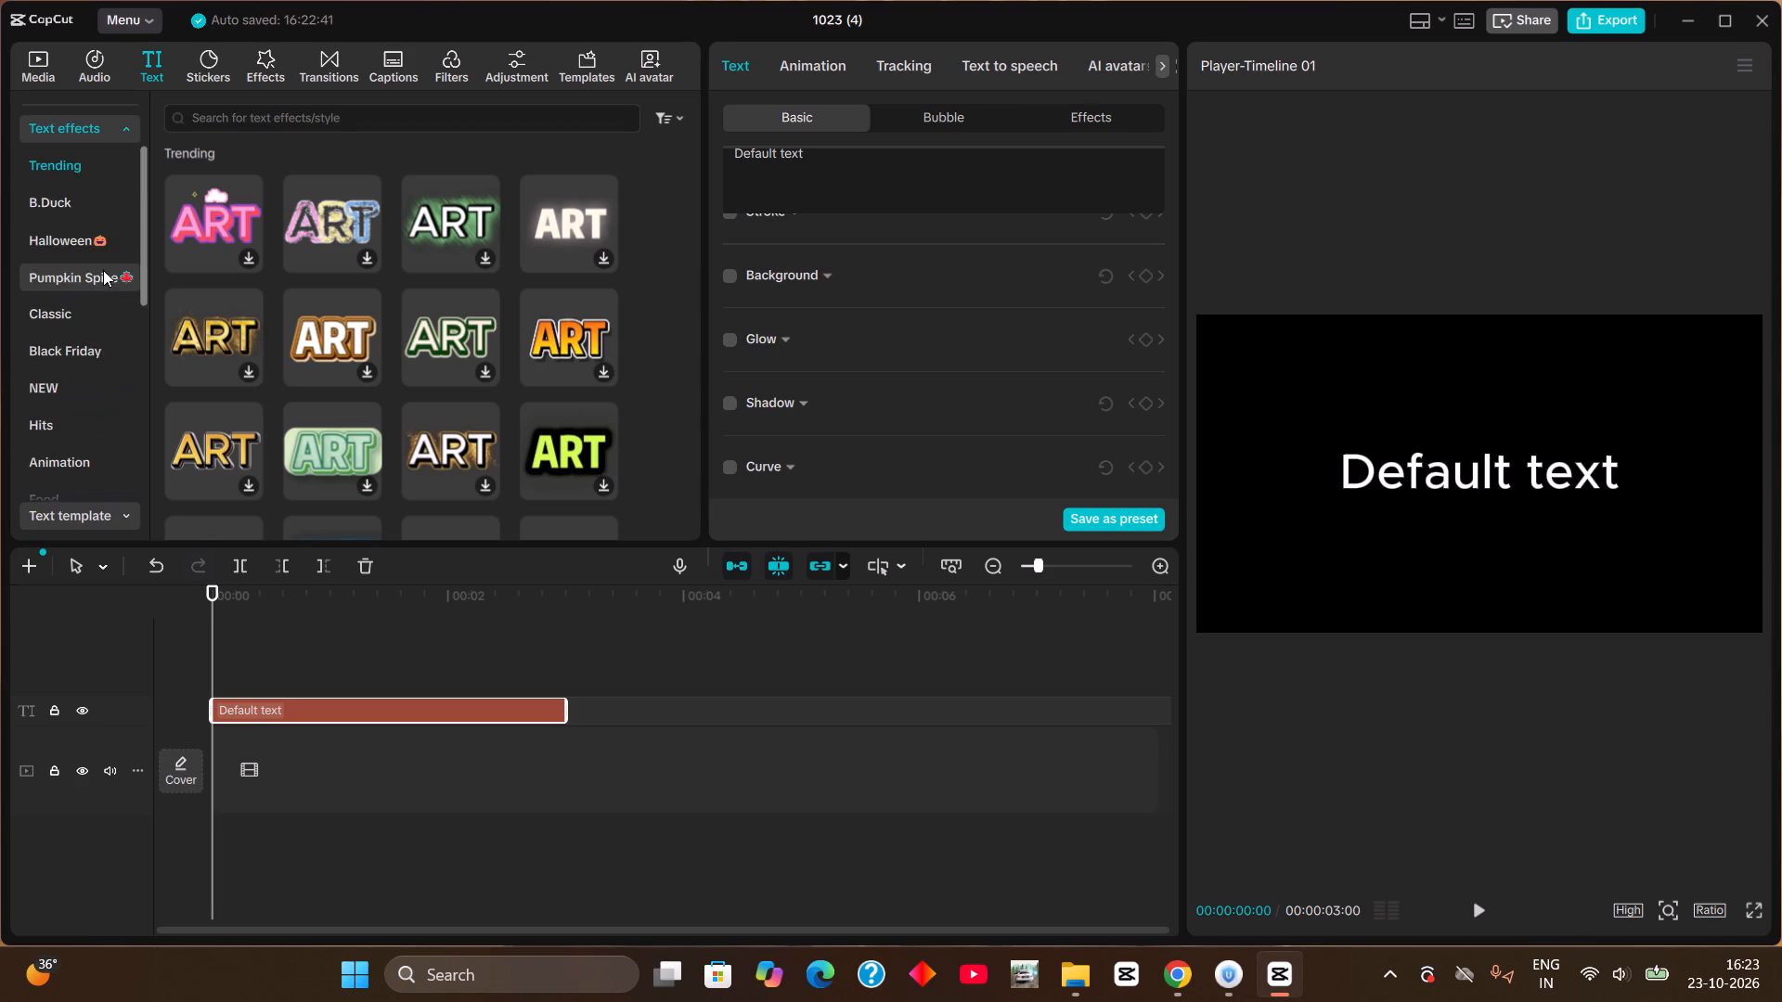
{"action": "scroll", "coordinate": [103, 270], "scroll_direction": "down", "scroll_amount": 12}
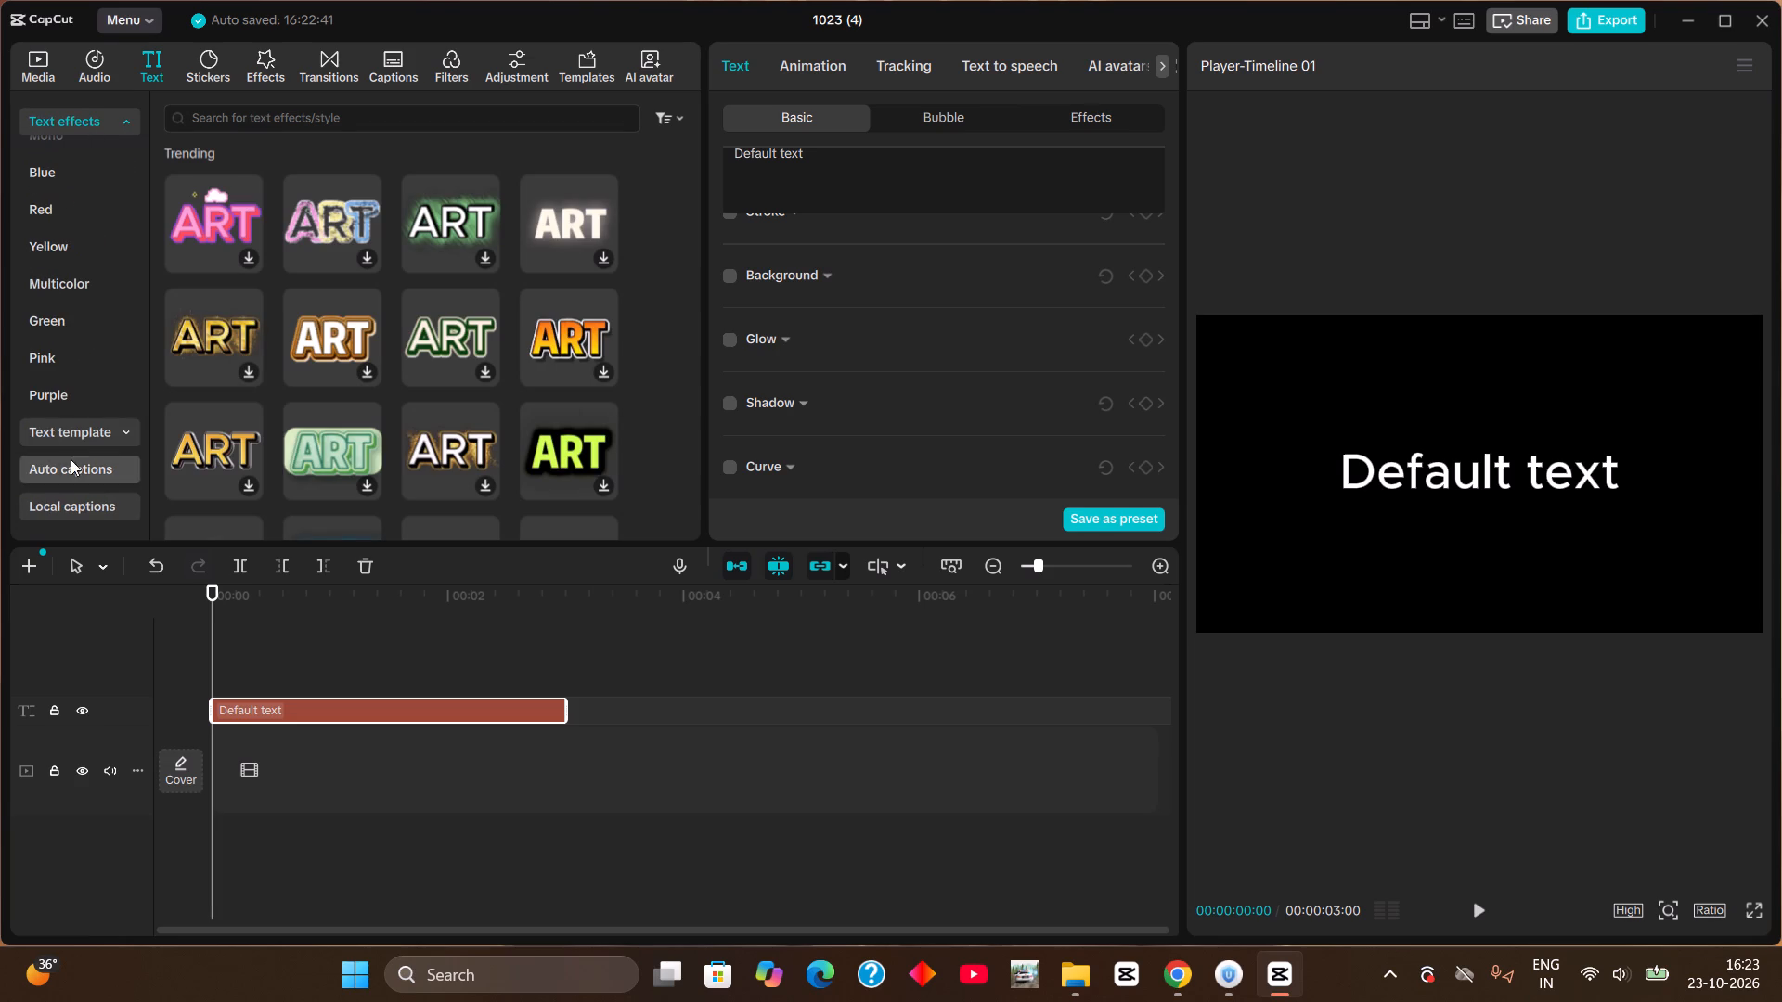
Examine the text template categories and the Trending templates, and open the auto captions options.
{"action": "left_click", "coordinate": [114, 443]}
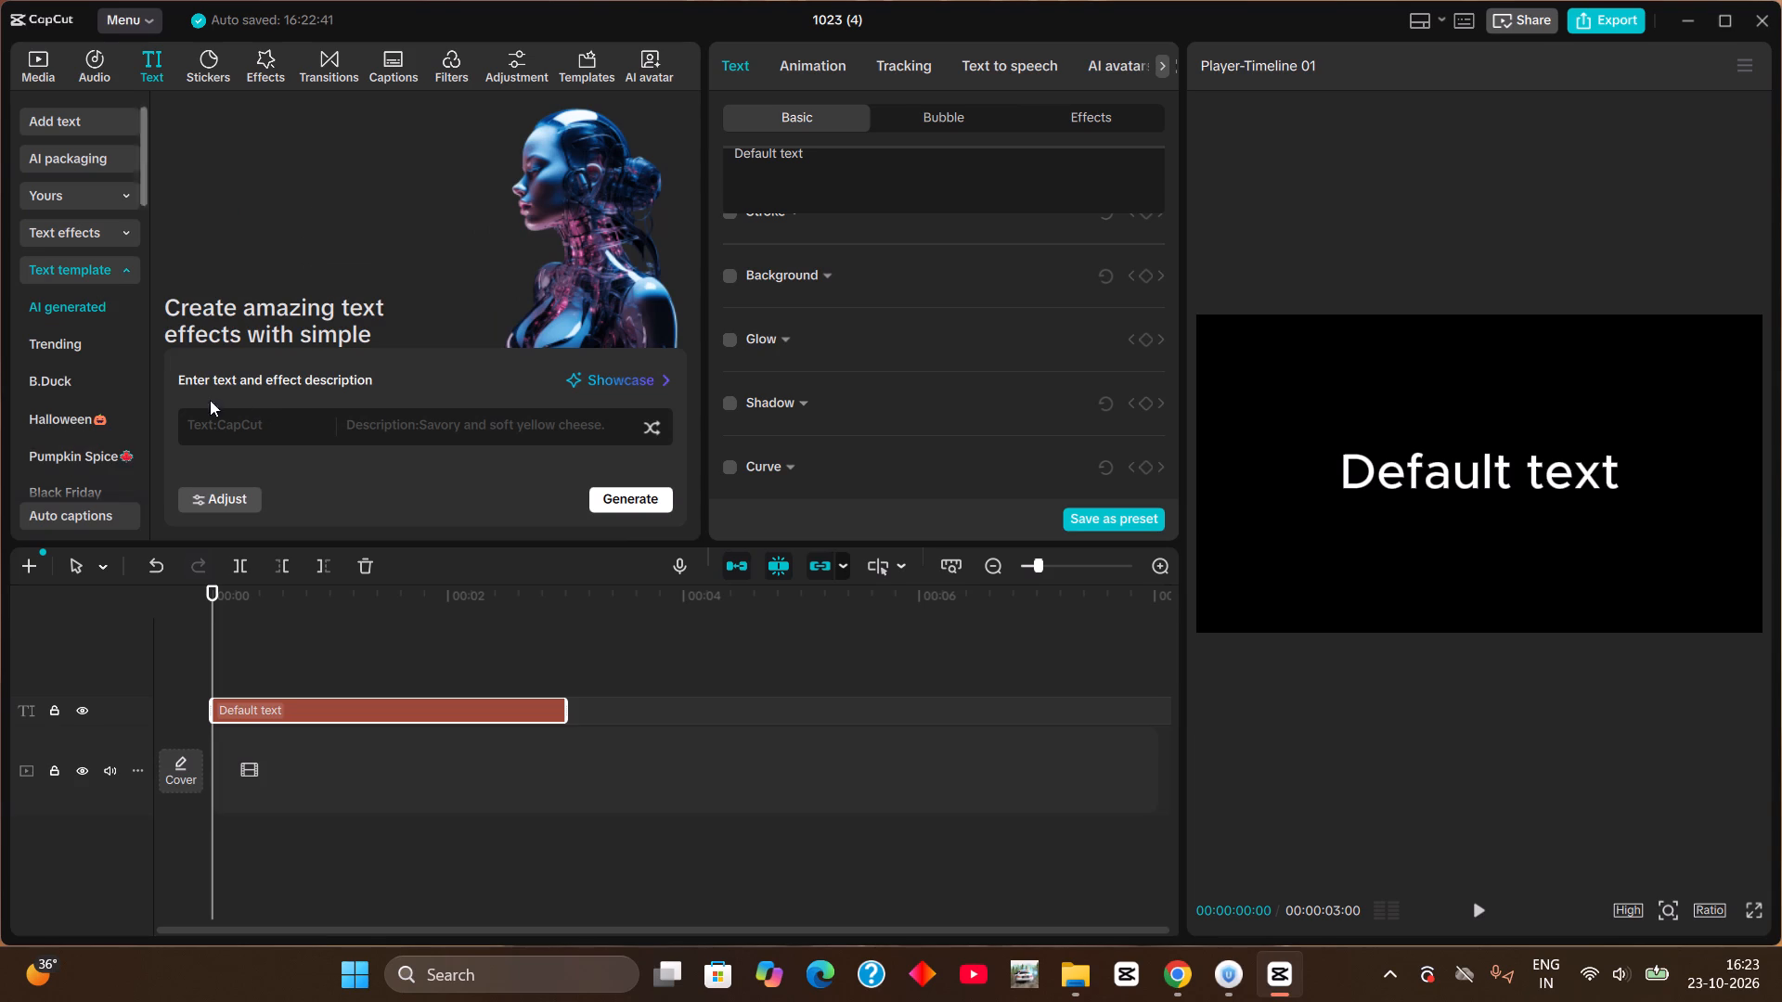
{"action": "scroll", "coordinate": [272, 337], "scroll_direction": "down", "scroll_amount": 3}
{"action": "left_click", "coordinate": [106, 270]}
{"action": "left_click", "coordinate": [106, 270]}
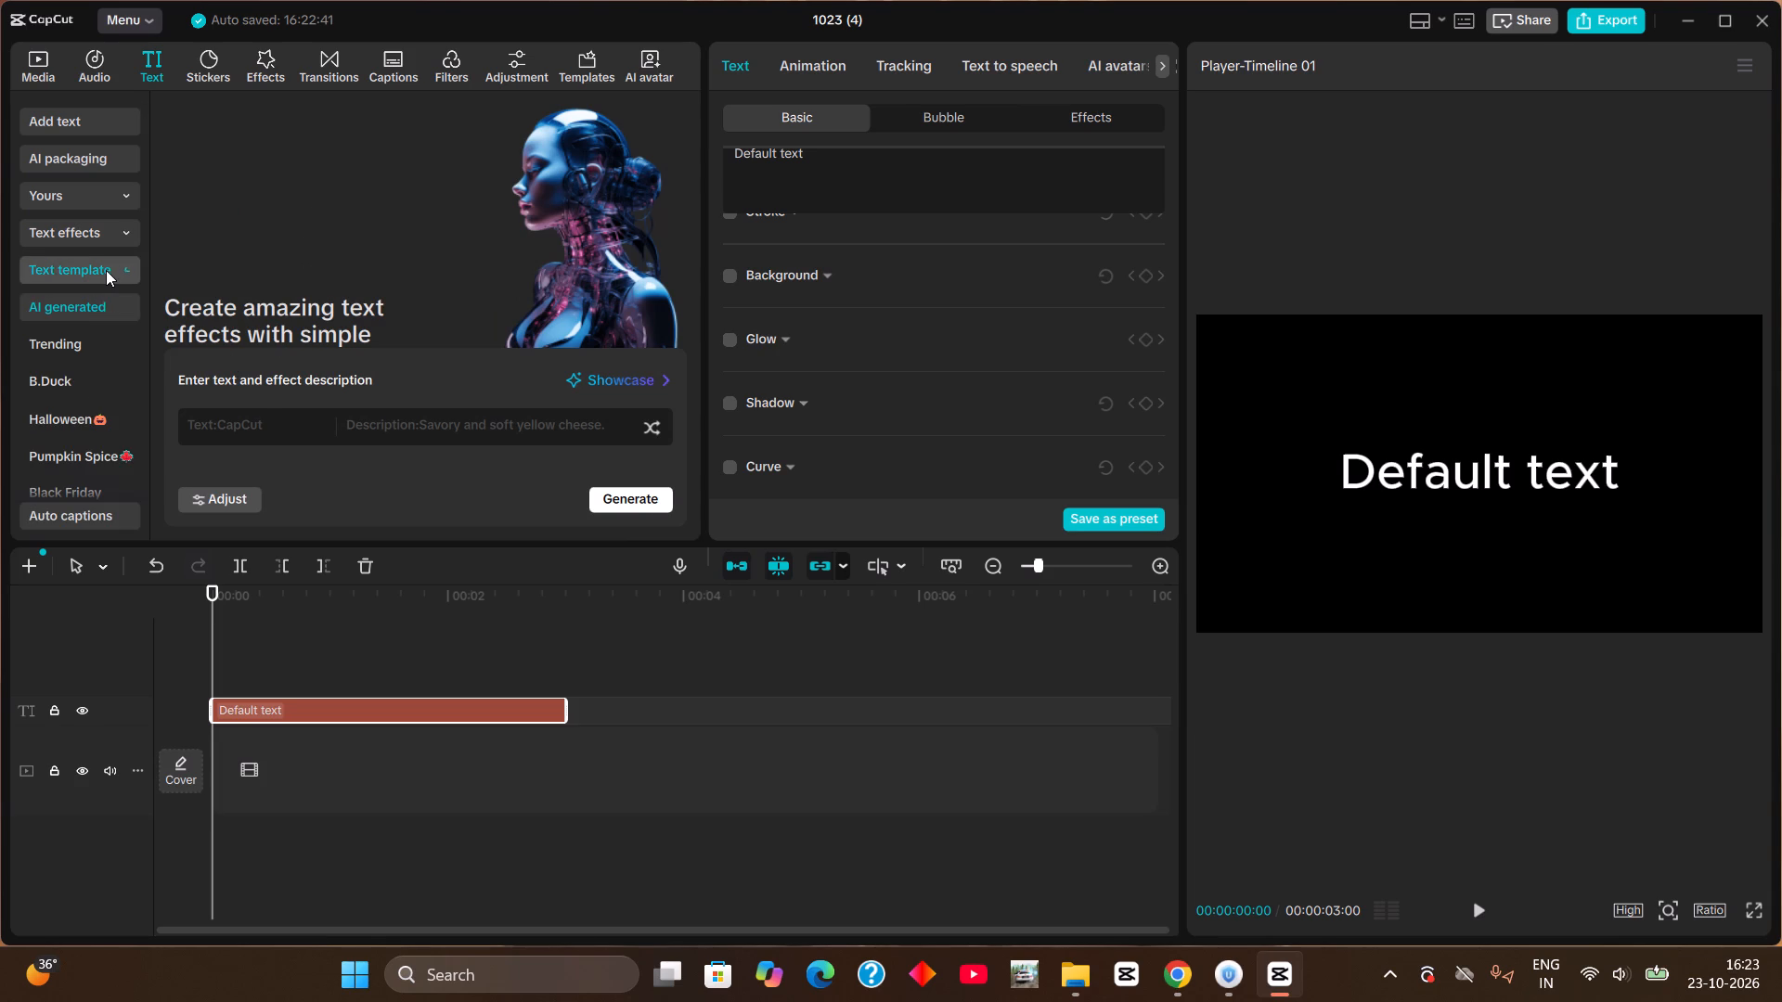
{"action": "left_click", "coordinate": [68, 338]}
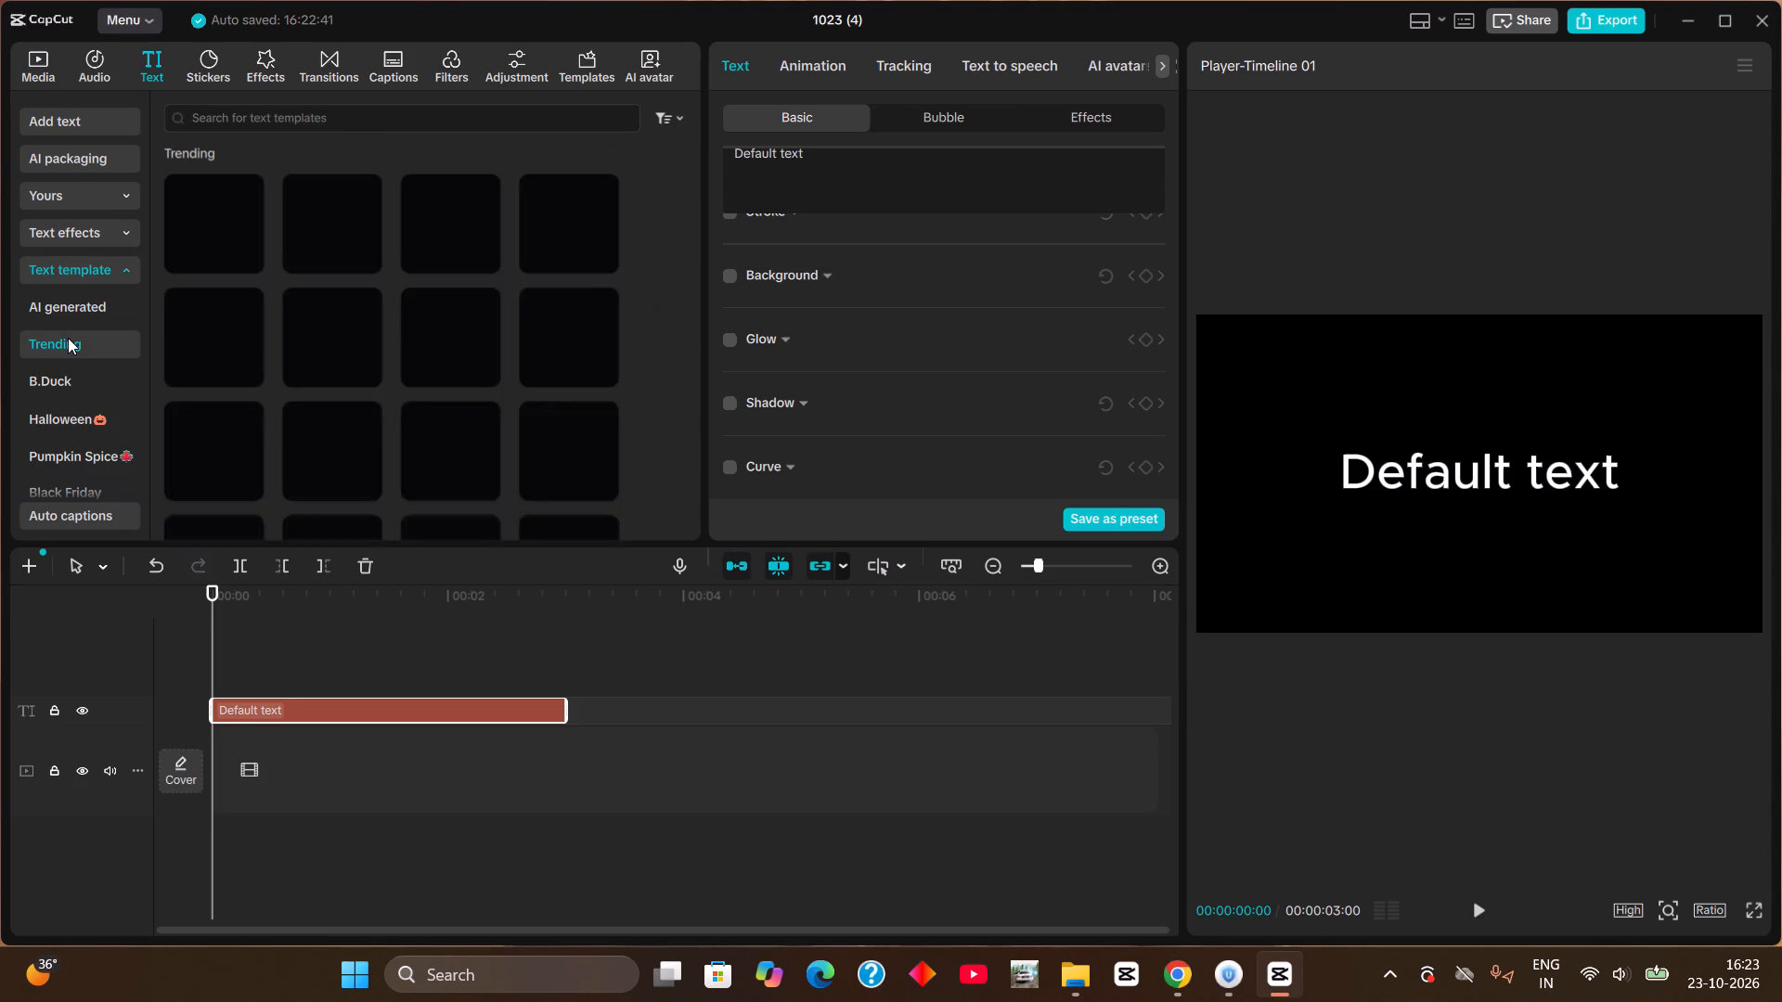
{"action": "scroll", "coordinate": [68, 338], "scroll_direction": "down", "scroll_amount": 6}
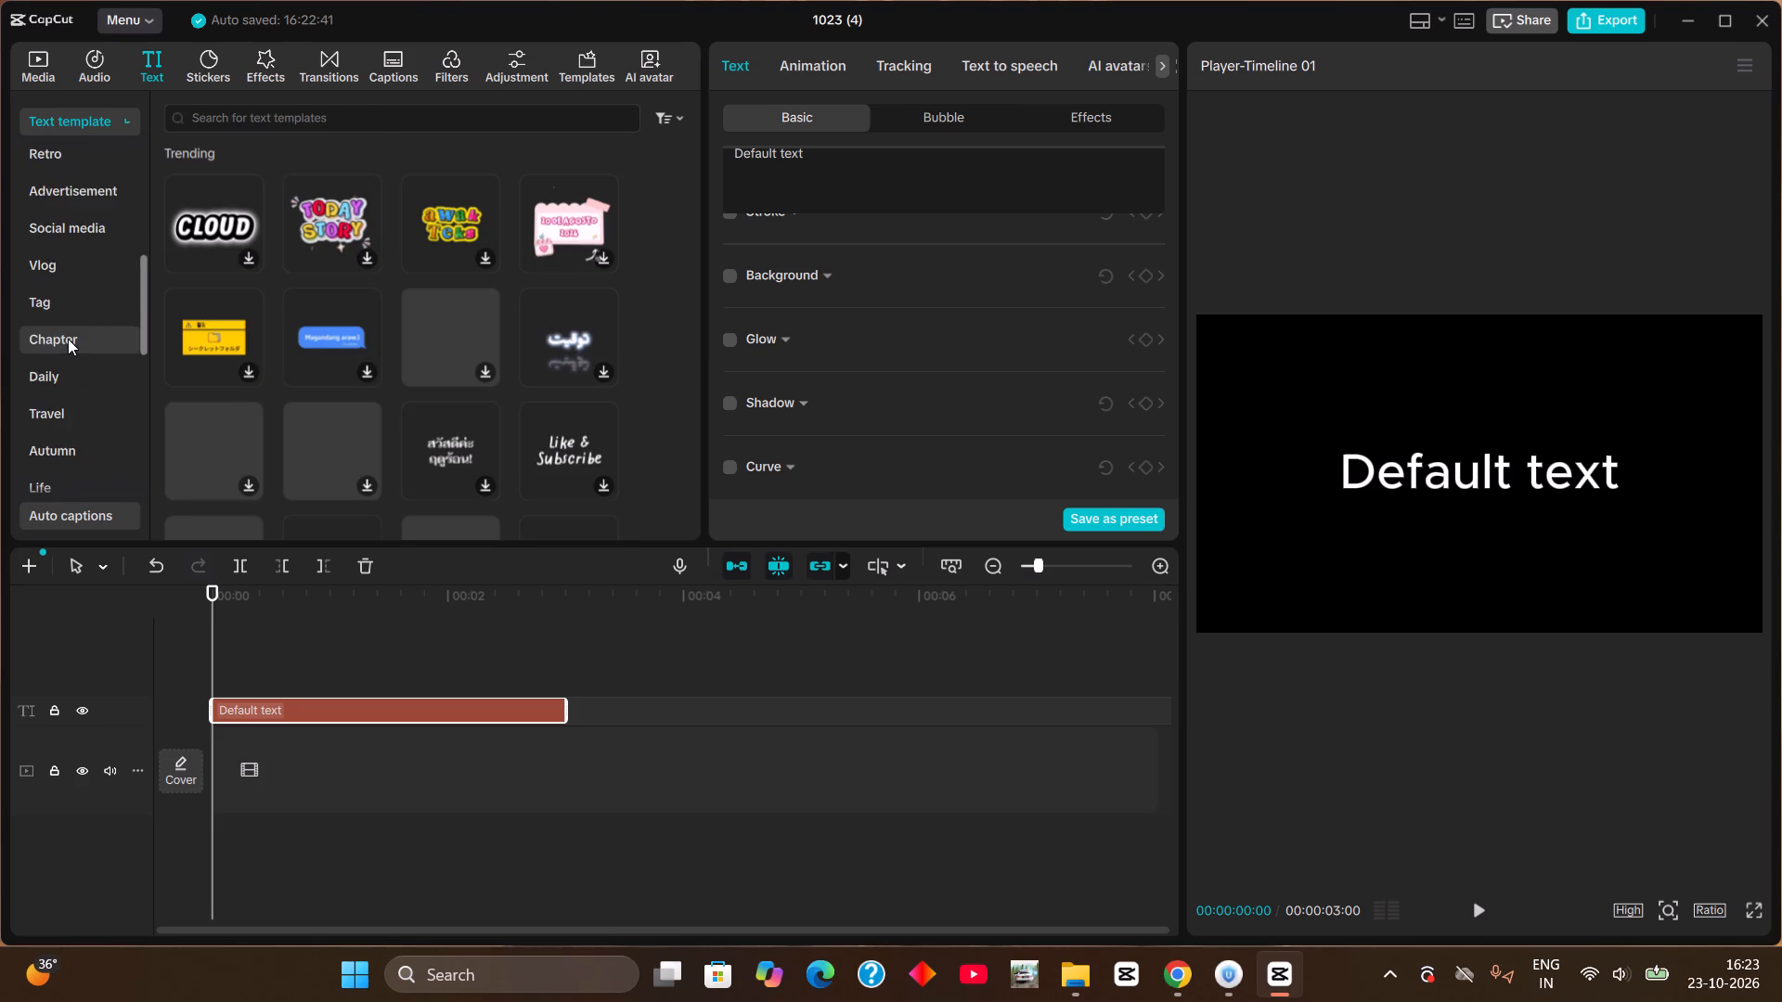
{"action": "scroll", "coordinate": [68, 339], "scroll_direction": "down", "scroll_amount": 10}
{"action": "scroll", "coordinate": [68, 490], "scroll_direction": "down", "scroll_amount": 2}
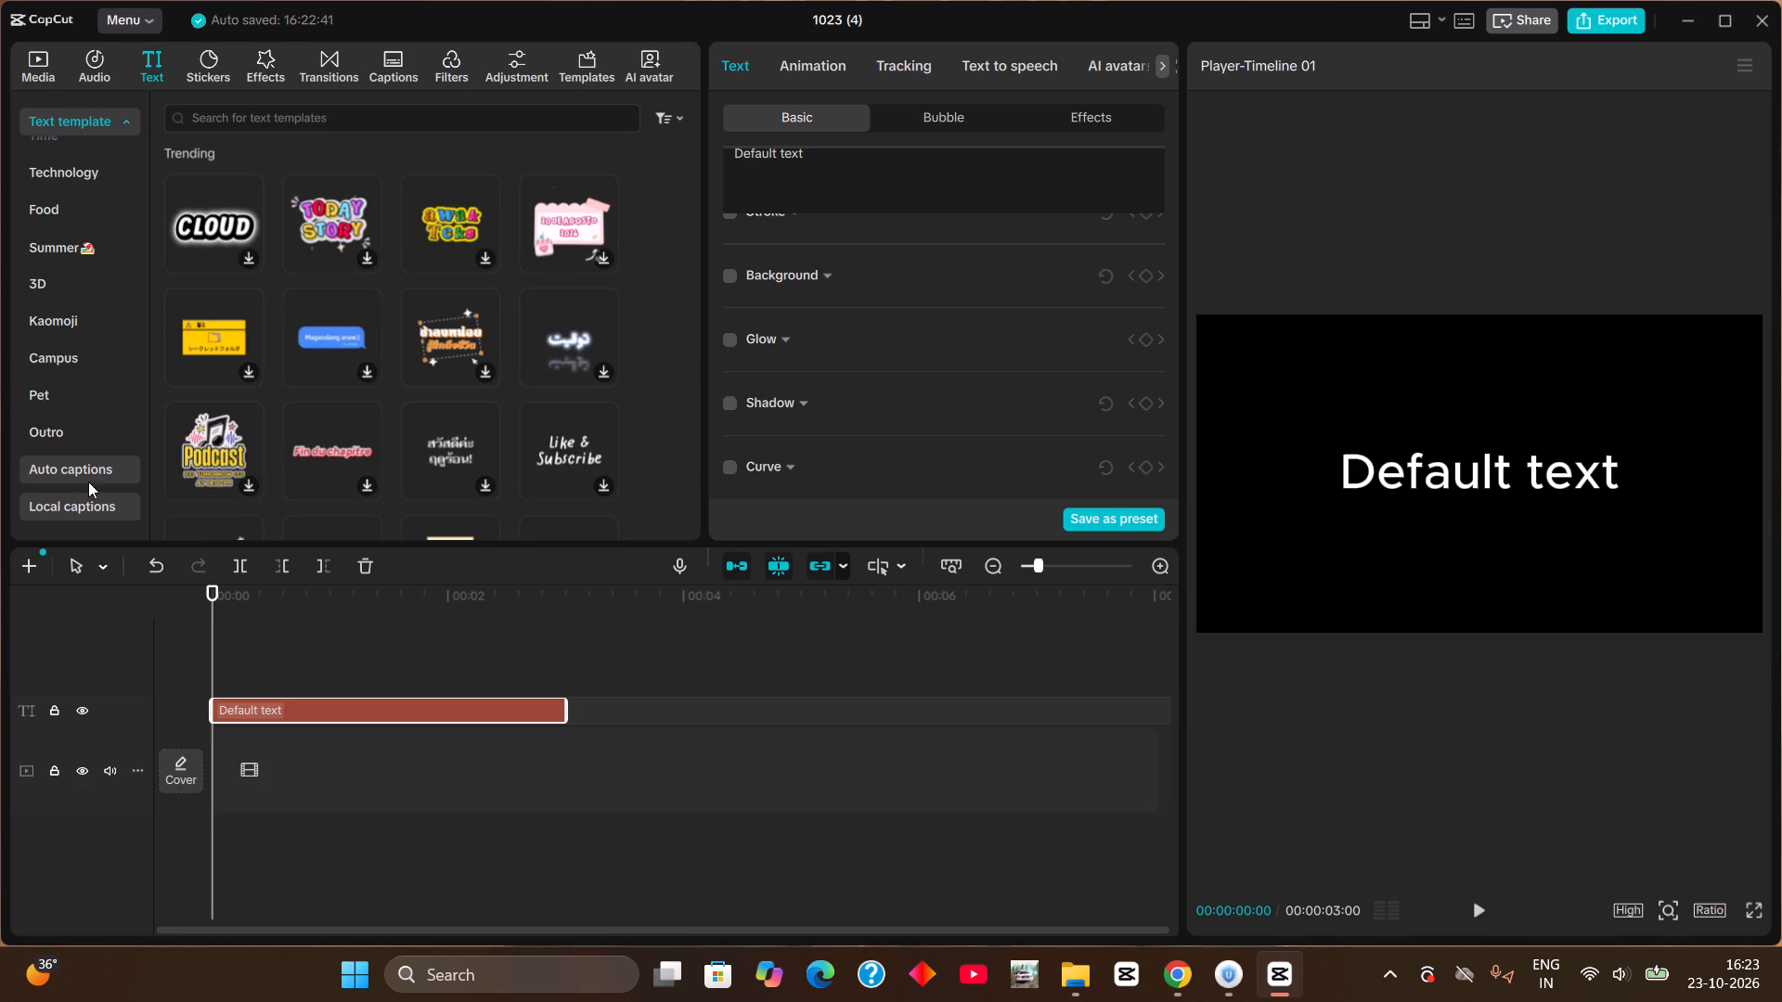
{"action": "left_click", "coordinate": [74, 493]}
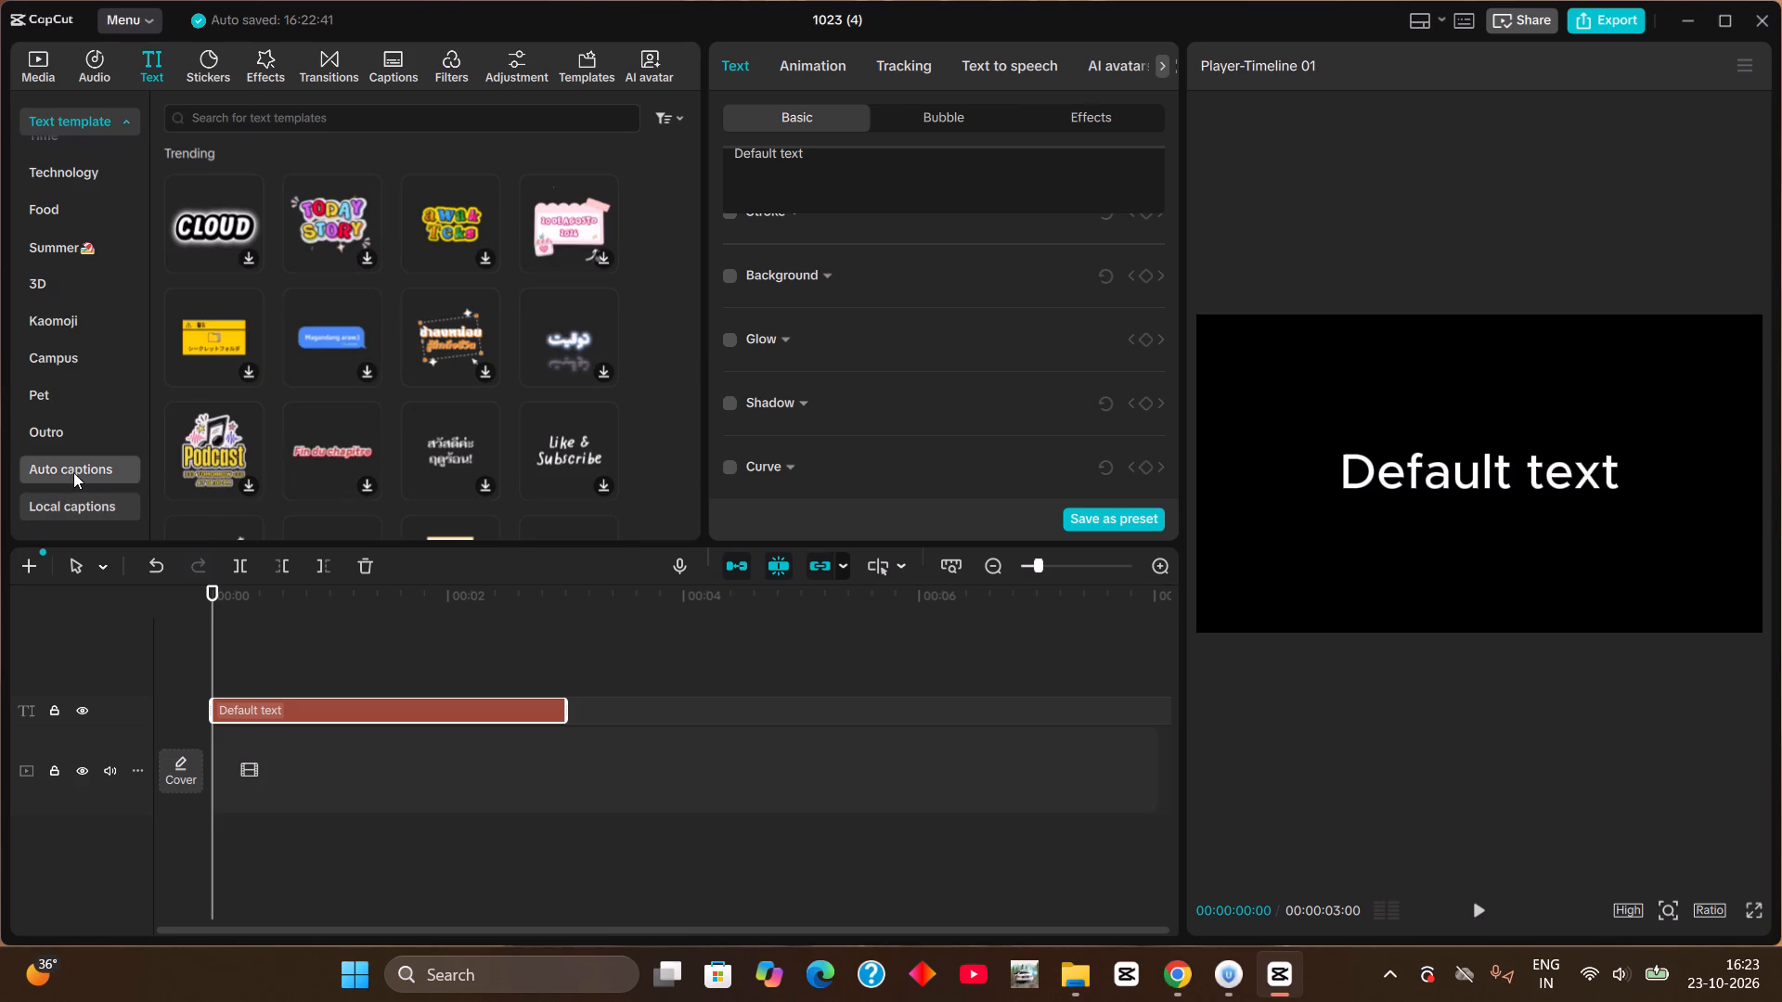
{"action": "left_click", "coordinate": [73, 472]}
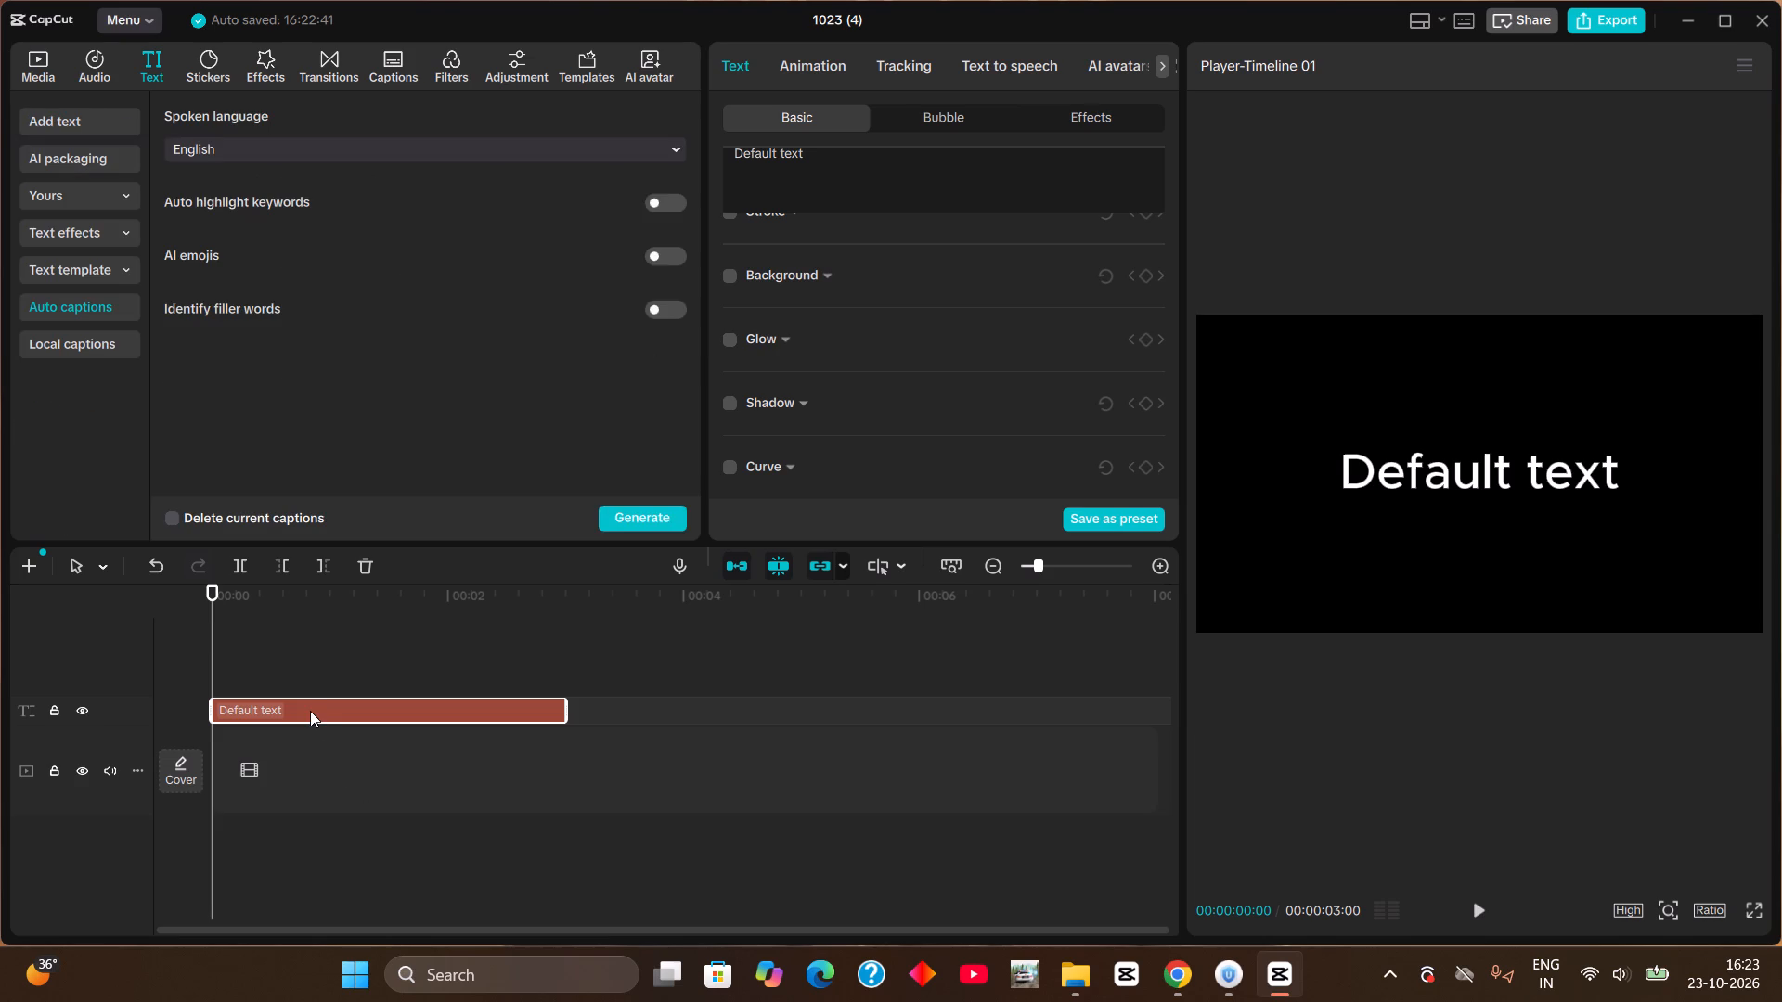
Replace the default text clip's wording with the date 24-10-2026.
{"action": "left_click", "coordinate": [310, 711]}
{"action": "scroll", "coordinate": [846, 185], "scroll_direction": "up", "scroll_amount": 3}
{"action": "left_click", "coordinate": [838, 161]}
{"action": "left_click_drag", "start_coordinate": [839, 158], "coordinate": [703, 152]}
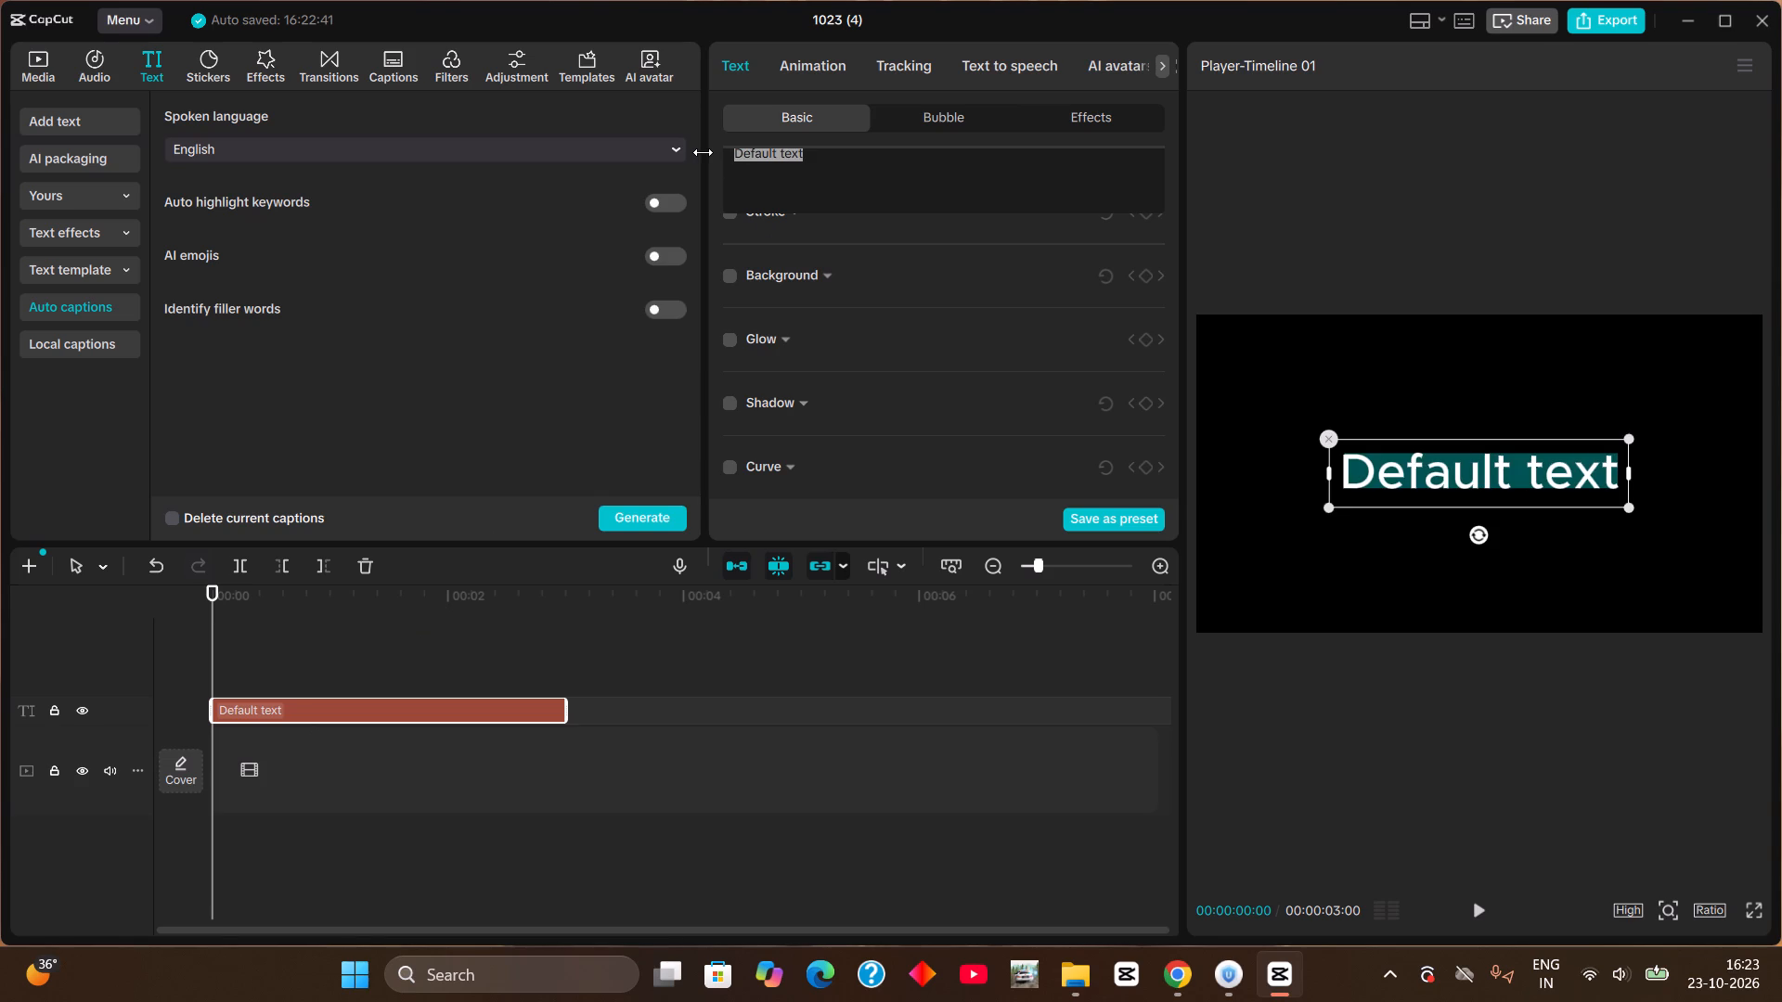
{"action": "key", "text": "2"}
{"action": "key", "text": "4"}
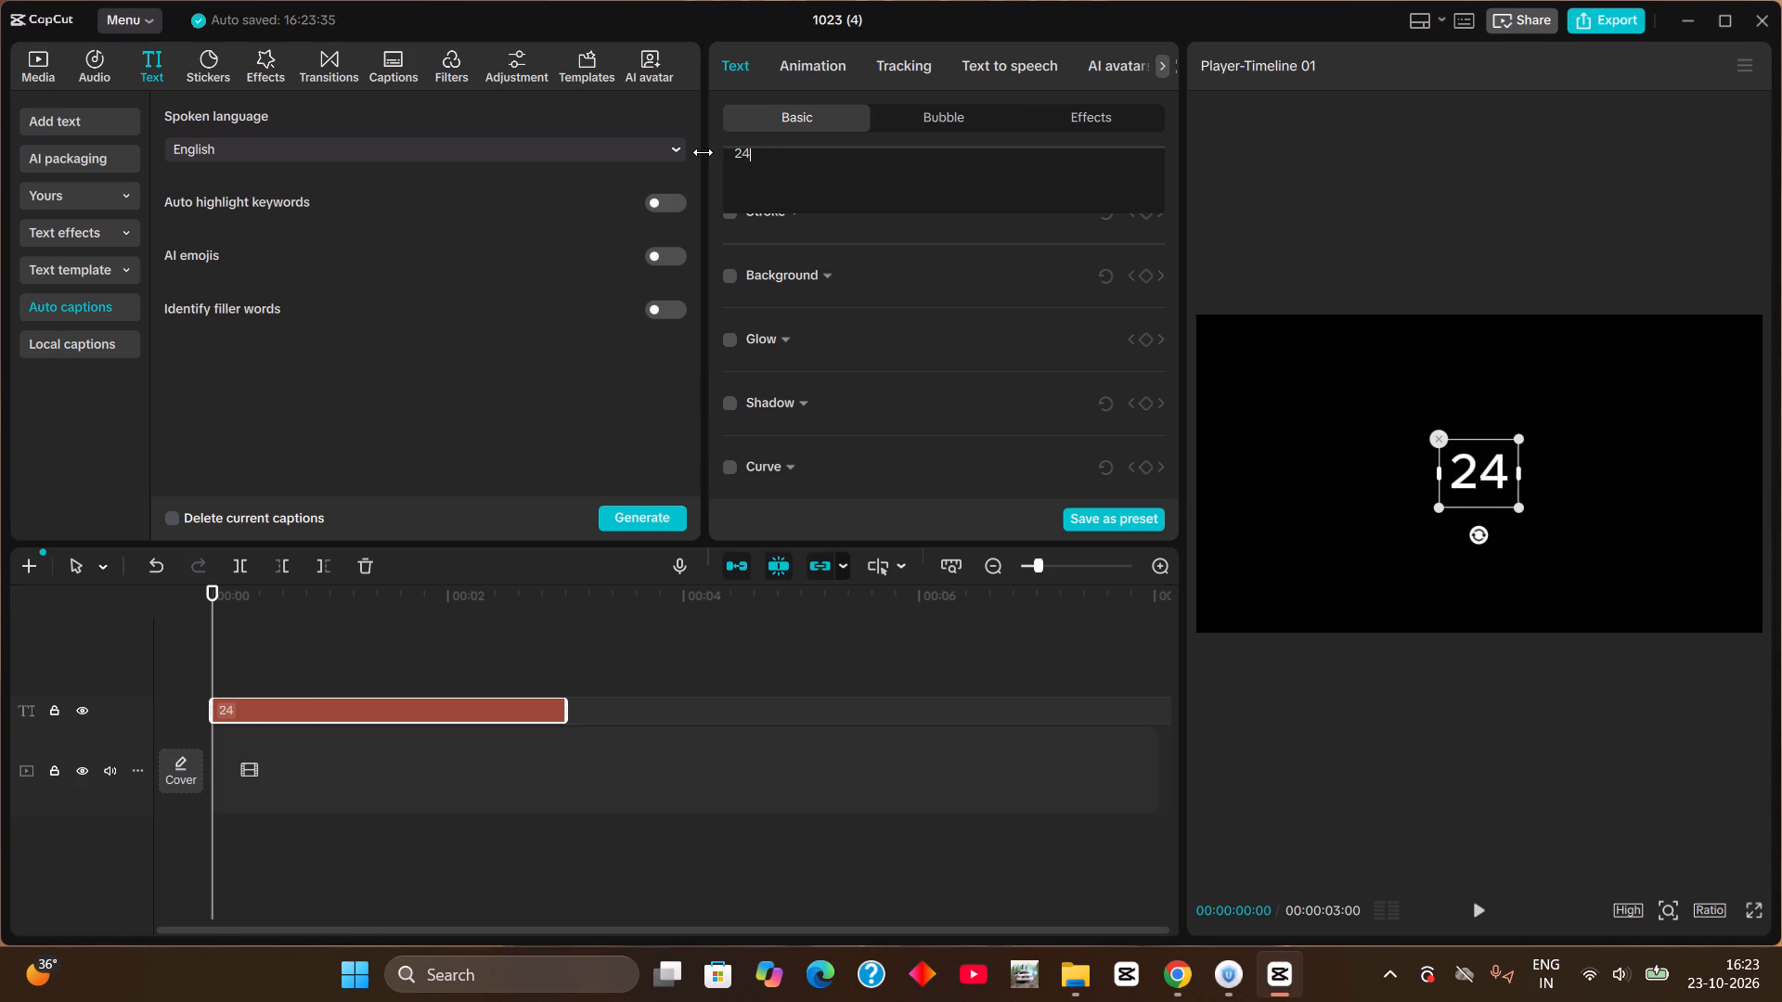
{"action": "key", "text": "minus"}
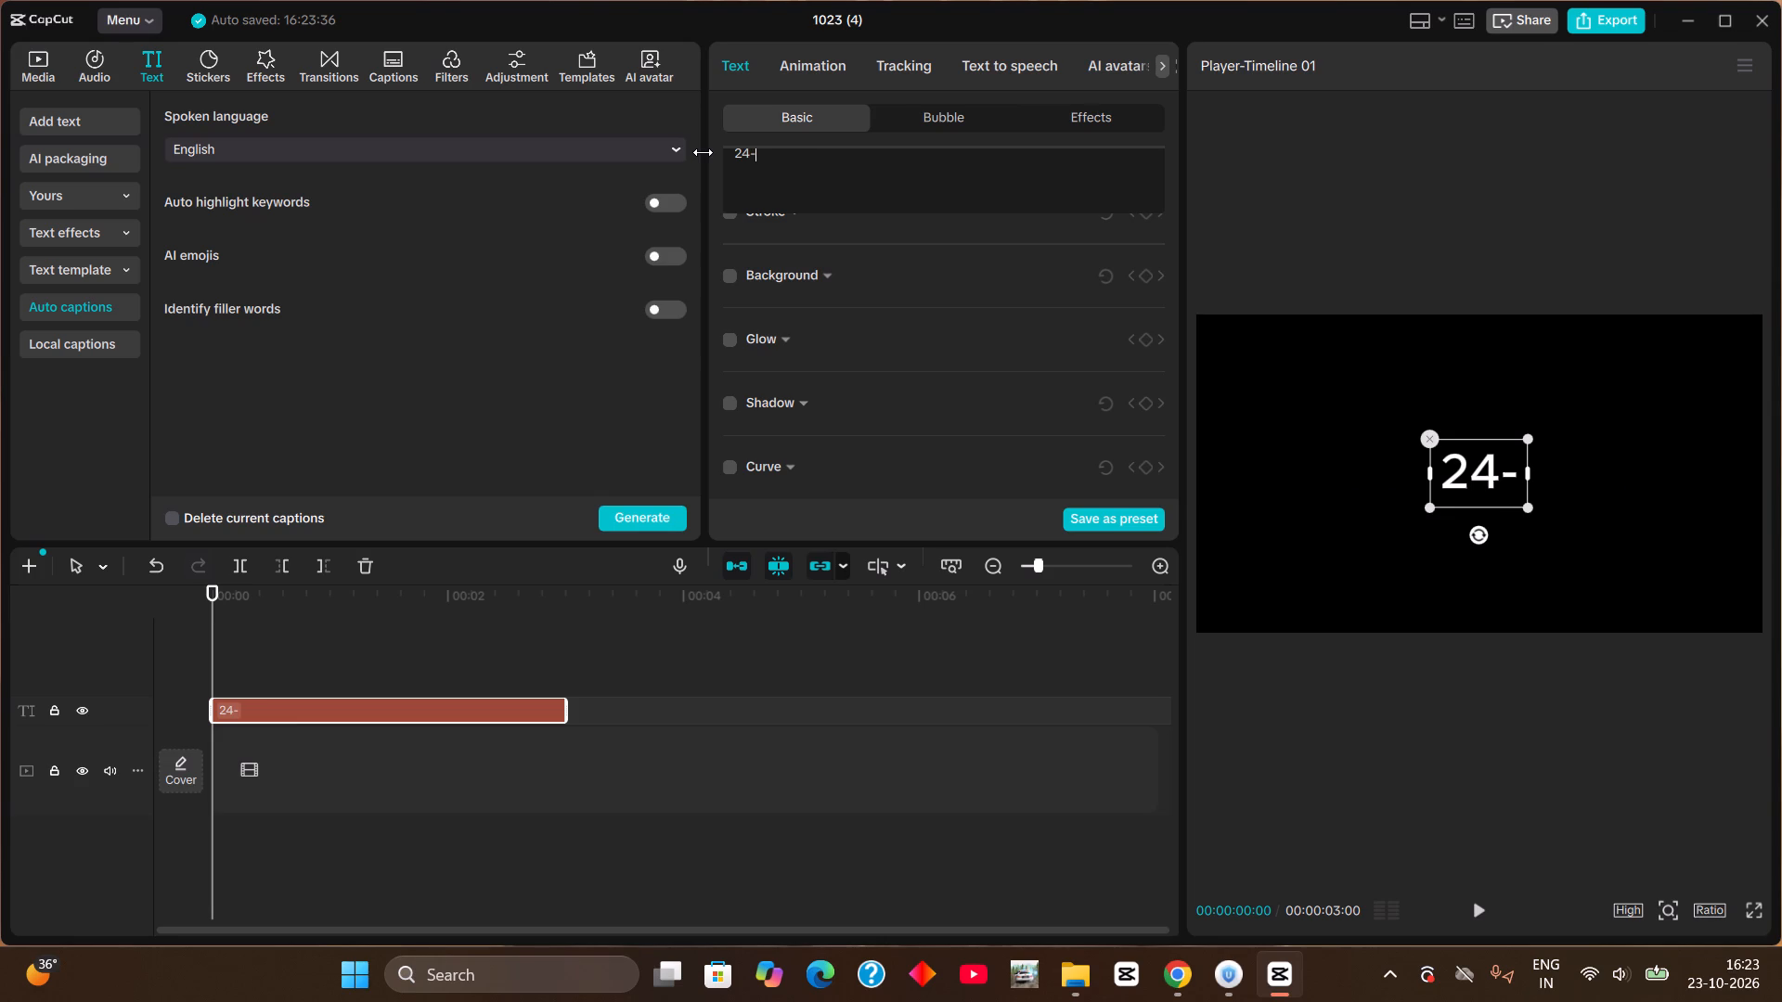
{"action": "type", "text": "10"}
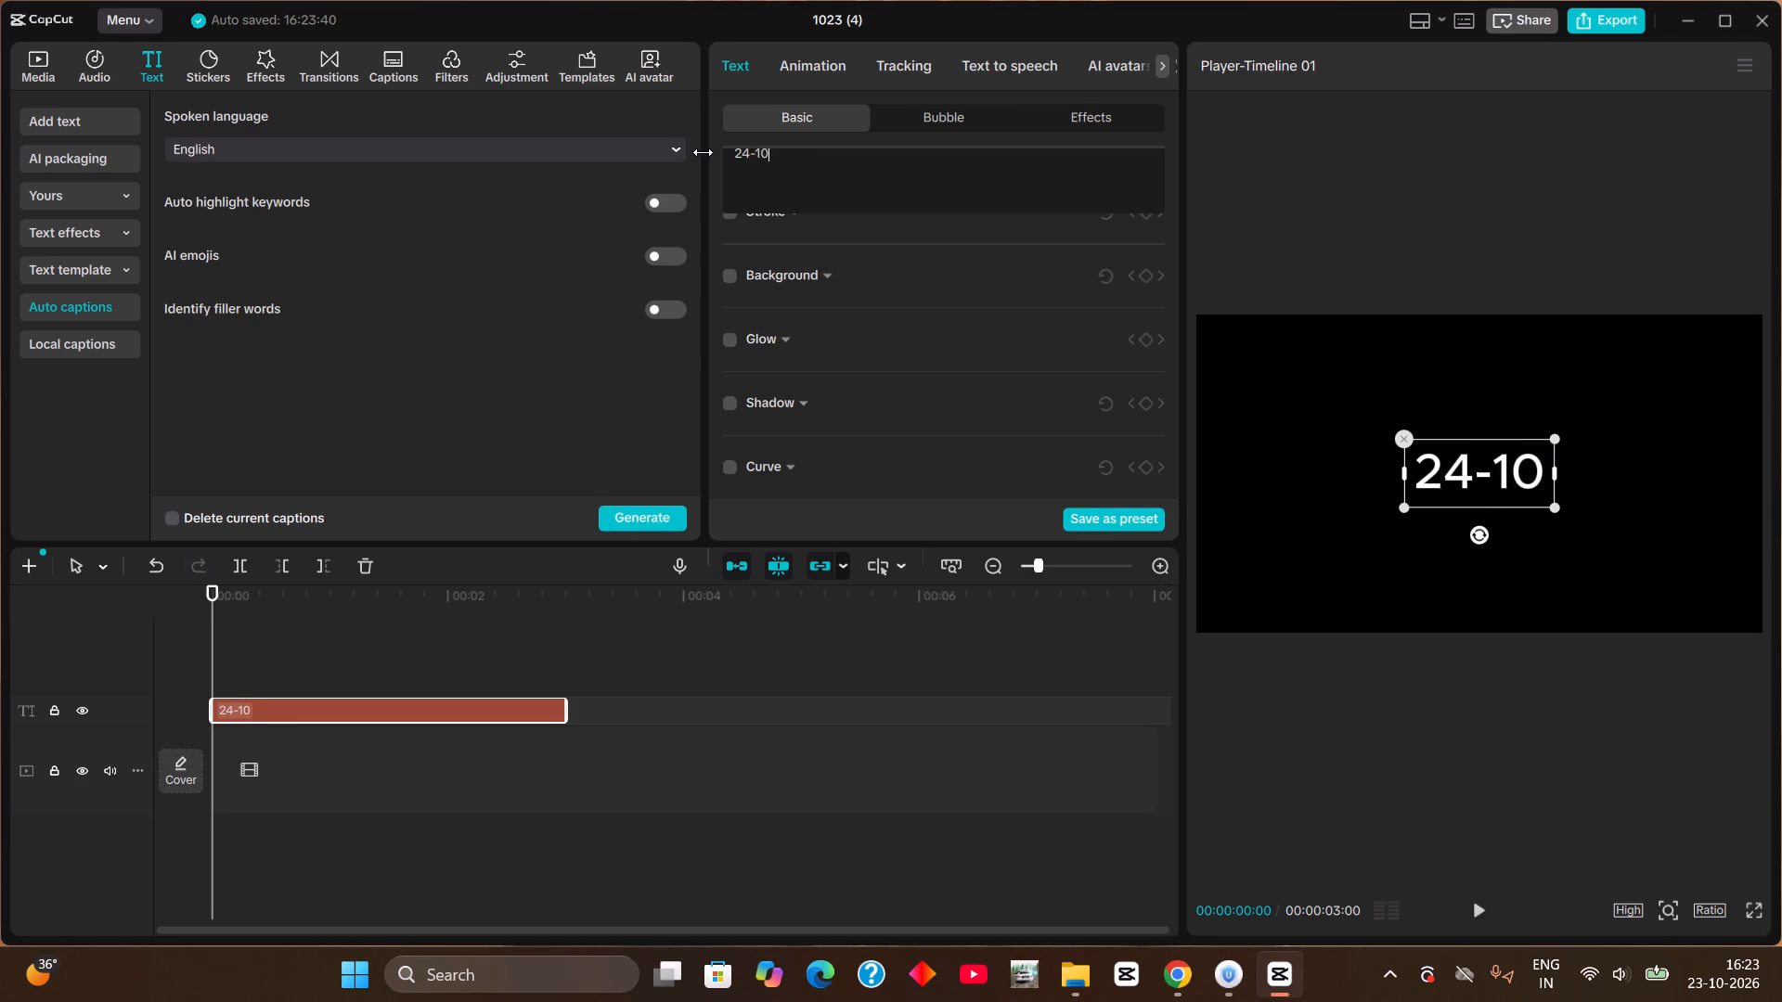
{"action": "type", "text": "-2026"}
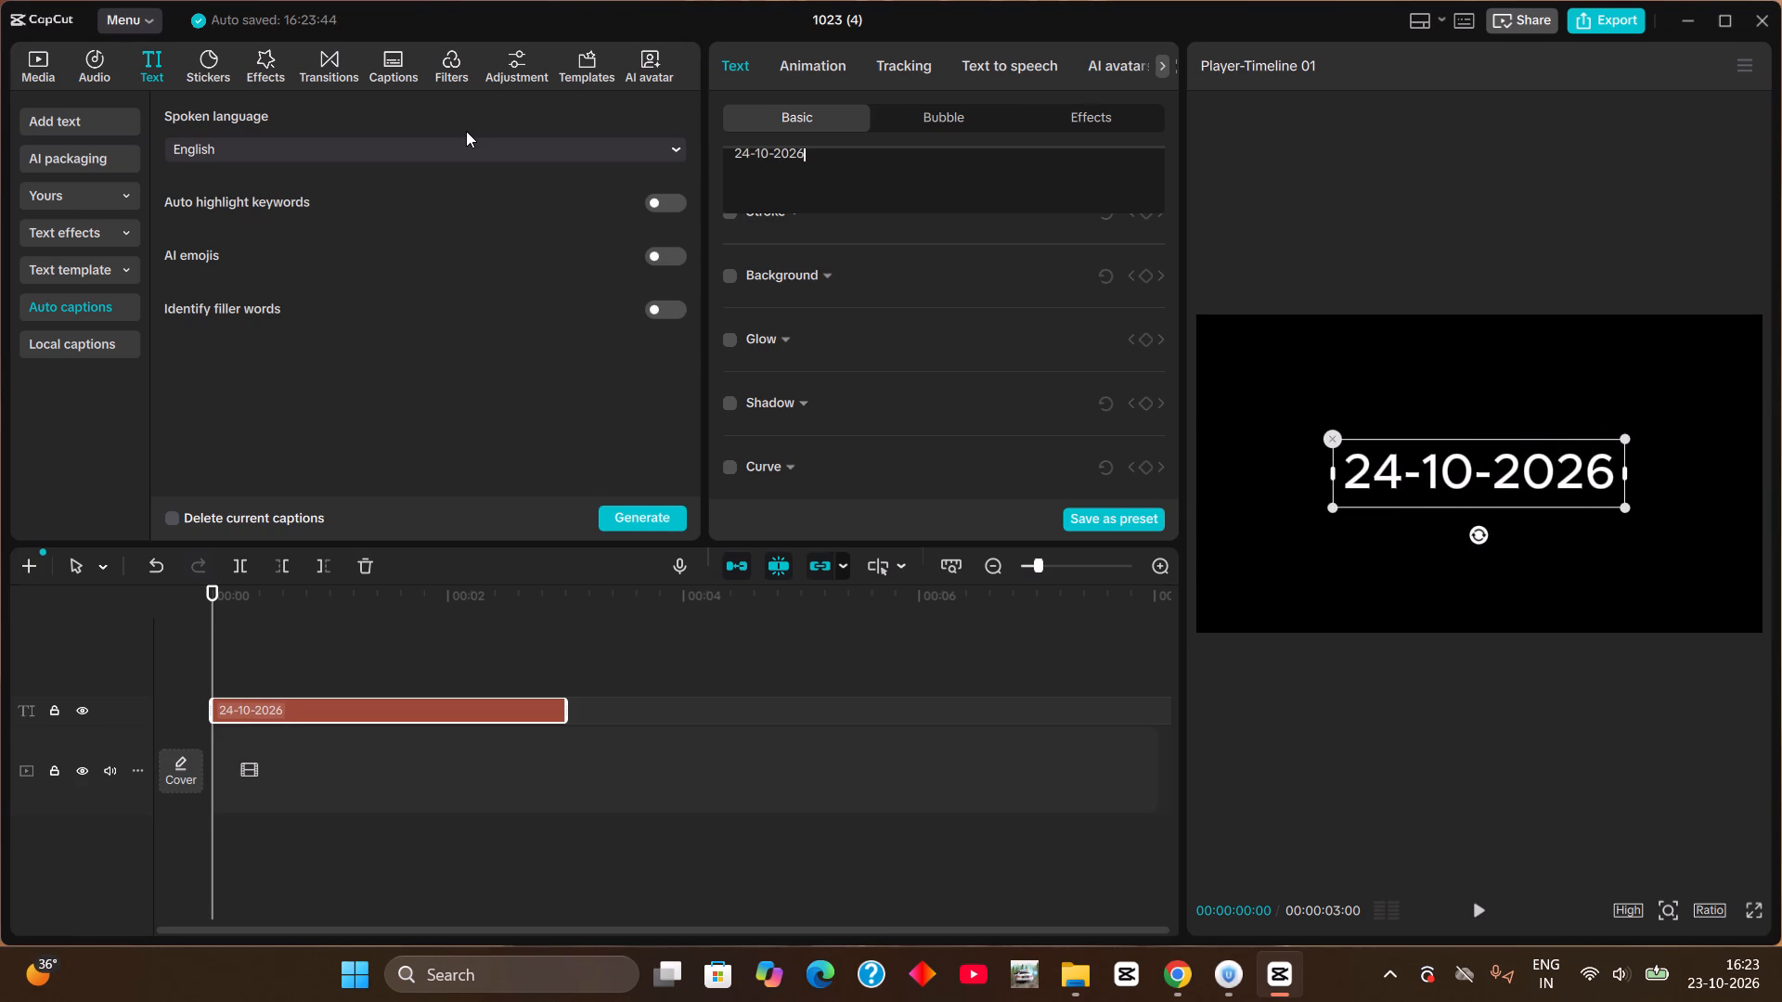
Add a second line reading "Day 1" below the date in the text clip.
{"action": "key", "text": "shift+Return"}
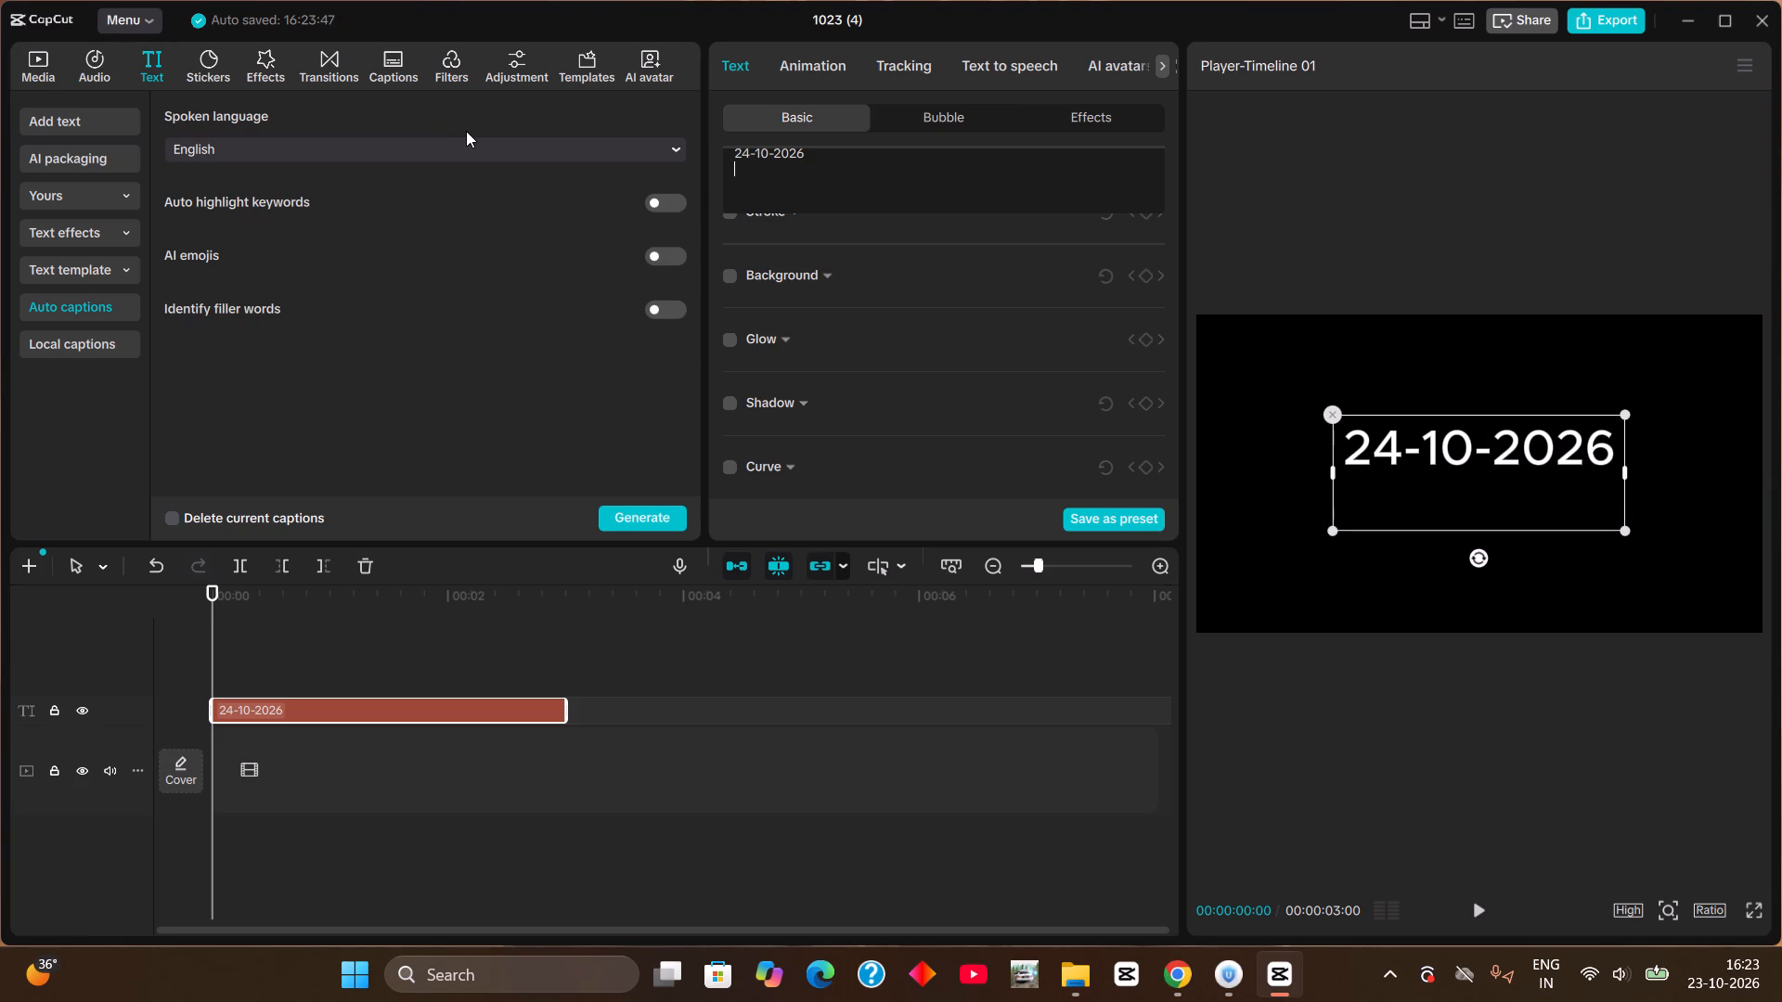
{"action": "key", "text": "d"}
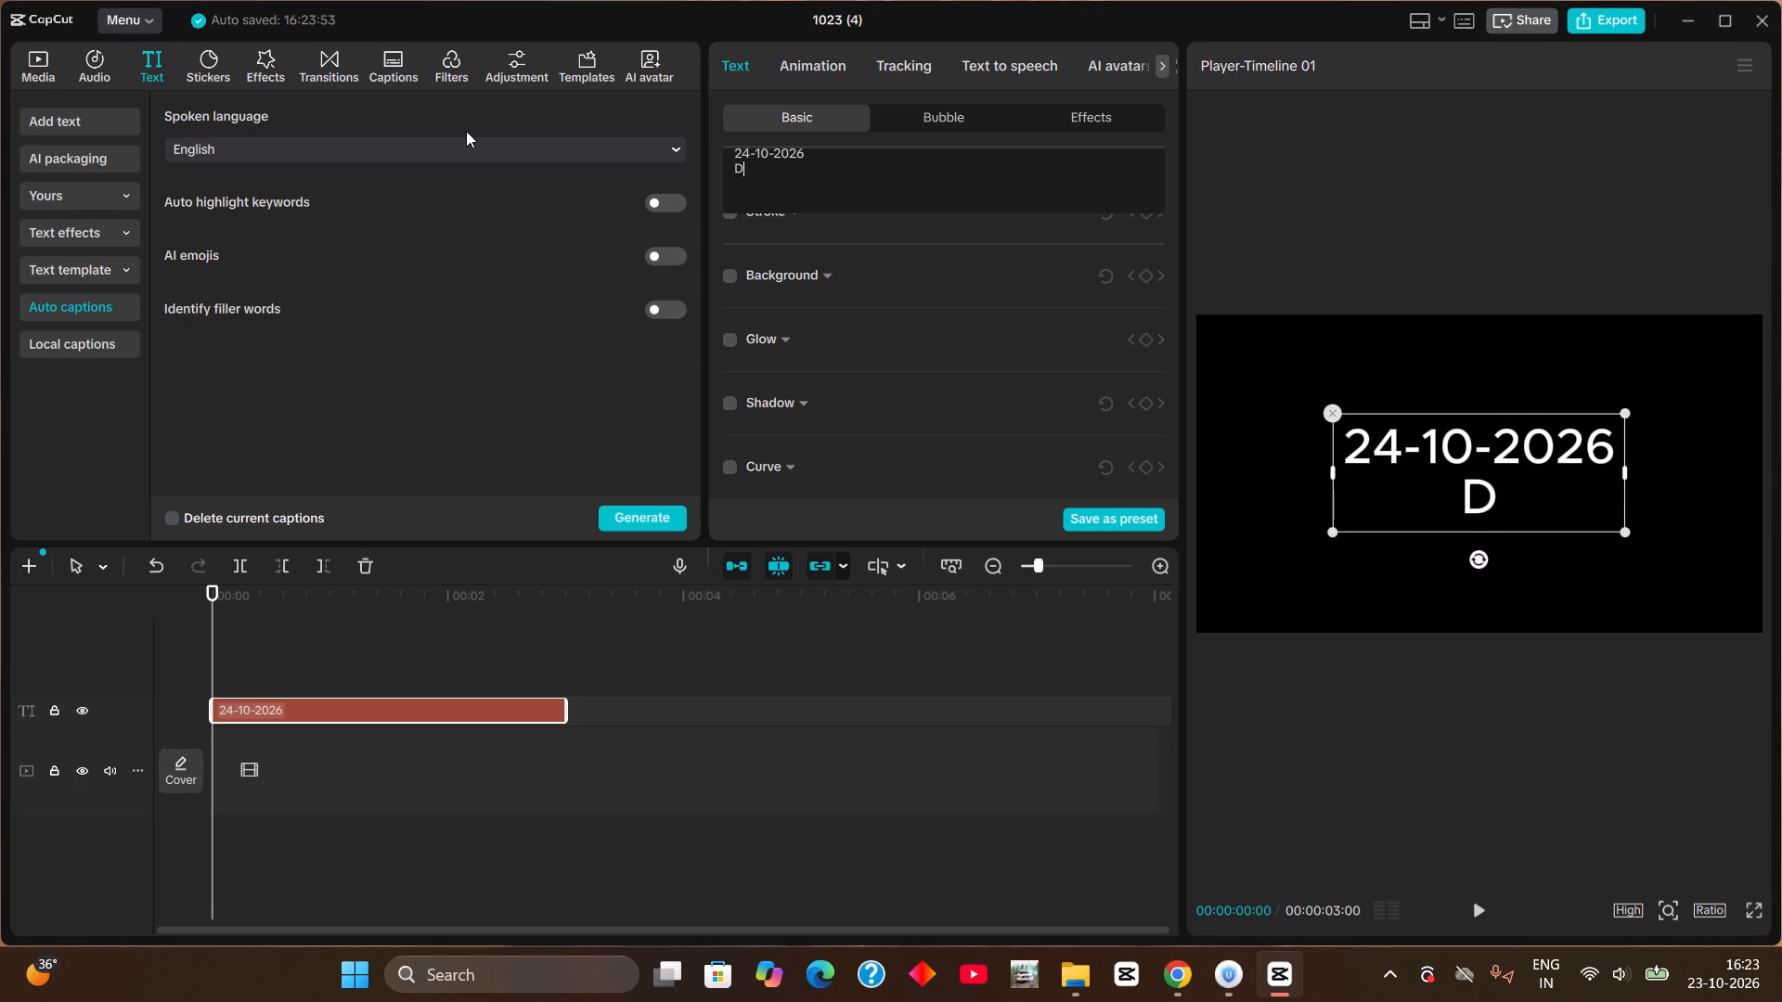
{"action": "type", "text": "ay"}
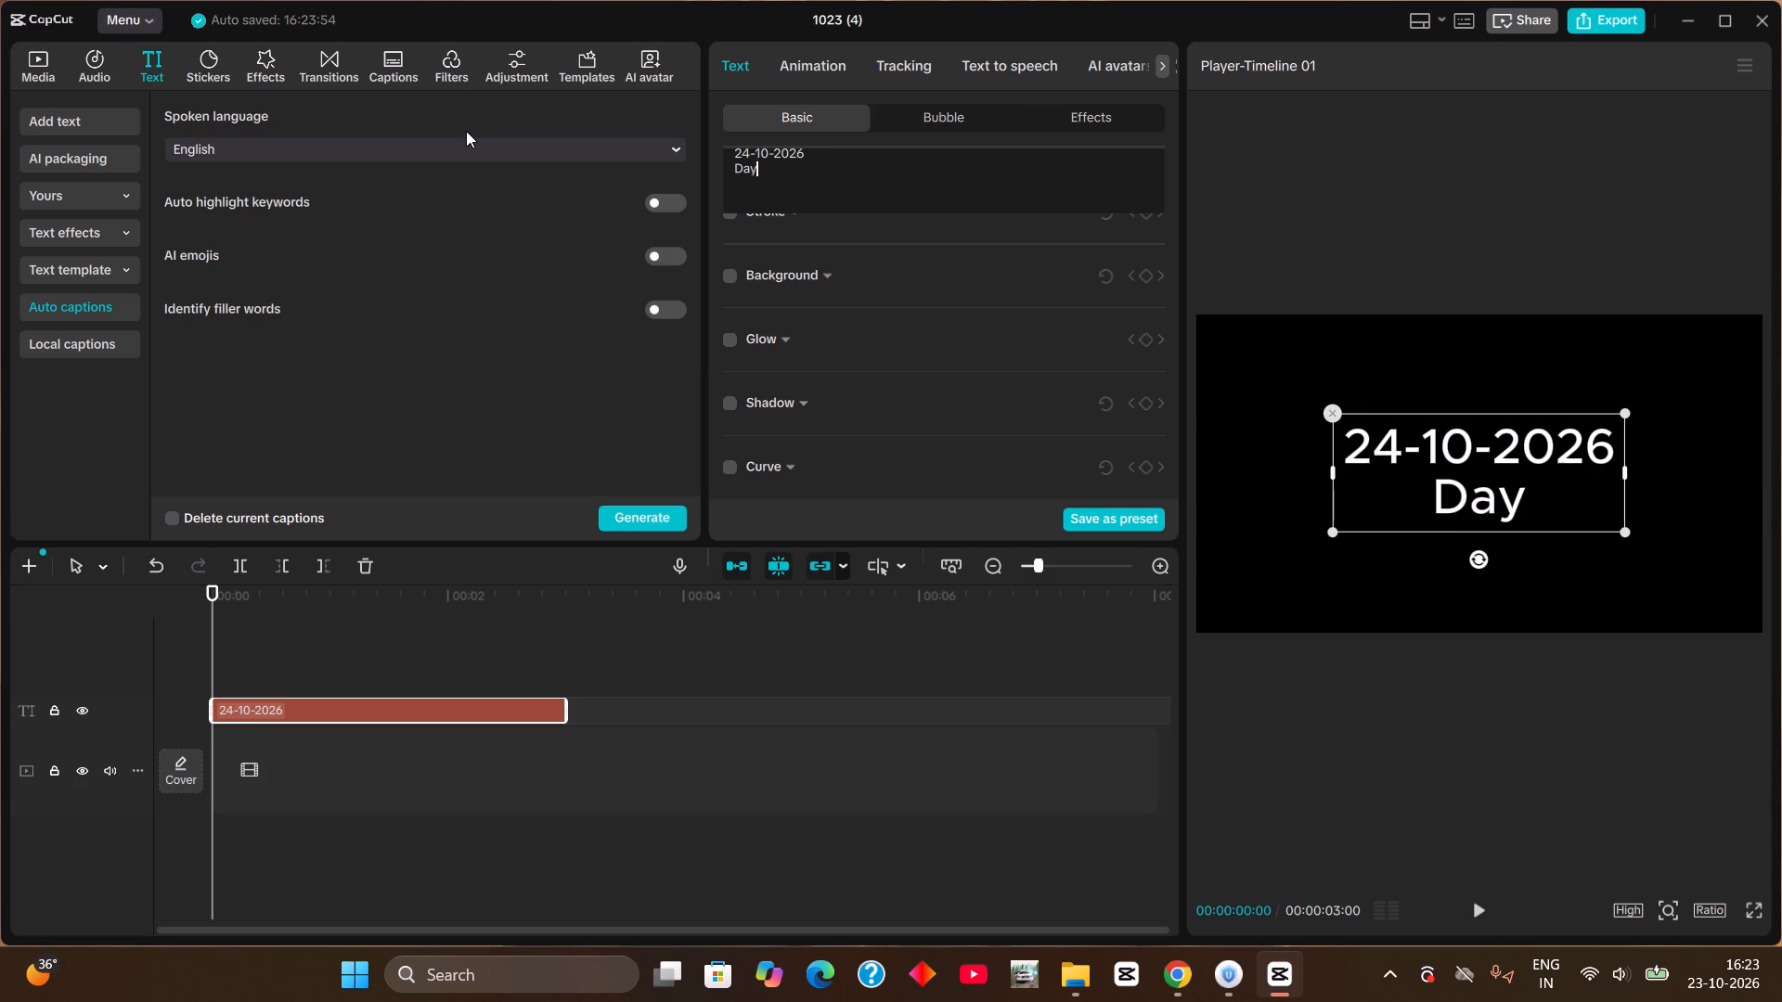
{"action": "key", "text": "space"}
{"action": "key", "text": "1"}
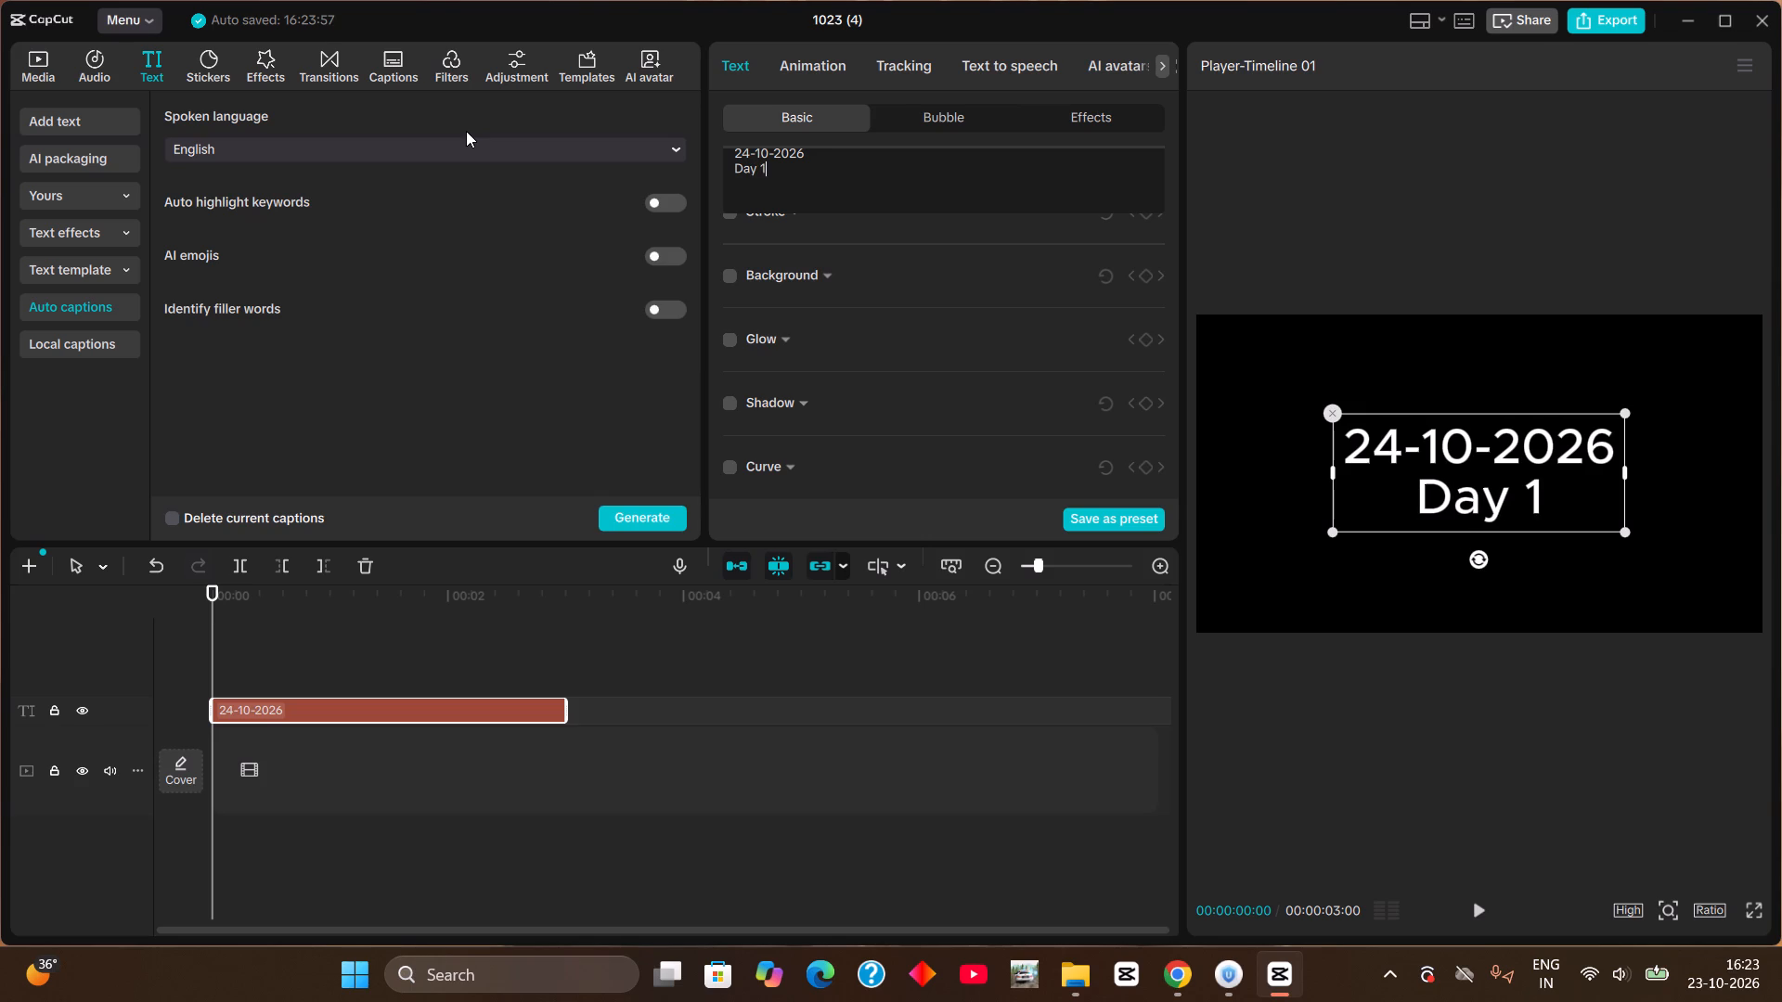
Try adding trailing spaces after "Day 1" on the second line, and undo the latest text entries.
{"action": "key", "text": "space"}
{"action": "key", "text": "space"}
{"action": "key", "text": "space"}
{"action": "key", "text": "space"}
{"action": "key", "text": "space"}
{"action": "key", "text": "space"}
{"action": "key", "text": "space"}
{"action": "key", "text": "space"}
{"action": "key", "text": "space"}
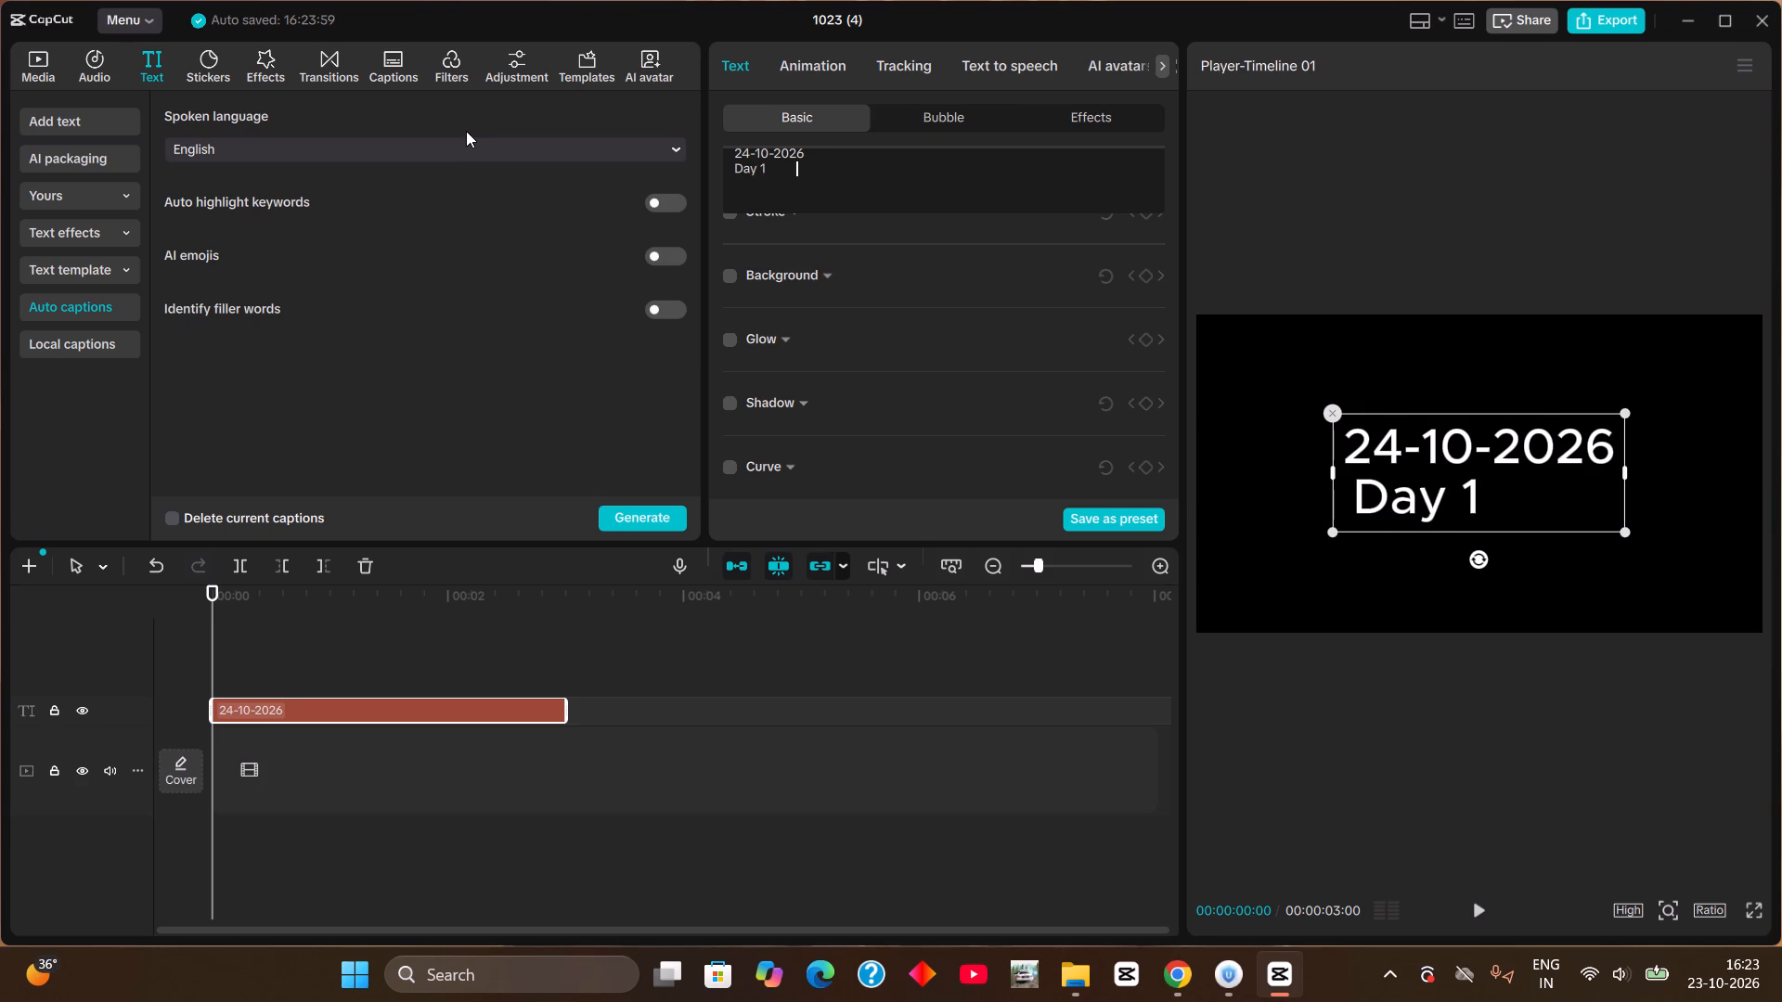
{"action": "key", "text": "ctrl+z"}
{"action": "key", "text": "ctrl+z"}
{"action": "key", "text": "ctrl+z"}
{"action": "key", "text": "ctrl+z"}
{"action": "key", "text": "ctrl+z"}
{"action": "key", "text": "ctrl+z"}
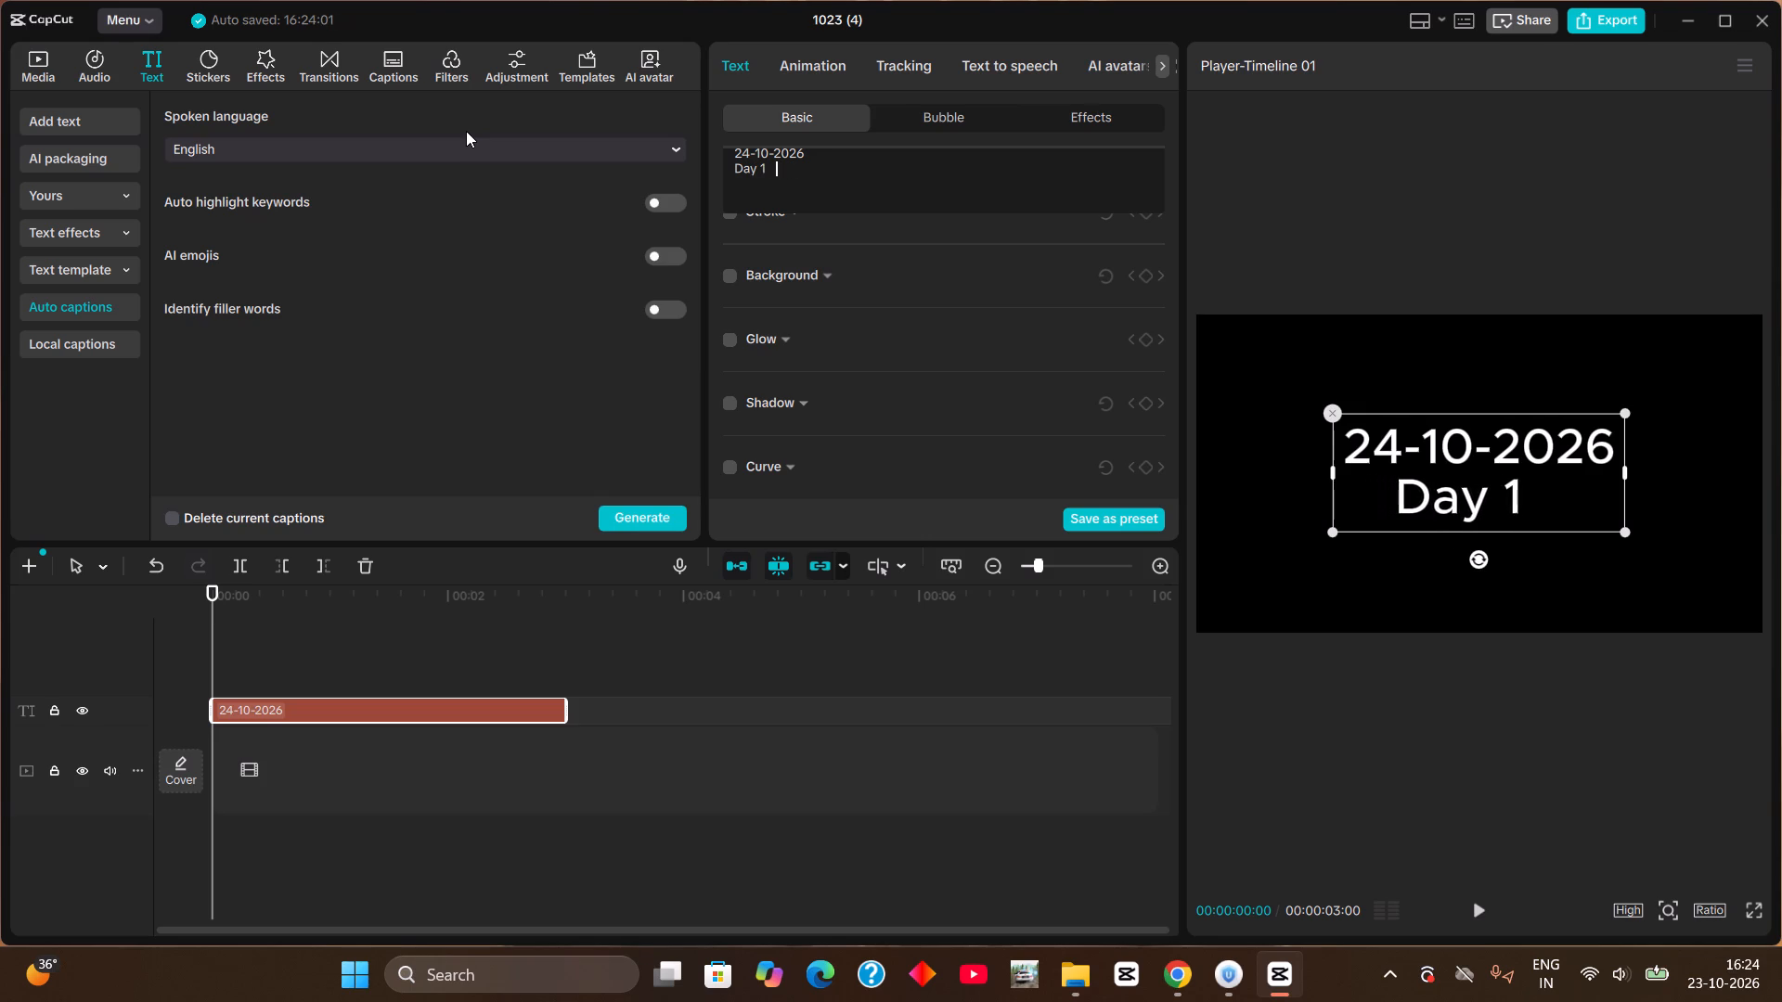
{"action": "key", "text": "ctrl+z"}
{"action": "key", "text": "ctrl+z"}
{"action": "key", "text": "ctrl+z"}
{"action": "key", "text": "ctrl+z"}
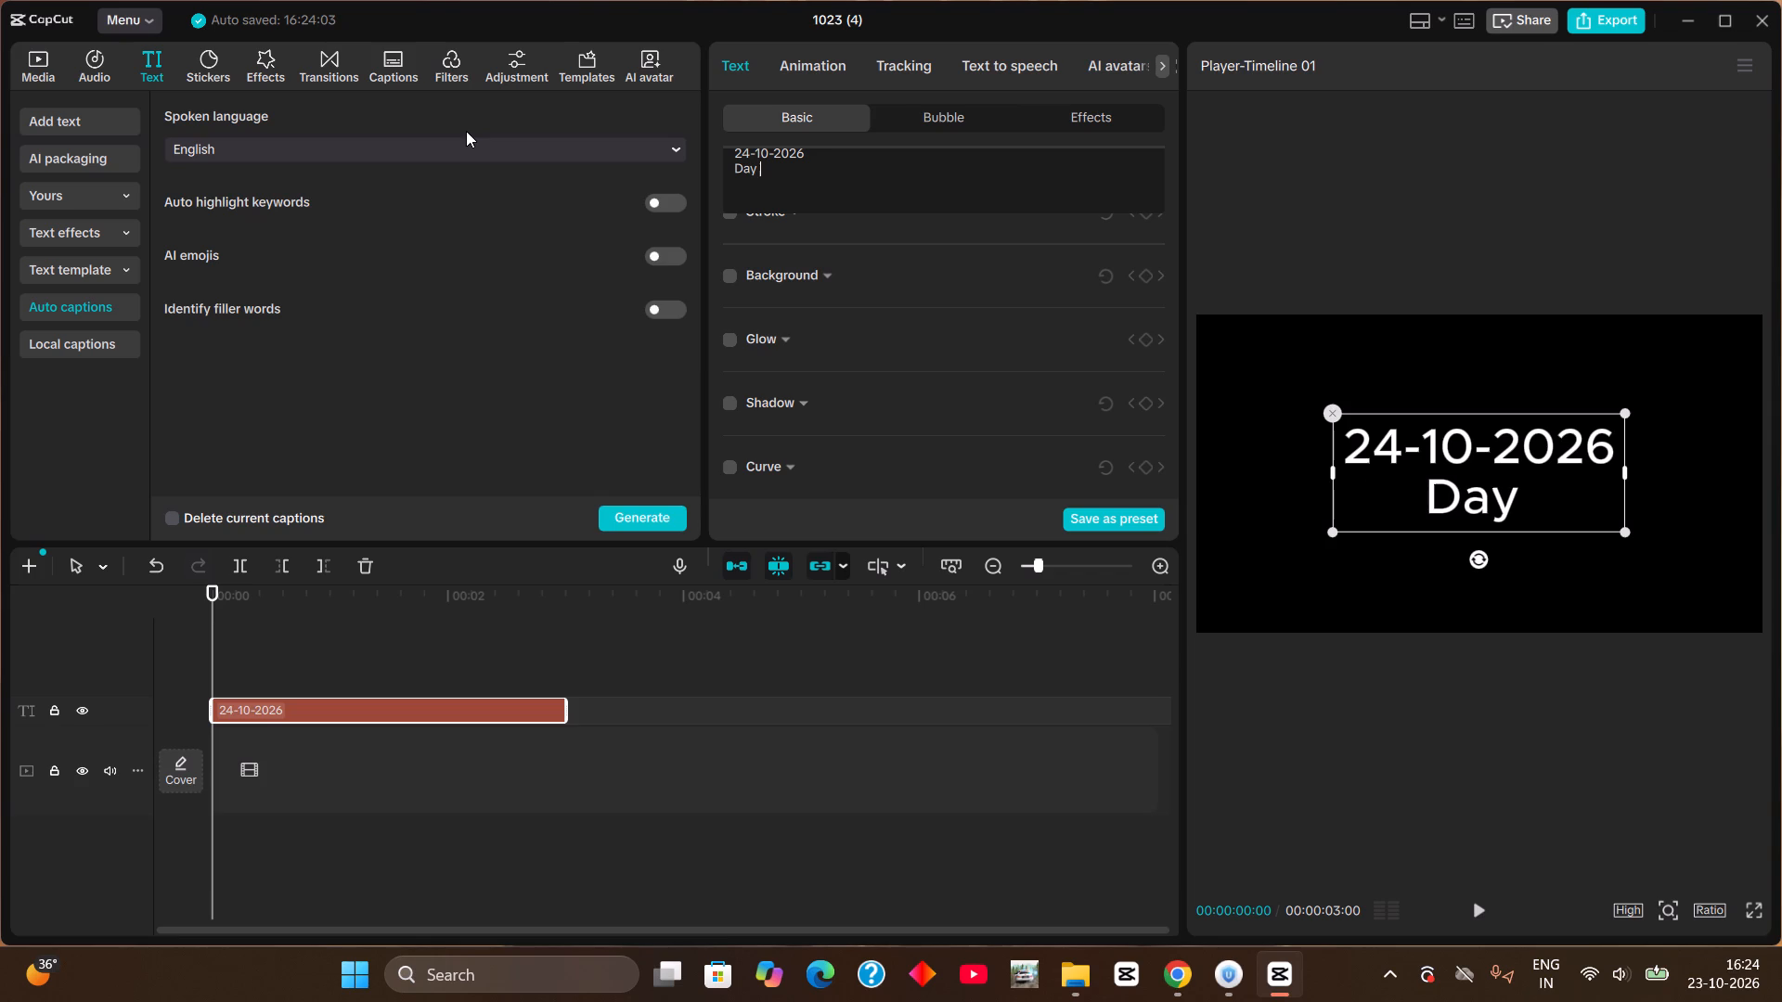
Complete the second line as "Day 1" again and add a third line reading "Offline Session".
{"action": "key", "text": "1"}
{"action": "key", "text": "shift+Return"}
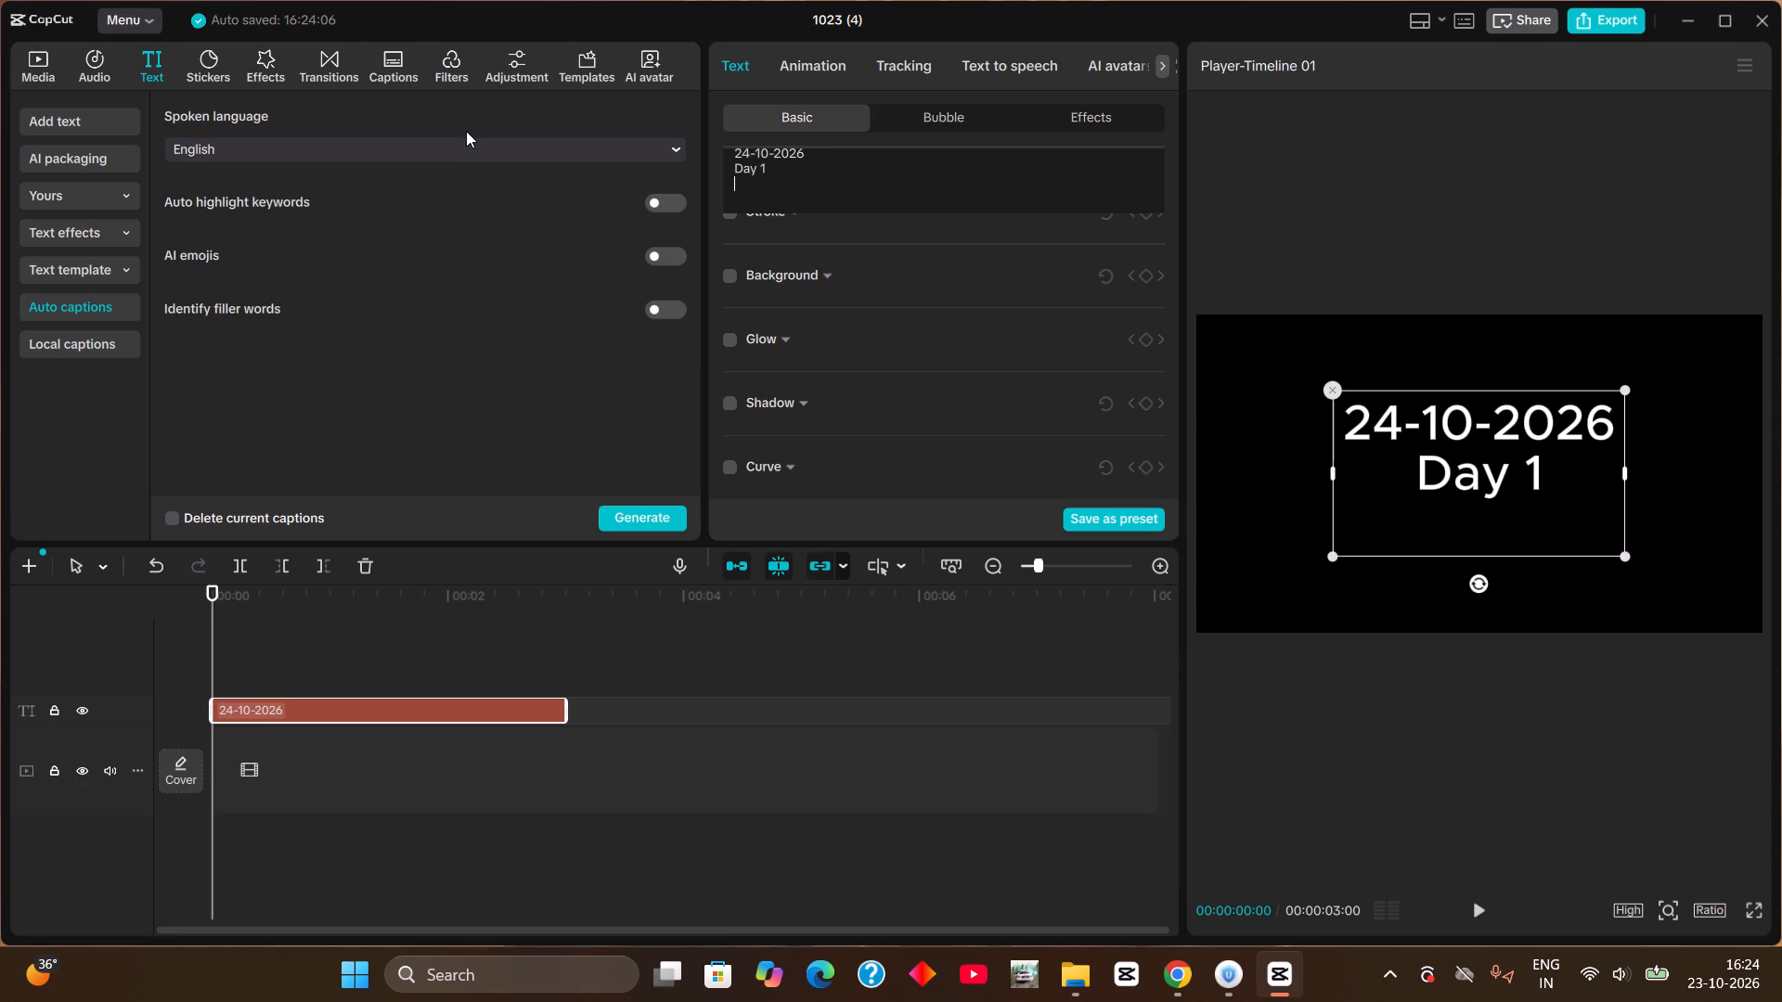
{"action": "key", "text": "o"}
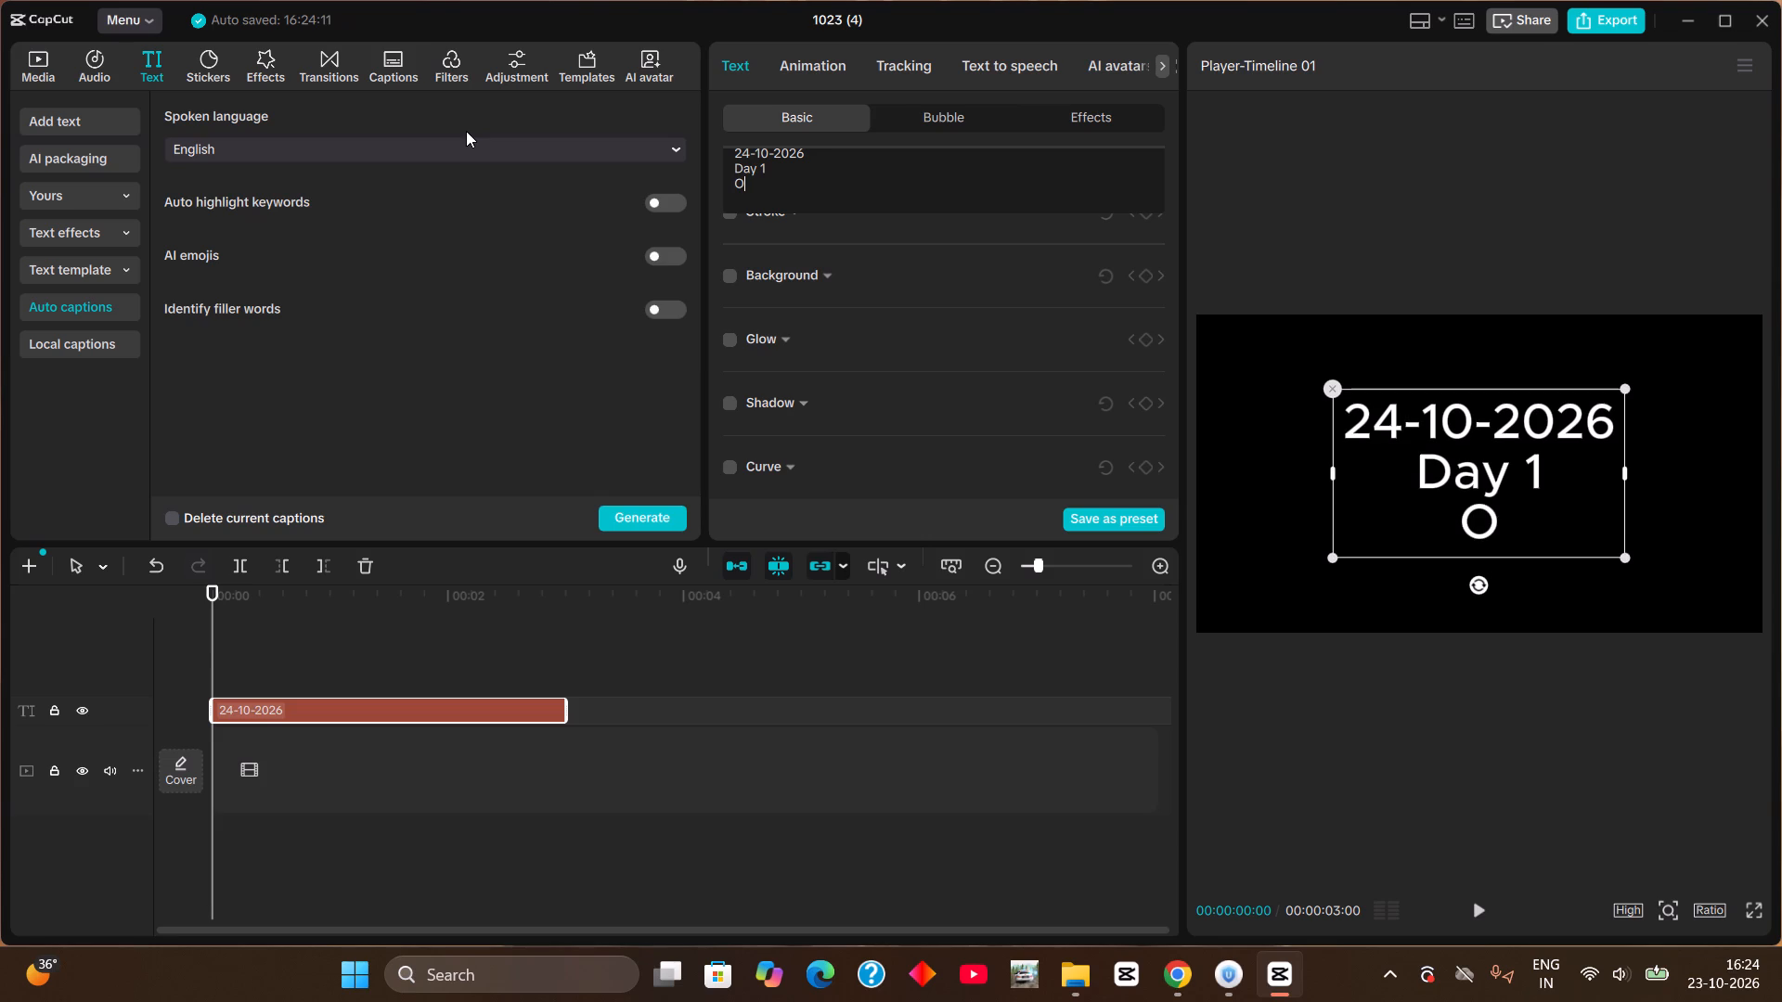
{"action": "type", "text": "ffline"}
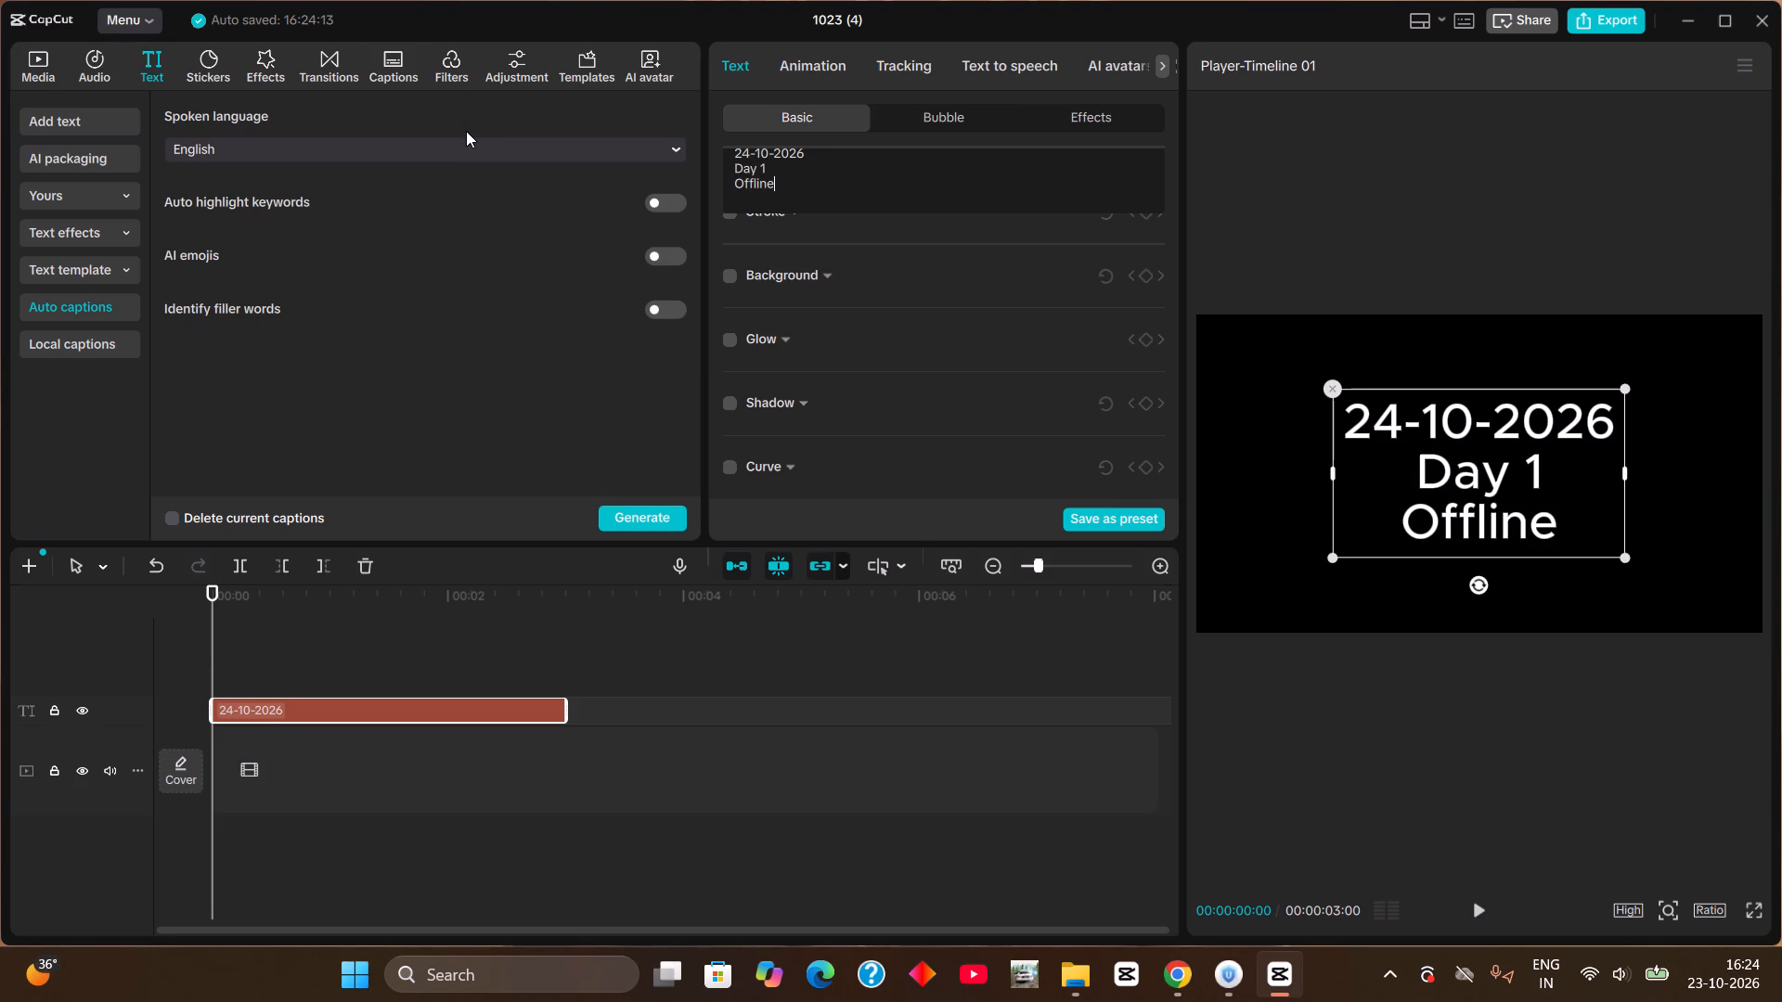
{"action": "key", "text": "space"}
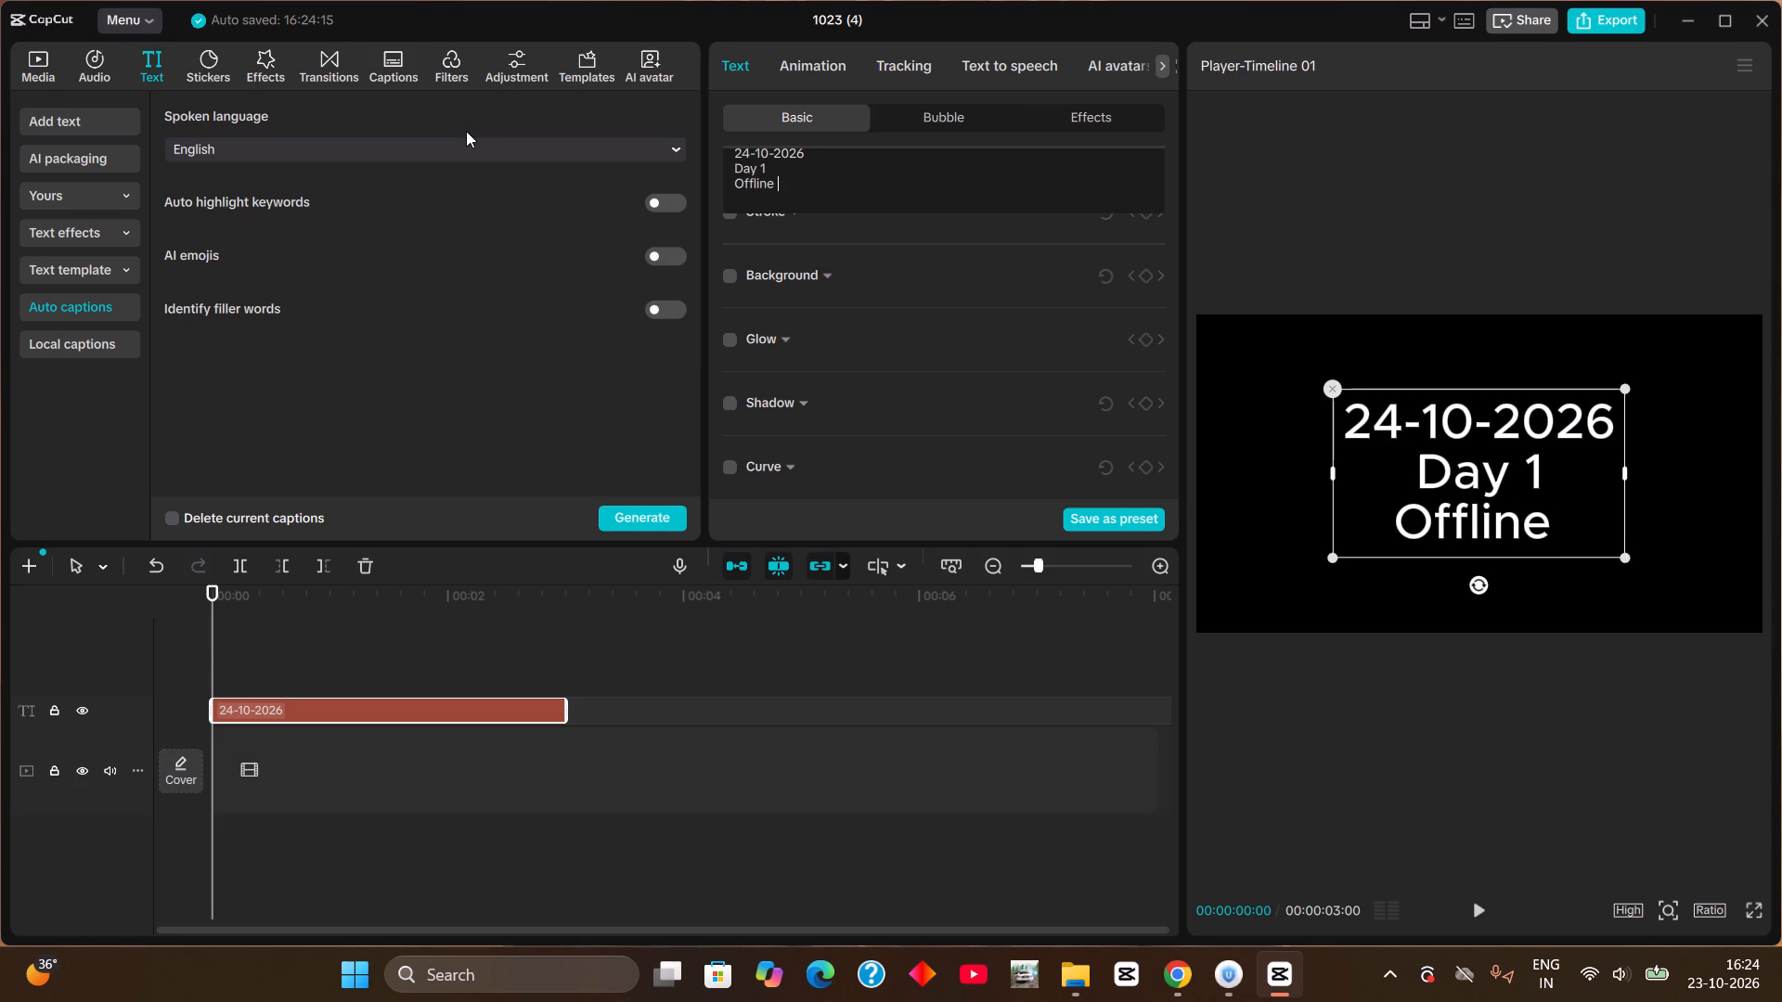
{"action": "key", "text": "s"}
{"action": "type", "text": "ess"}
{"action": "type", "text": "ion"}
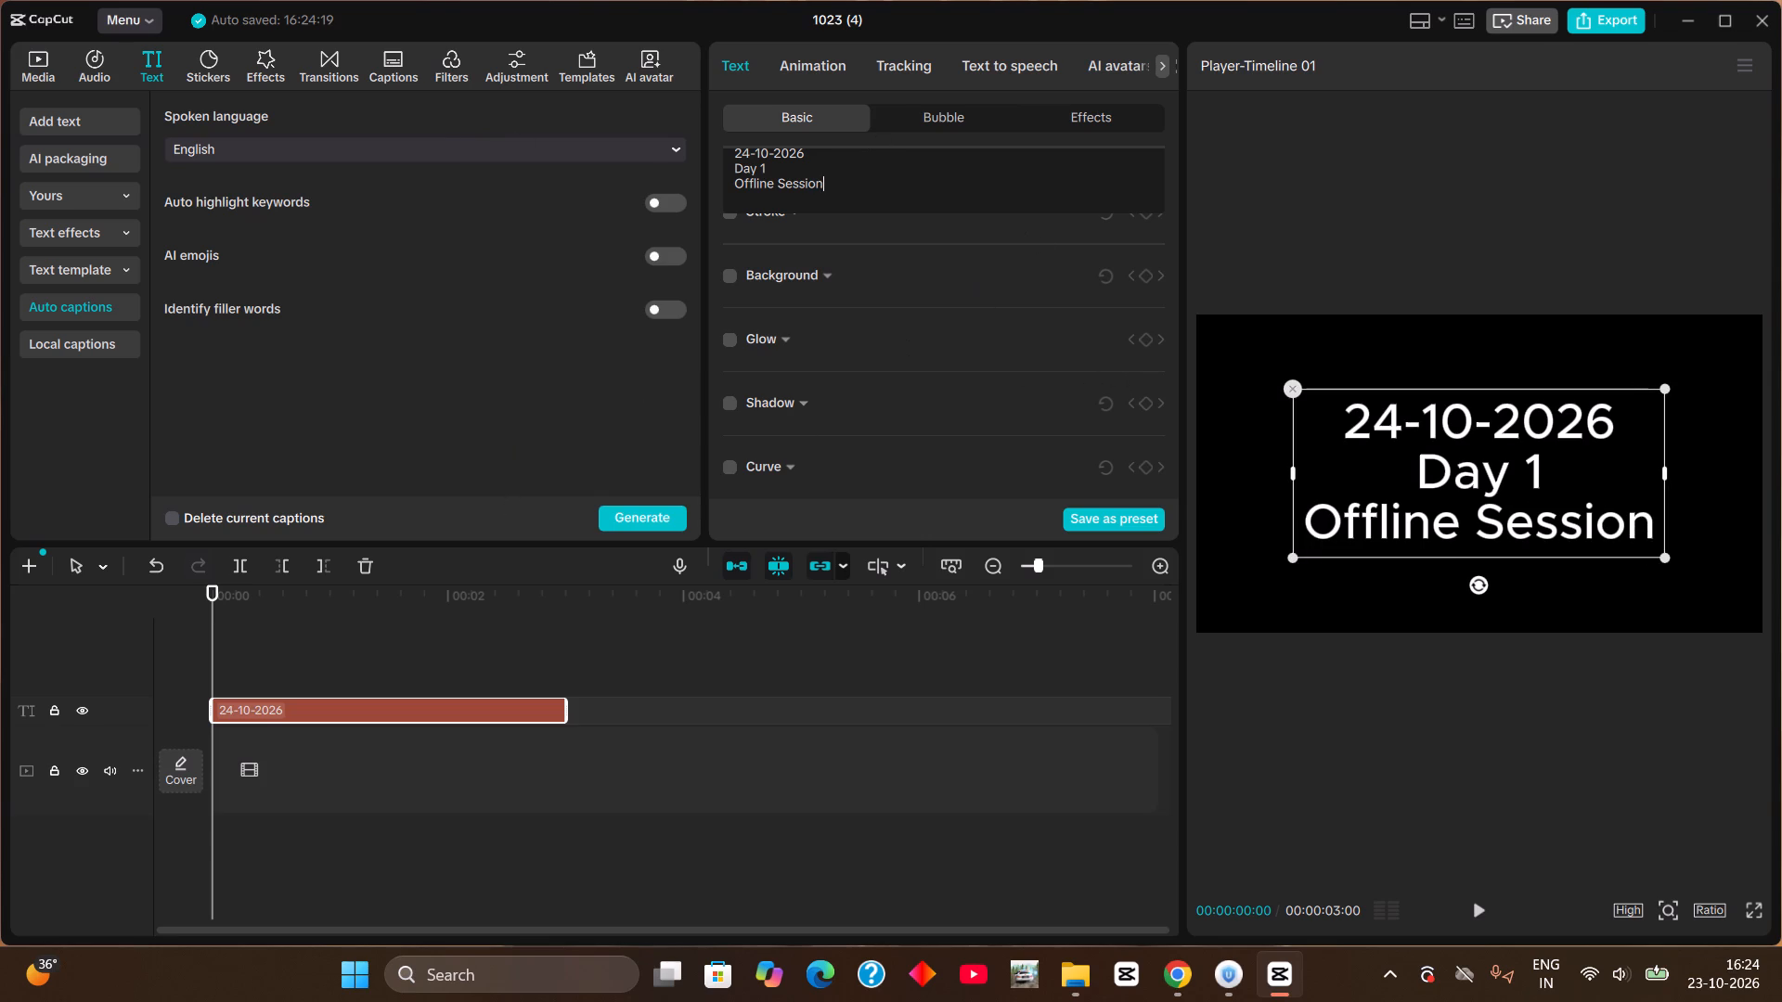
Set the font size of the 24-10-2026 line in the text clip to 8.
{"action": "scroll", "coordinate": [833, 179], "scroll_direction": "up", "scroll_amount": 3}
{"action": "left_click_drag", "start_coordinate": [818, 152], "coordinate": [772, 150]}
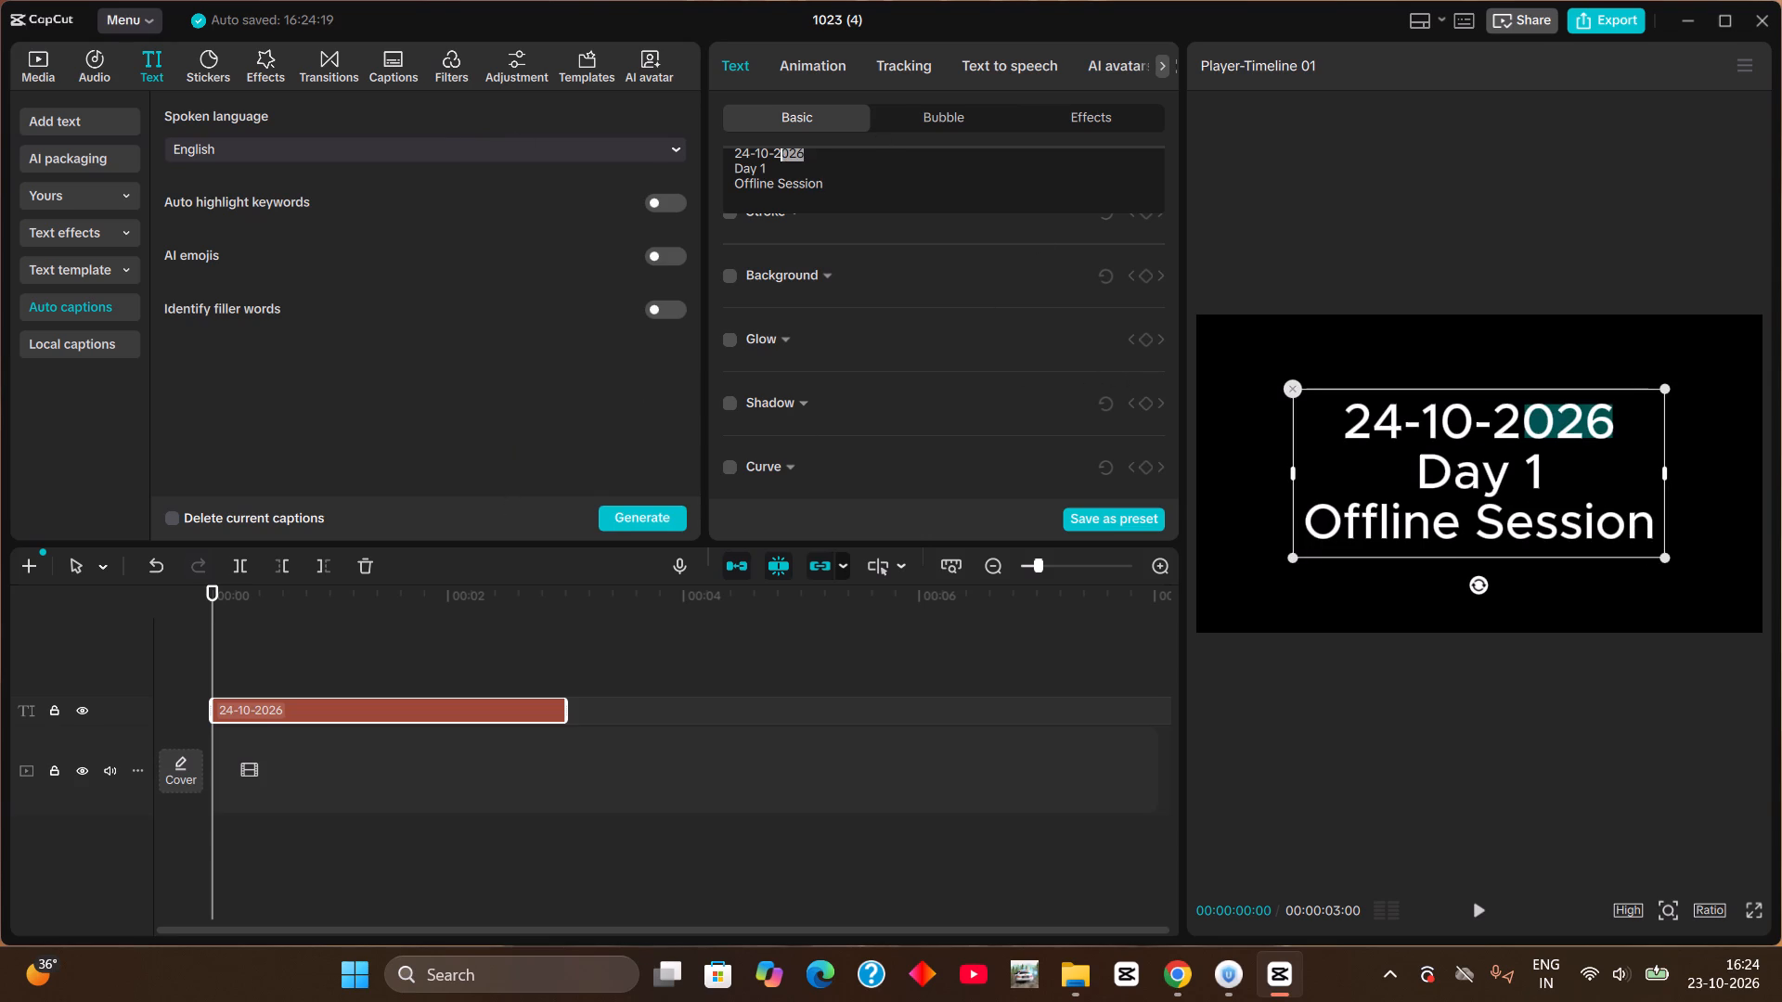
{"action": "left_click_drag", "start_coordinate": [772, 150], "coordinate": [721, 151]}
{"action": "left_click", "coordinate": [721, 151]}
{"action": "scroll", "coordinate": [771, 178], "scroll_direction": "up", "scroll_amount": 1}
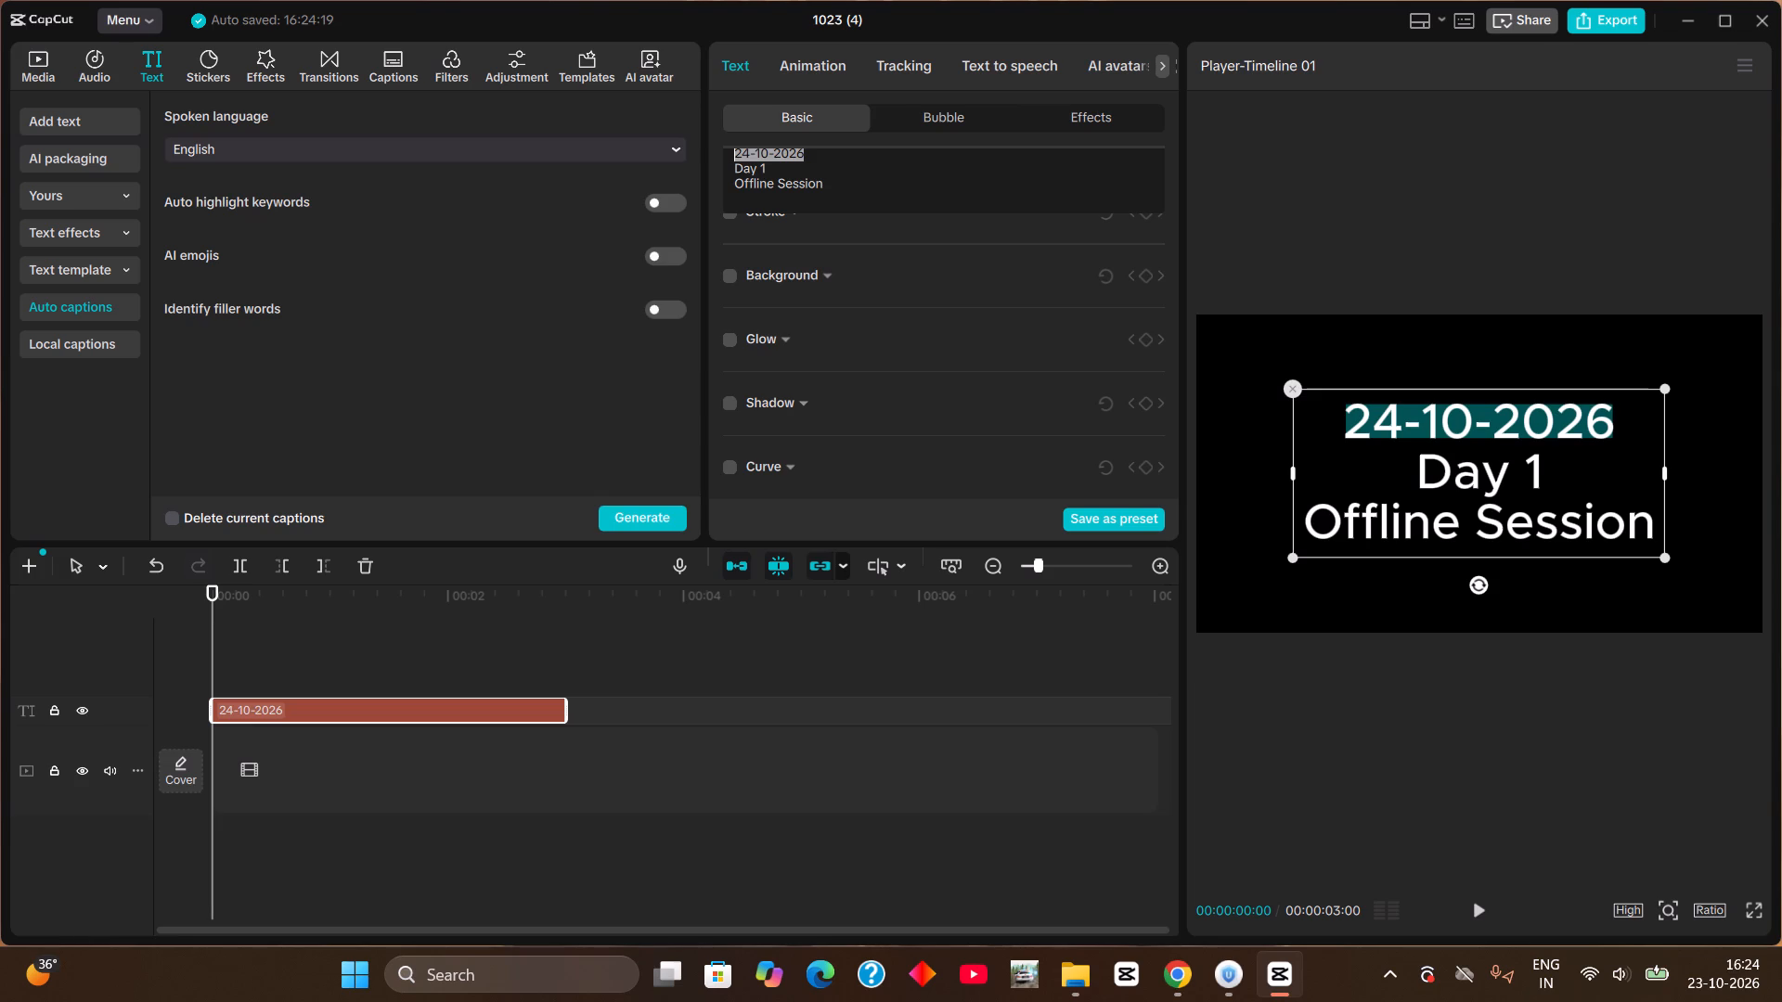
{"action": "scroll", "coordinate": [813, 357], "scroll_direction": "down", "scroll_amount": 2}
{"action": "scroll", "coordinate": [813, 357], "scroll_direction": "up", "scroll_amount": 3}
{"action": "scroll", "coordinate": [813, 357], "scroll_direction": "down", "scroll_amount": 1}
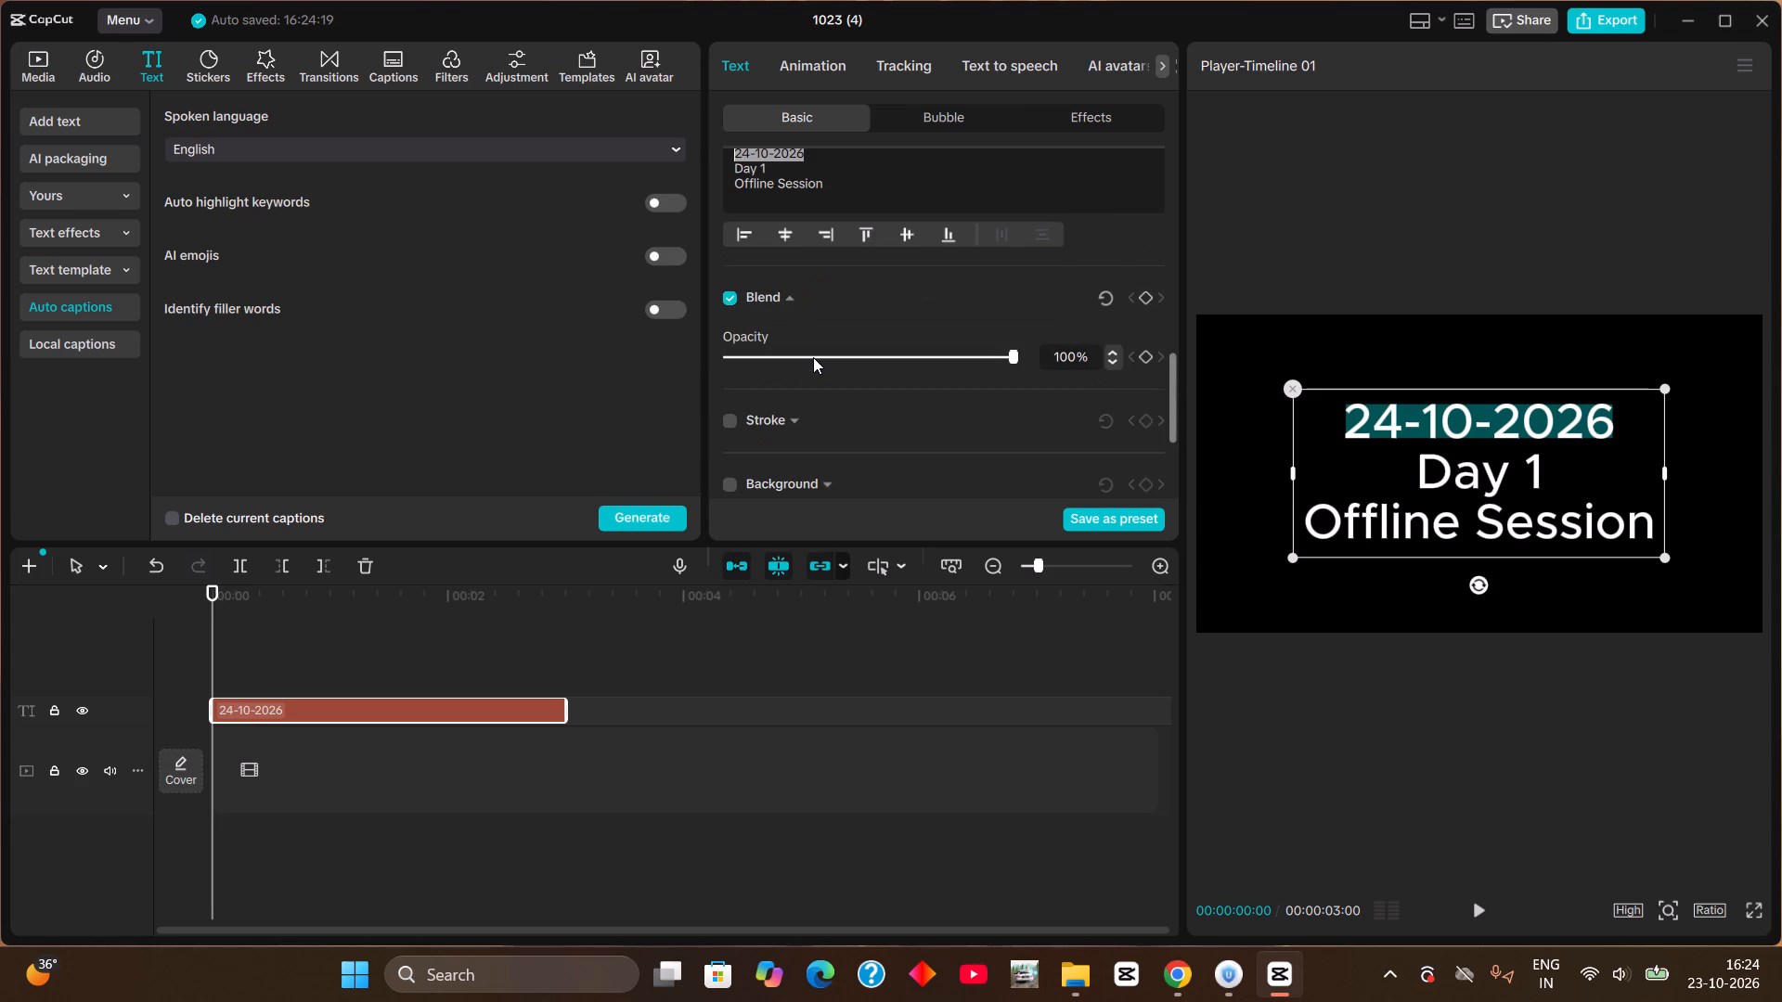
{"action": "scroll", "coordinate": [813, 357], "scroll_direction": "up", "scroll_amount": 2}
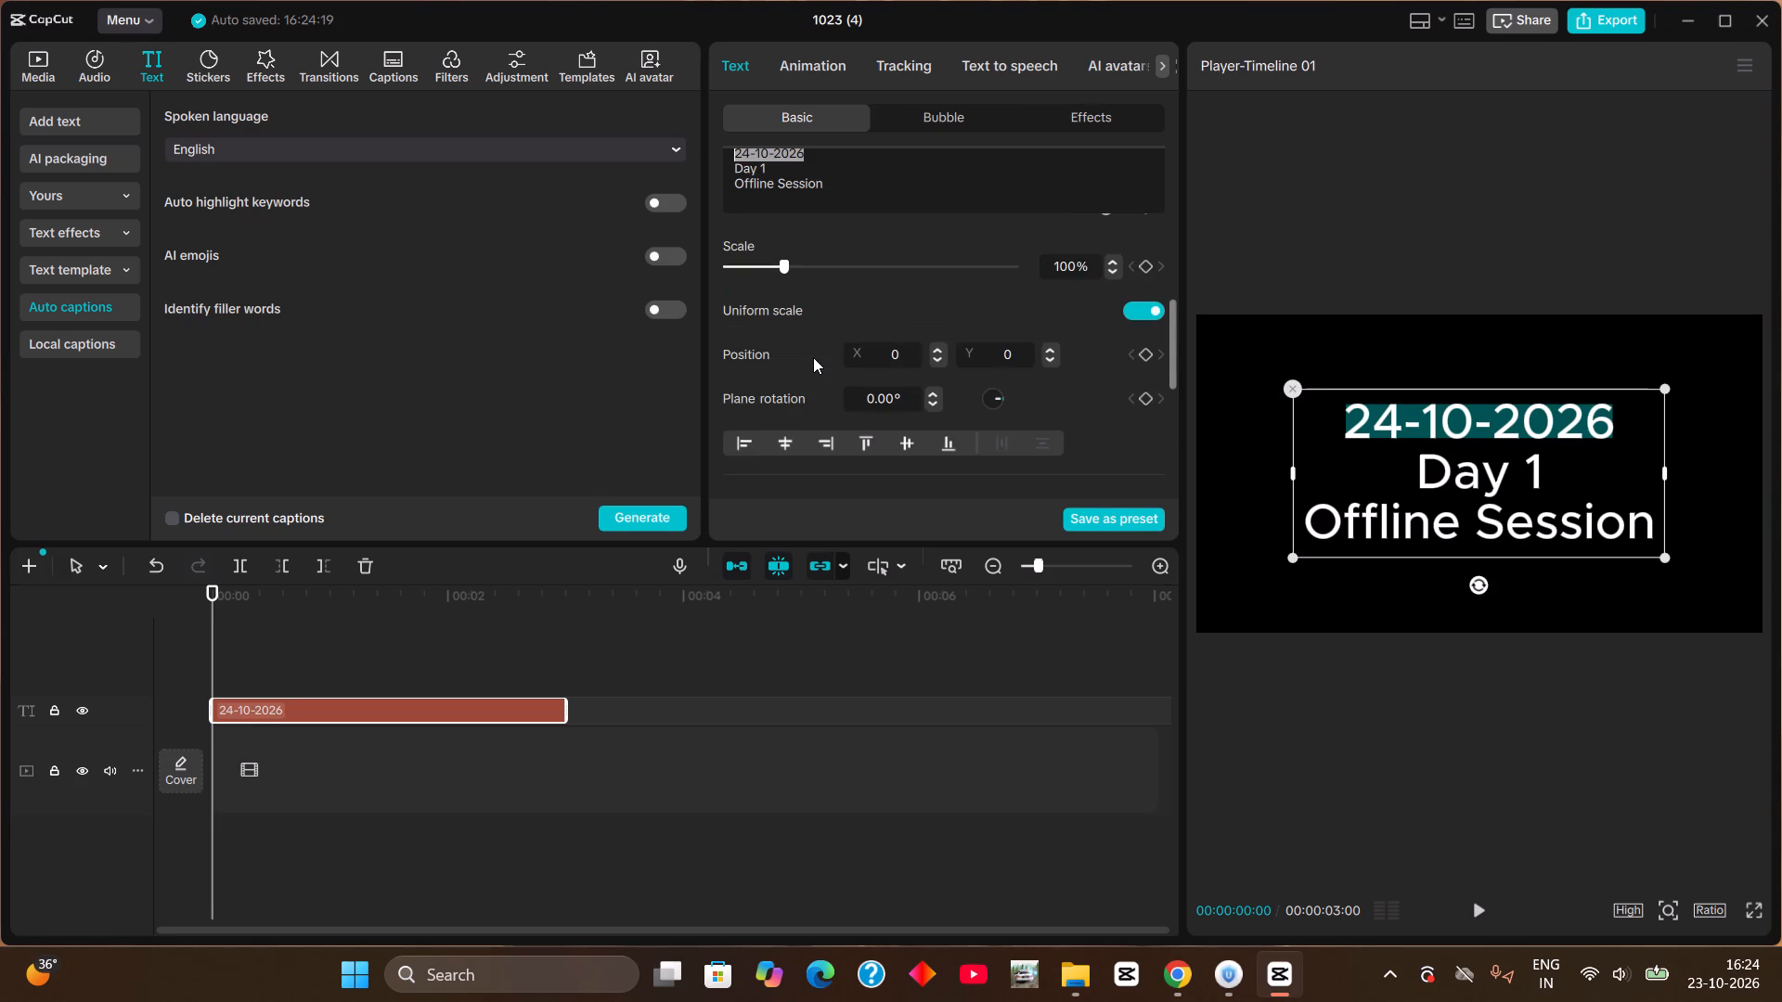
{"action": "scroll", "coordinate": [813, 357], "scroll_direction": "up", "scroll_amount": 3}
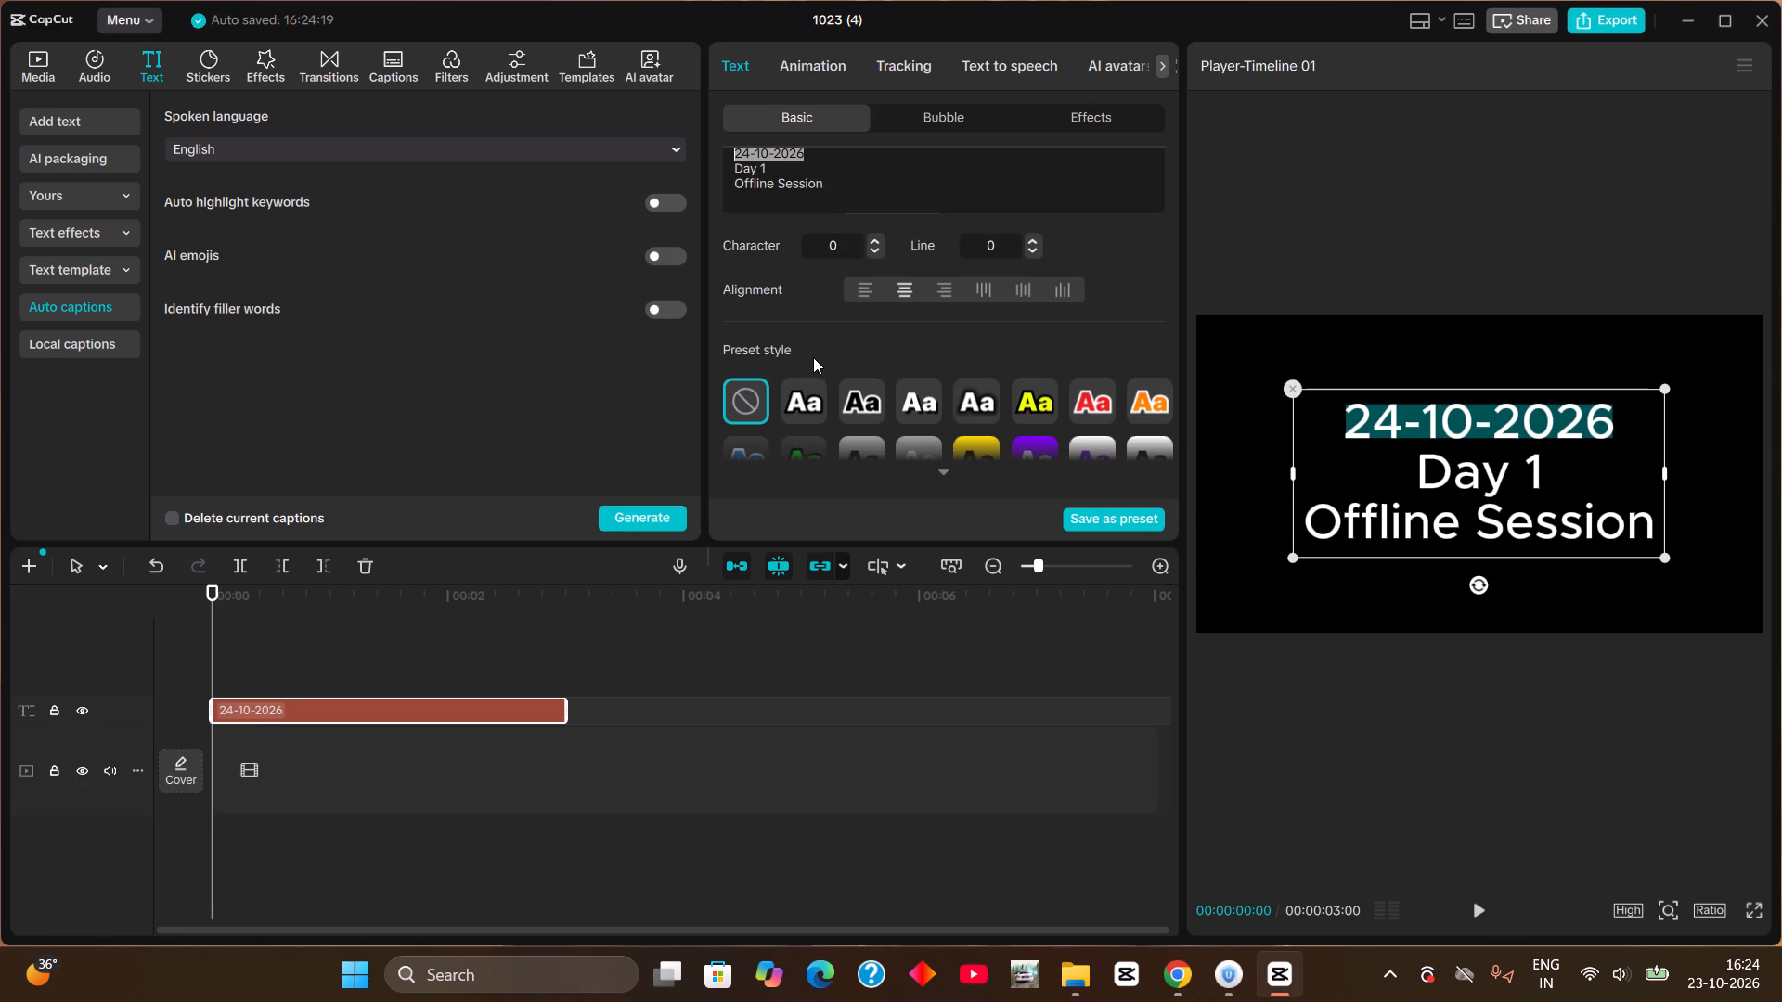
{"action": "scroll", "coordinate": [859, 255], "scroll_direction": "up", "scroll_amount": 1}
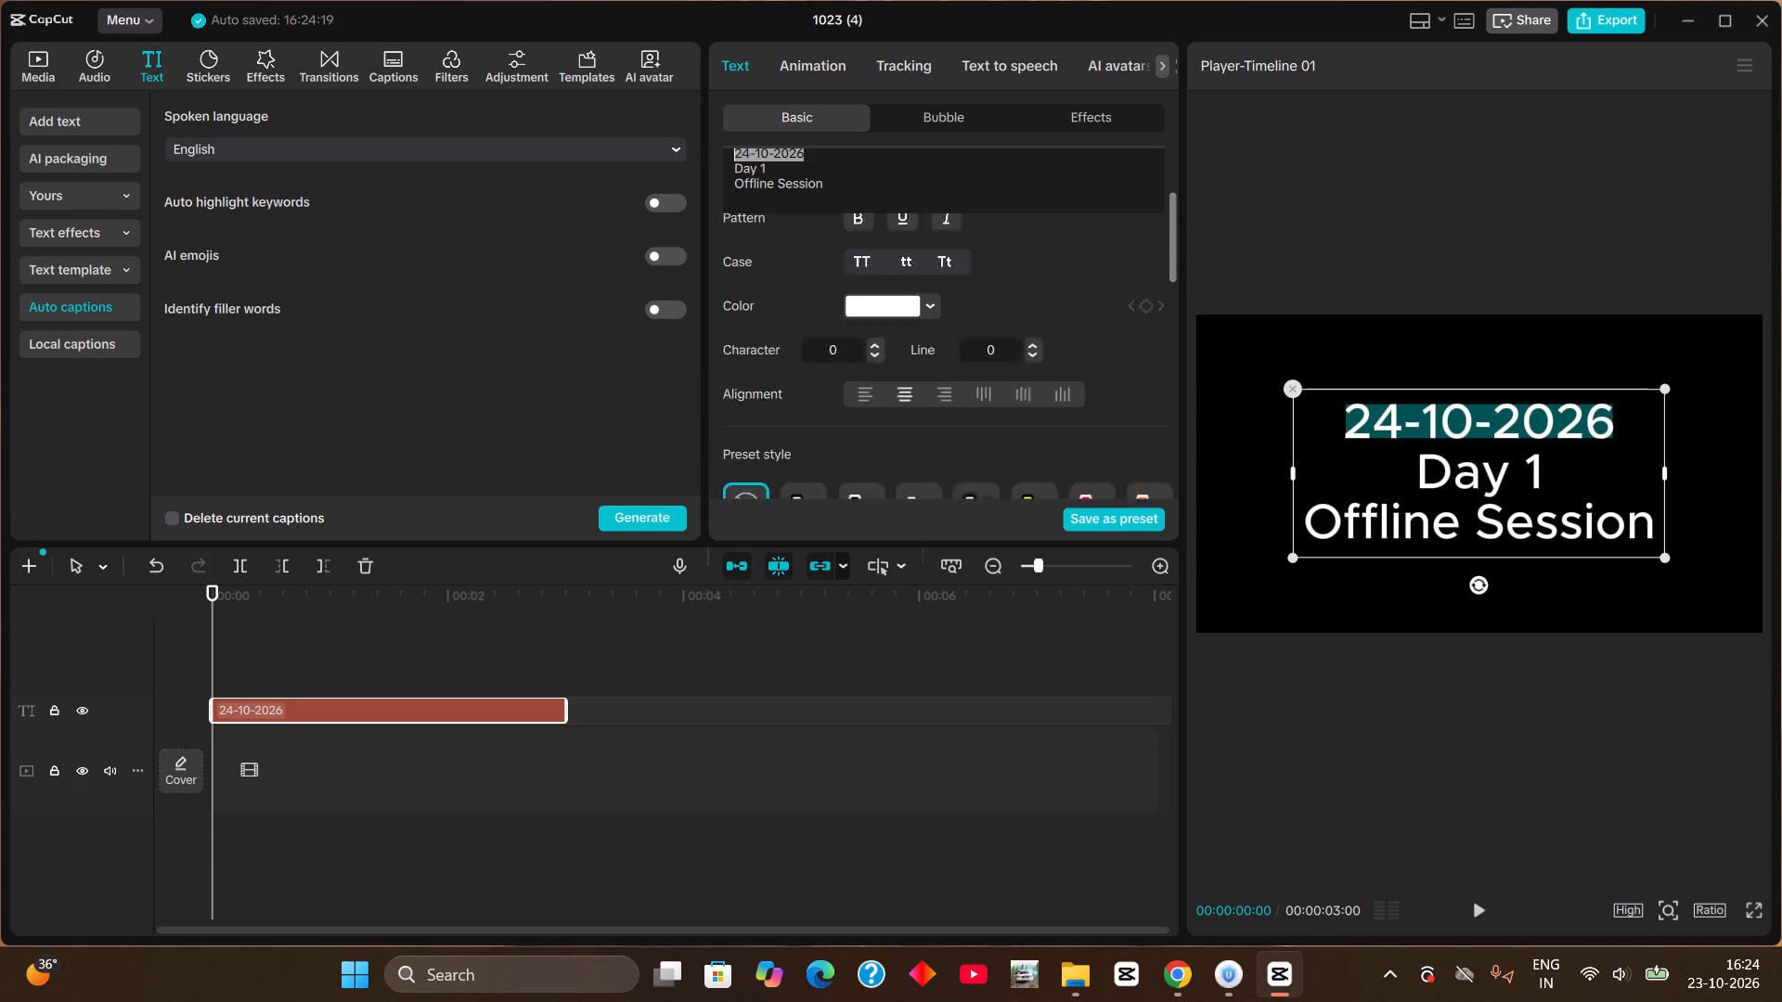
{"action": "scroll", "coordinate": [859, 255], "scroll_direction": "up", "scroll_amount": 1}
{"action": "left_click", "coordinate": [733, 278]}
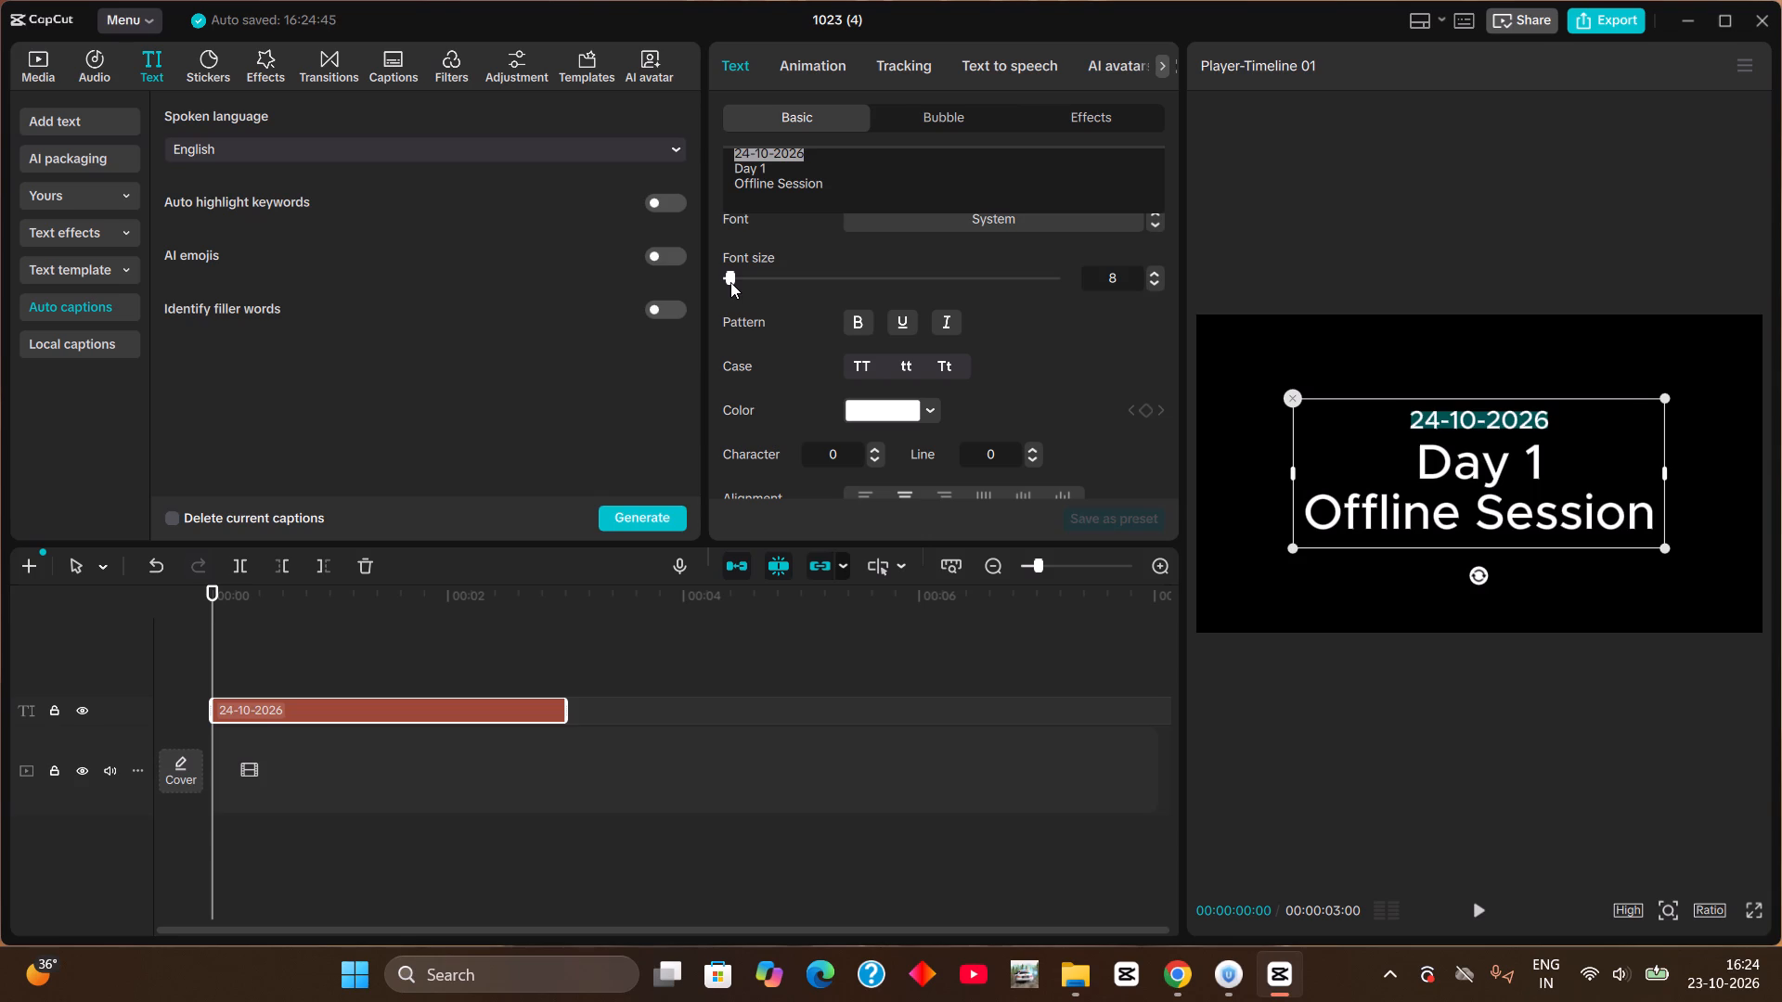
Set the font size of the "Day 1" line to 18 and of the "Offline Session" line to 19.
{"action": "left_click_drag", "start_coordinate": [775, 172], "coordinate": [740, 174]}
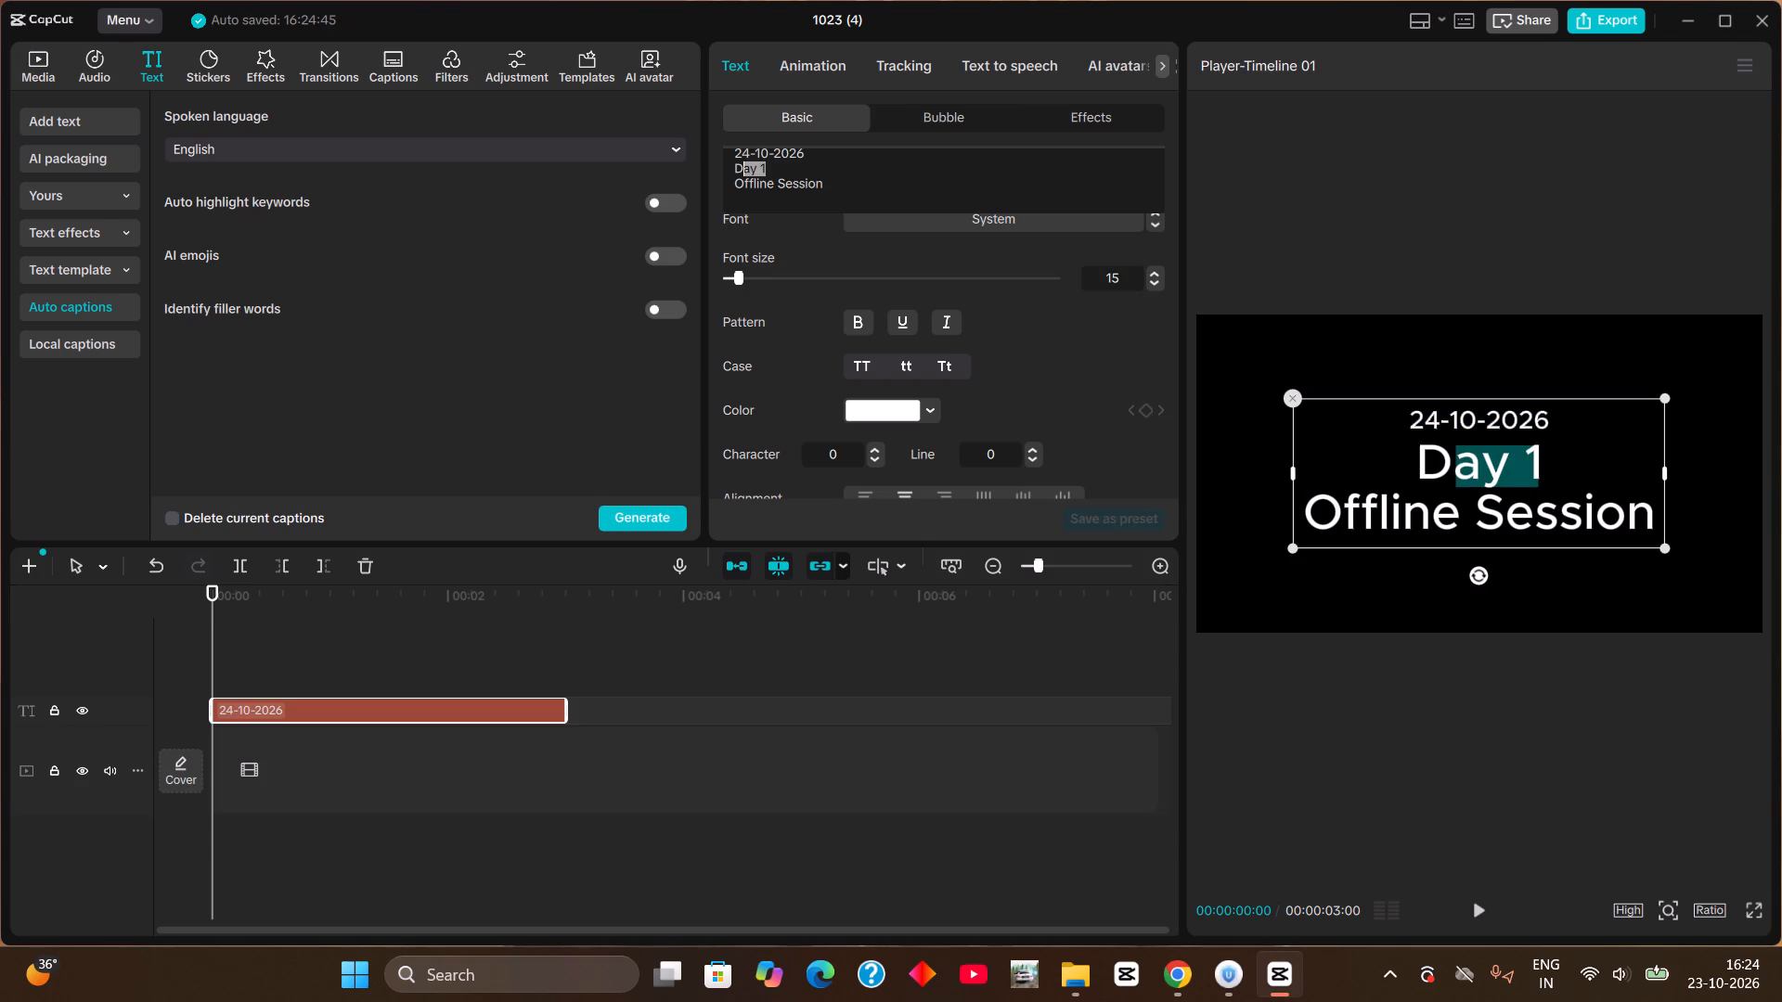
{"action": "left_click_drag", "start_coordinate": [740, 174], "coordinate": [731, 174]}
{"action": "left_click", "coordinate": [738, 277]}
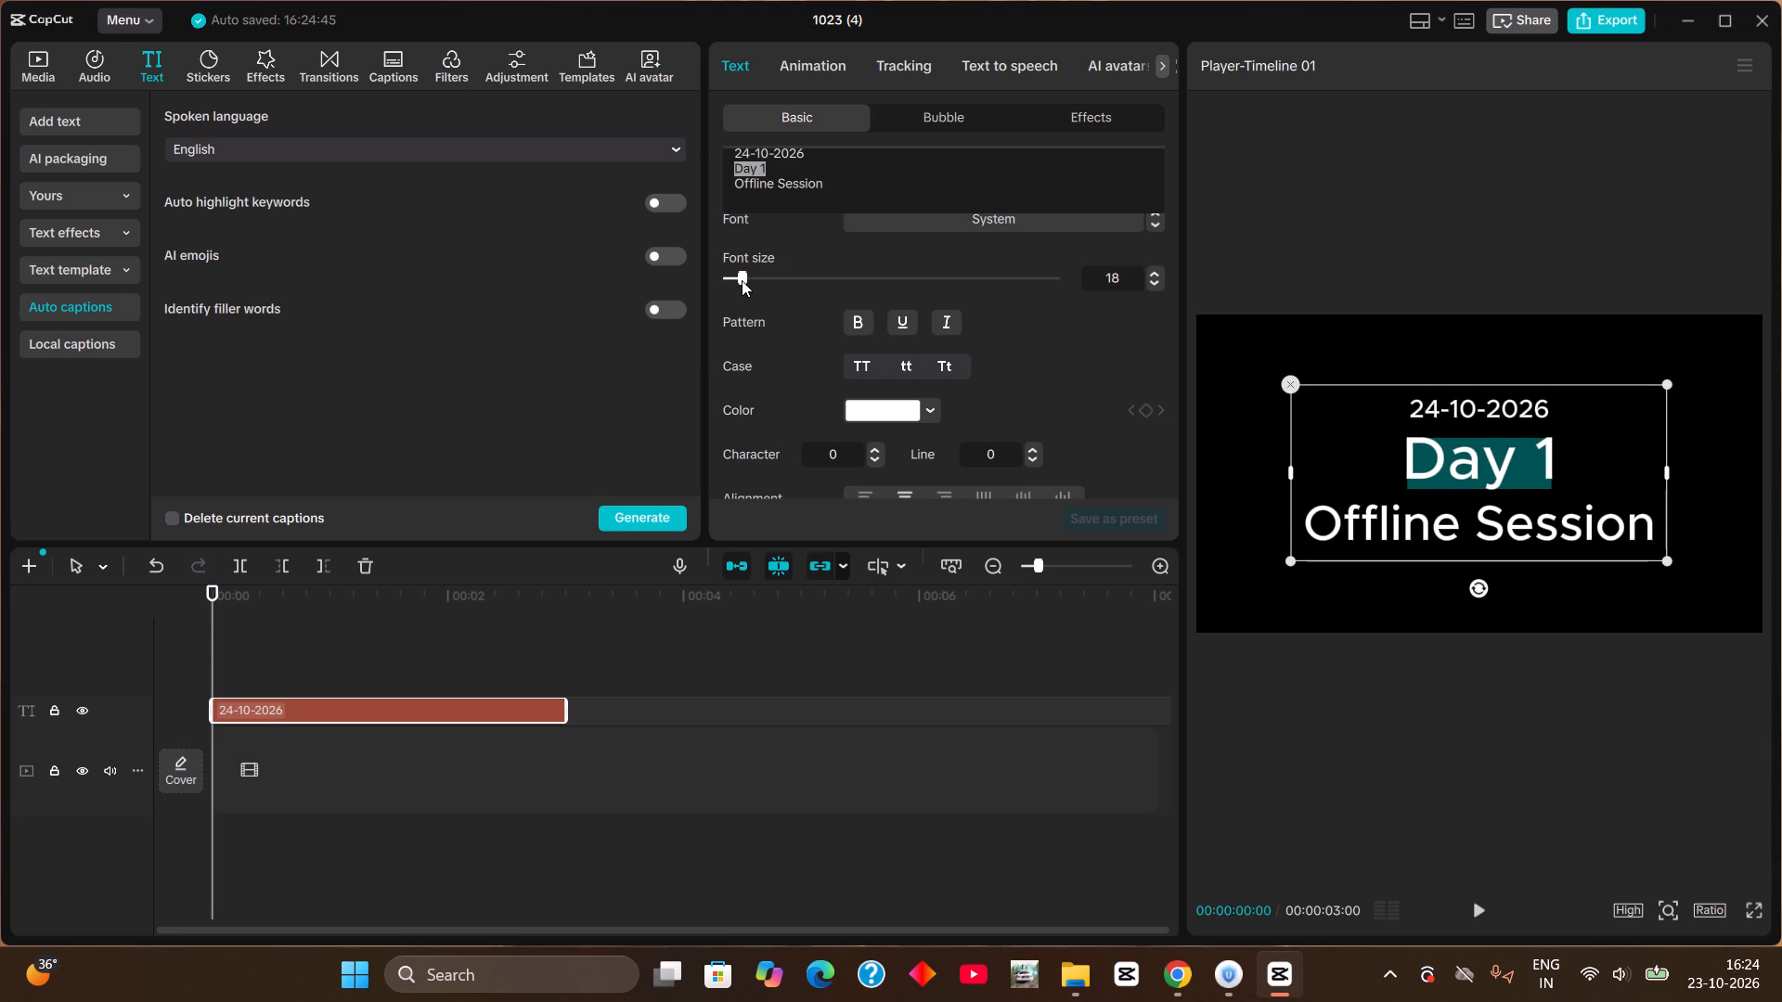
{"action": "left_click_drag", "start_coordinate": [842, 190], "coordinate": [748, 195]}
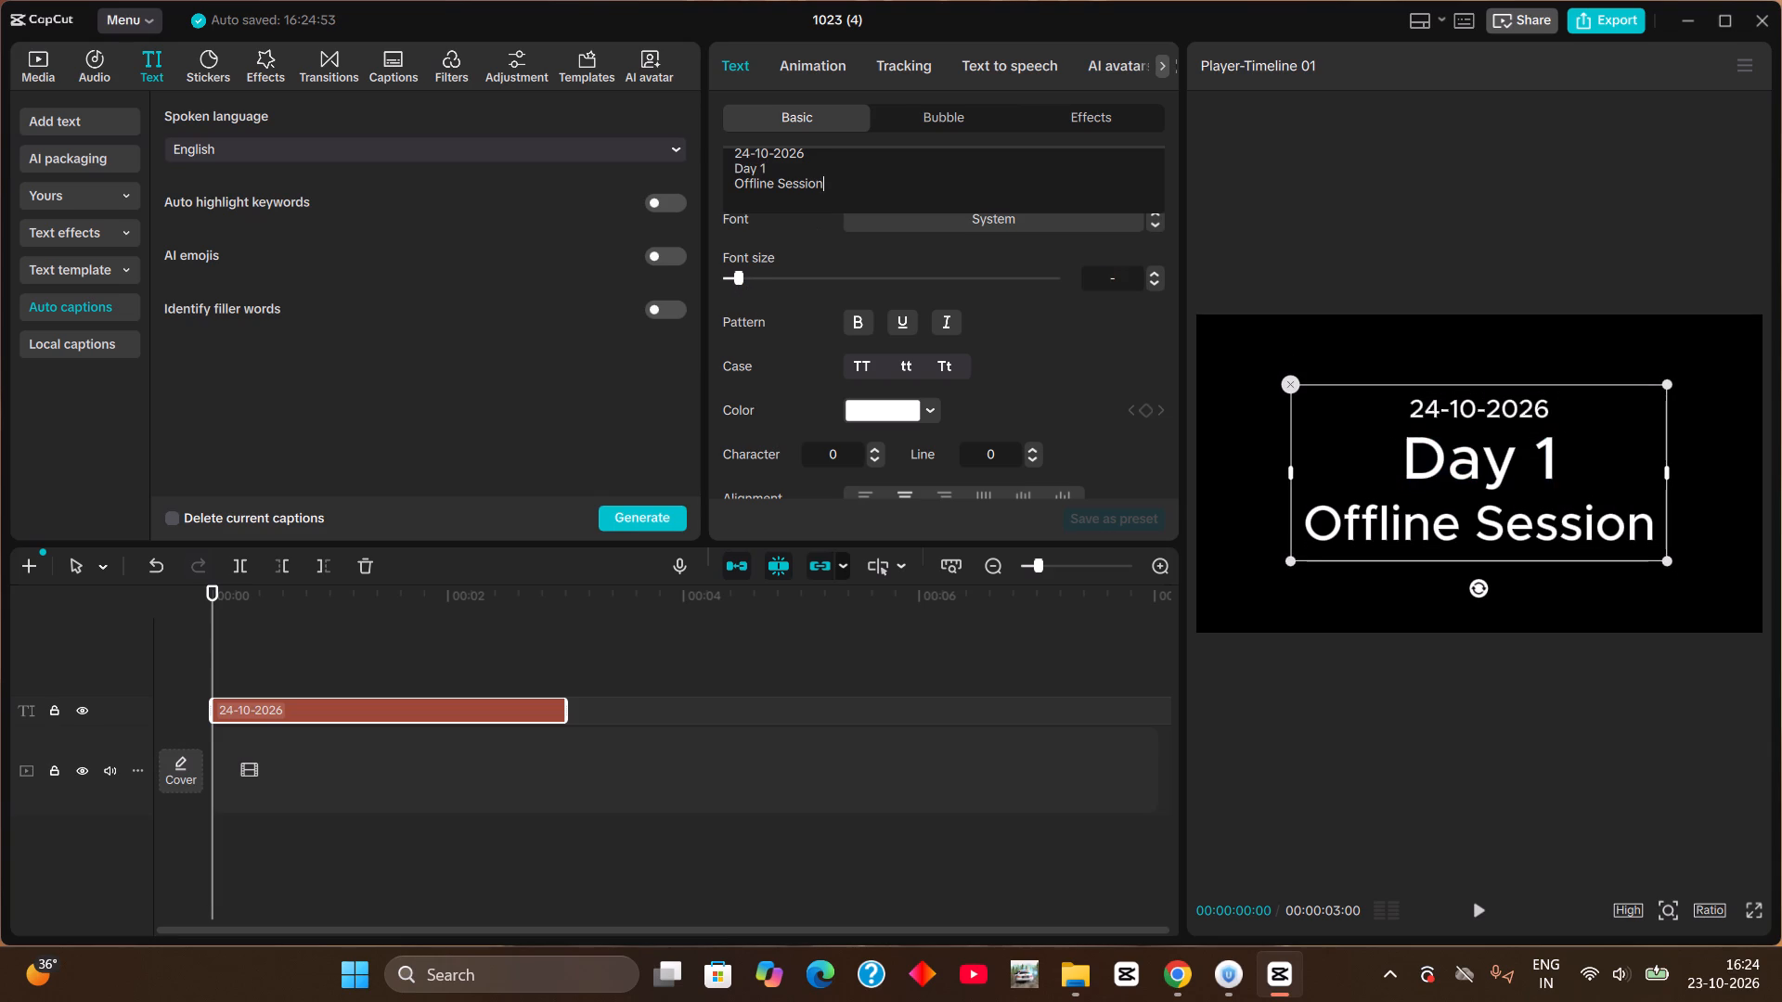
{"action": "left_click_drag", "start_coordinate": [748, 195], "coordinate": [730, 181]}
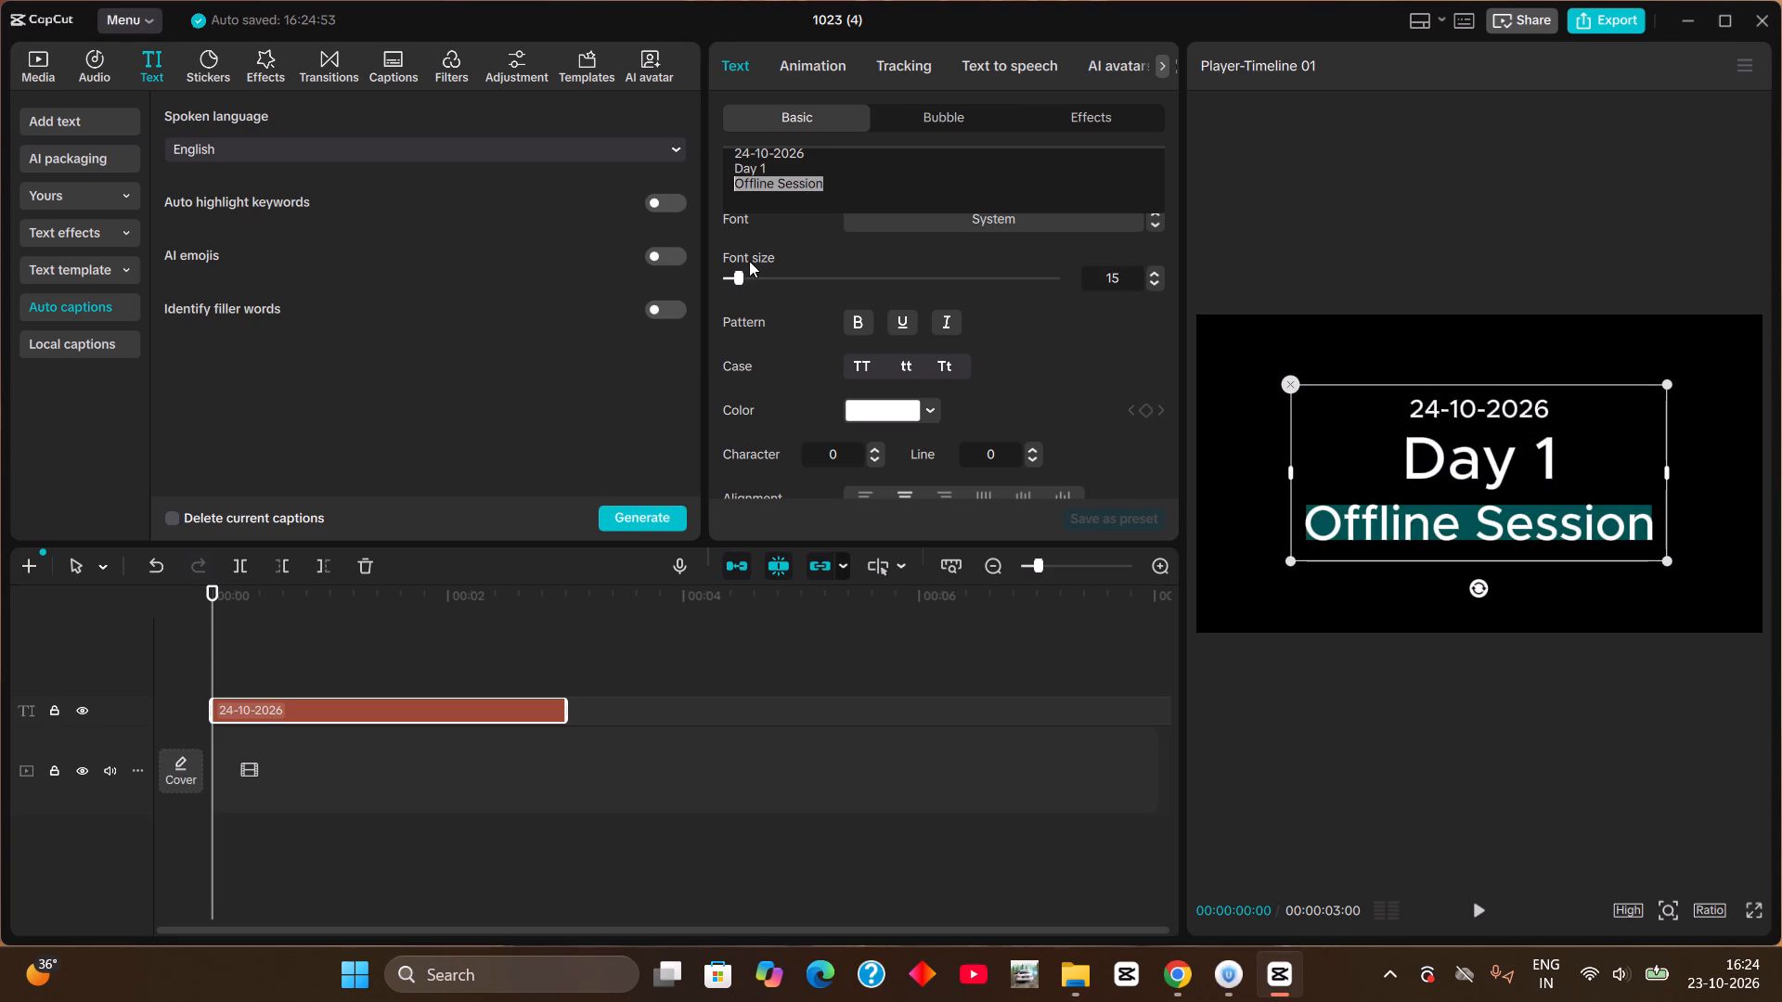
{"action": "left_click", "coordinate": [744, 277]}
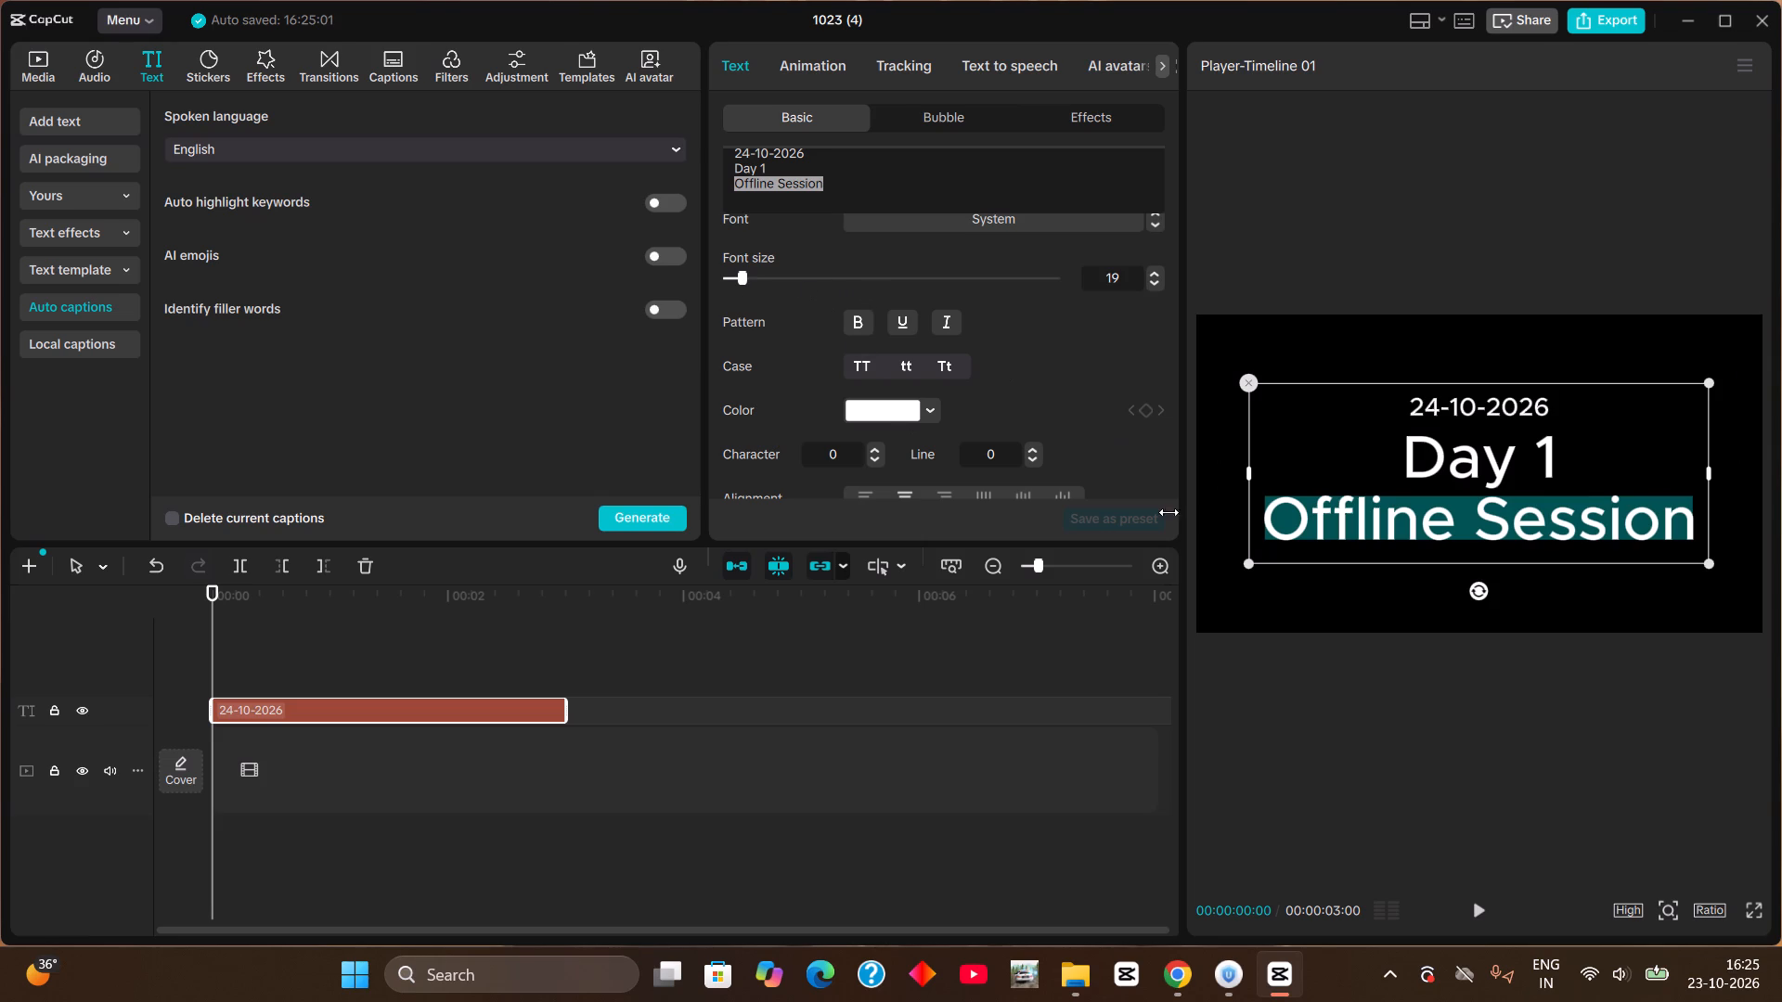
Change the font of the whole text clip to the favourite Poppins Bold.
{"action": "scroll", "coordinate": [979, 290], "scroll_direction": "up", "scroll_amount": 7}
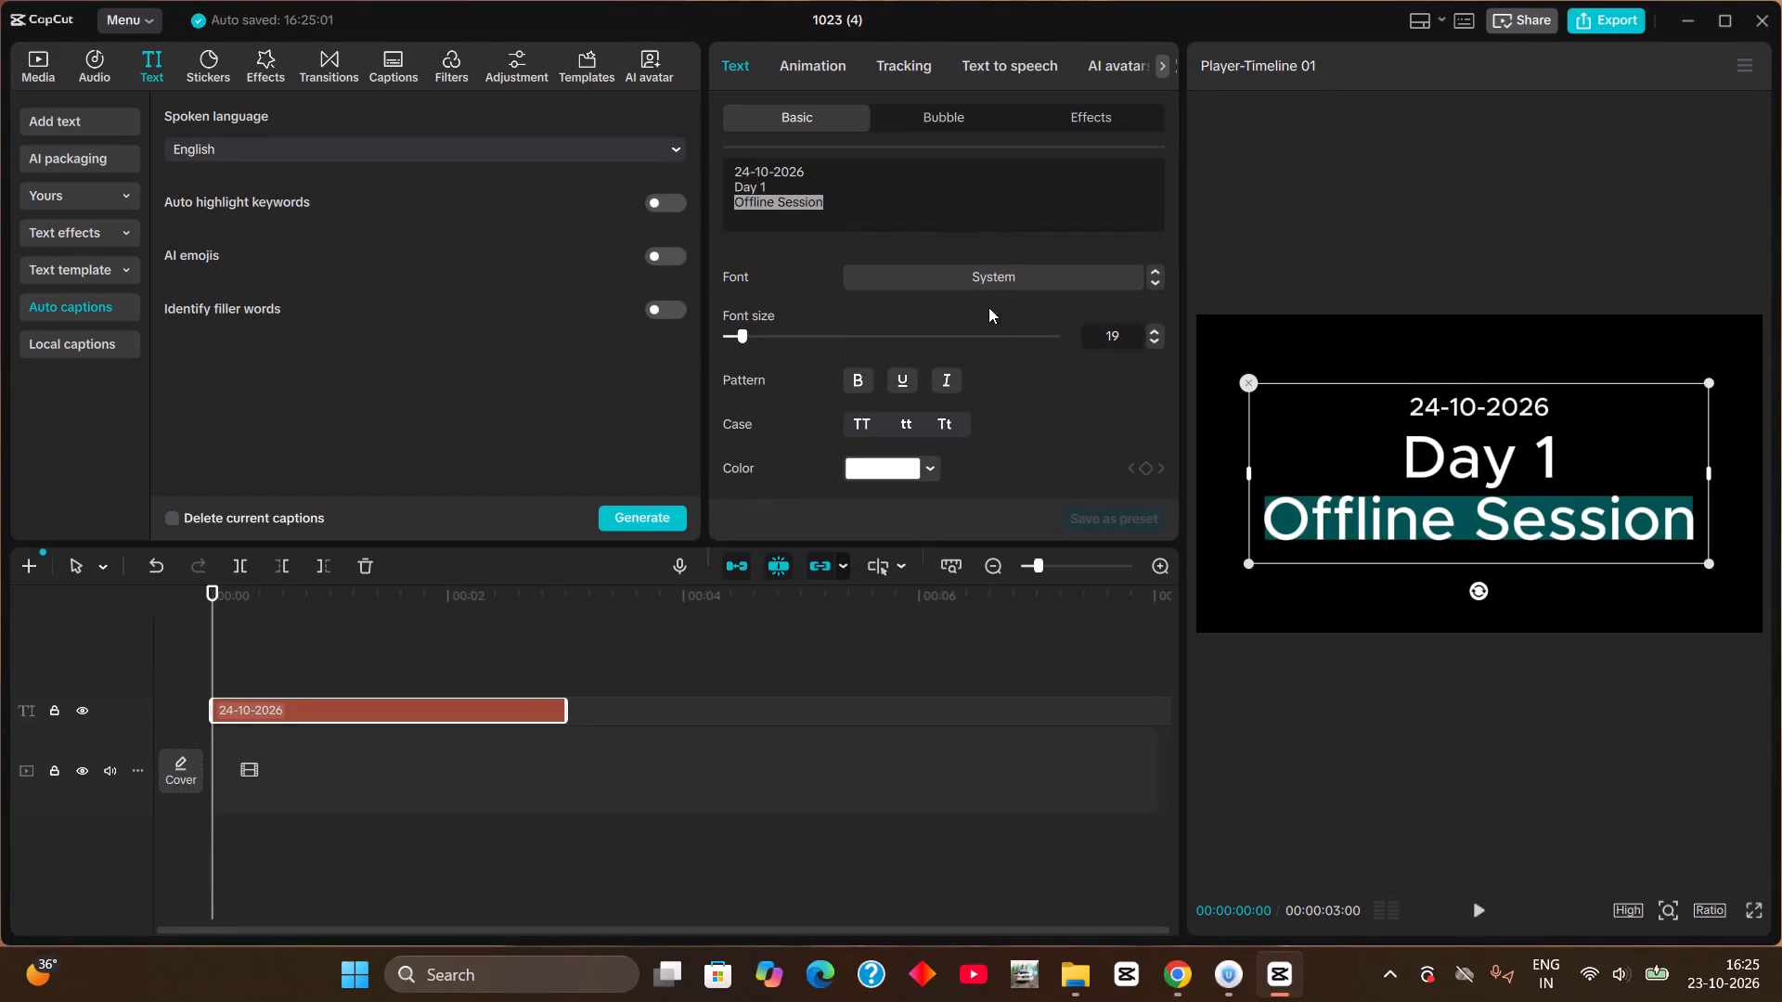
{"action": "left_click", "coordinate": [862, 189]}
{"action": "scroll", "coordinate": [949, 333], "scroll_direction": "up", "scroll_amount": 3}
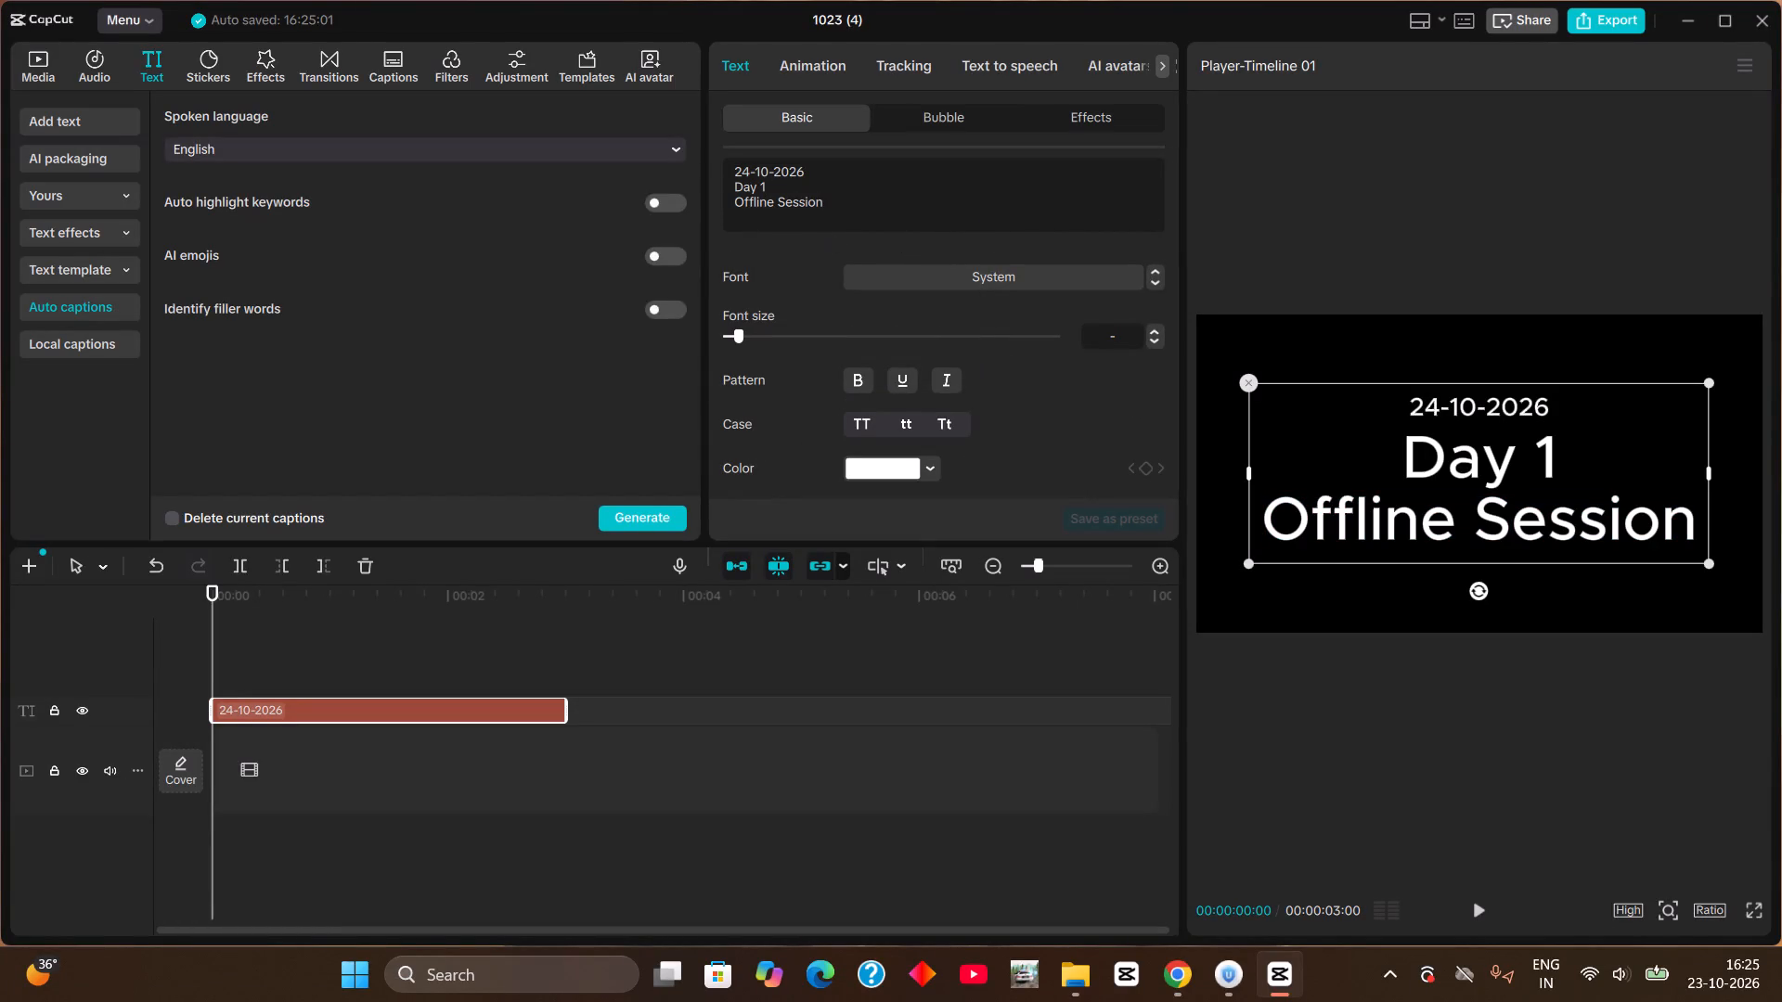
{"action": "scroll", "coordinate": [812, 217], "scroll_direction": "up", "scroll_amount": 3}
{"action": "scroll", "coordinate": [812, 217], "scroll_direction": "down", "scroll_amount": 1}
{"action": "left_click", "coordinate": [1046, 284]}
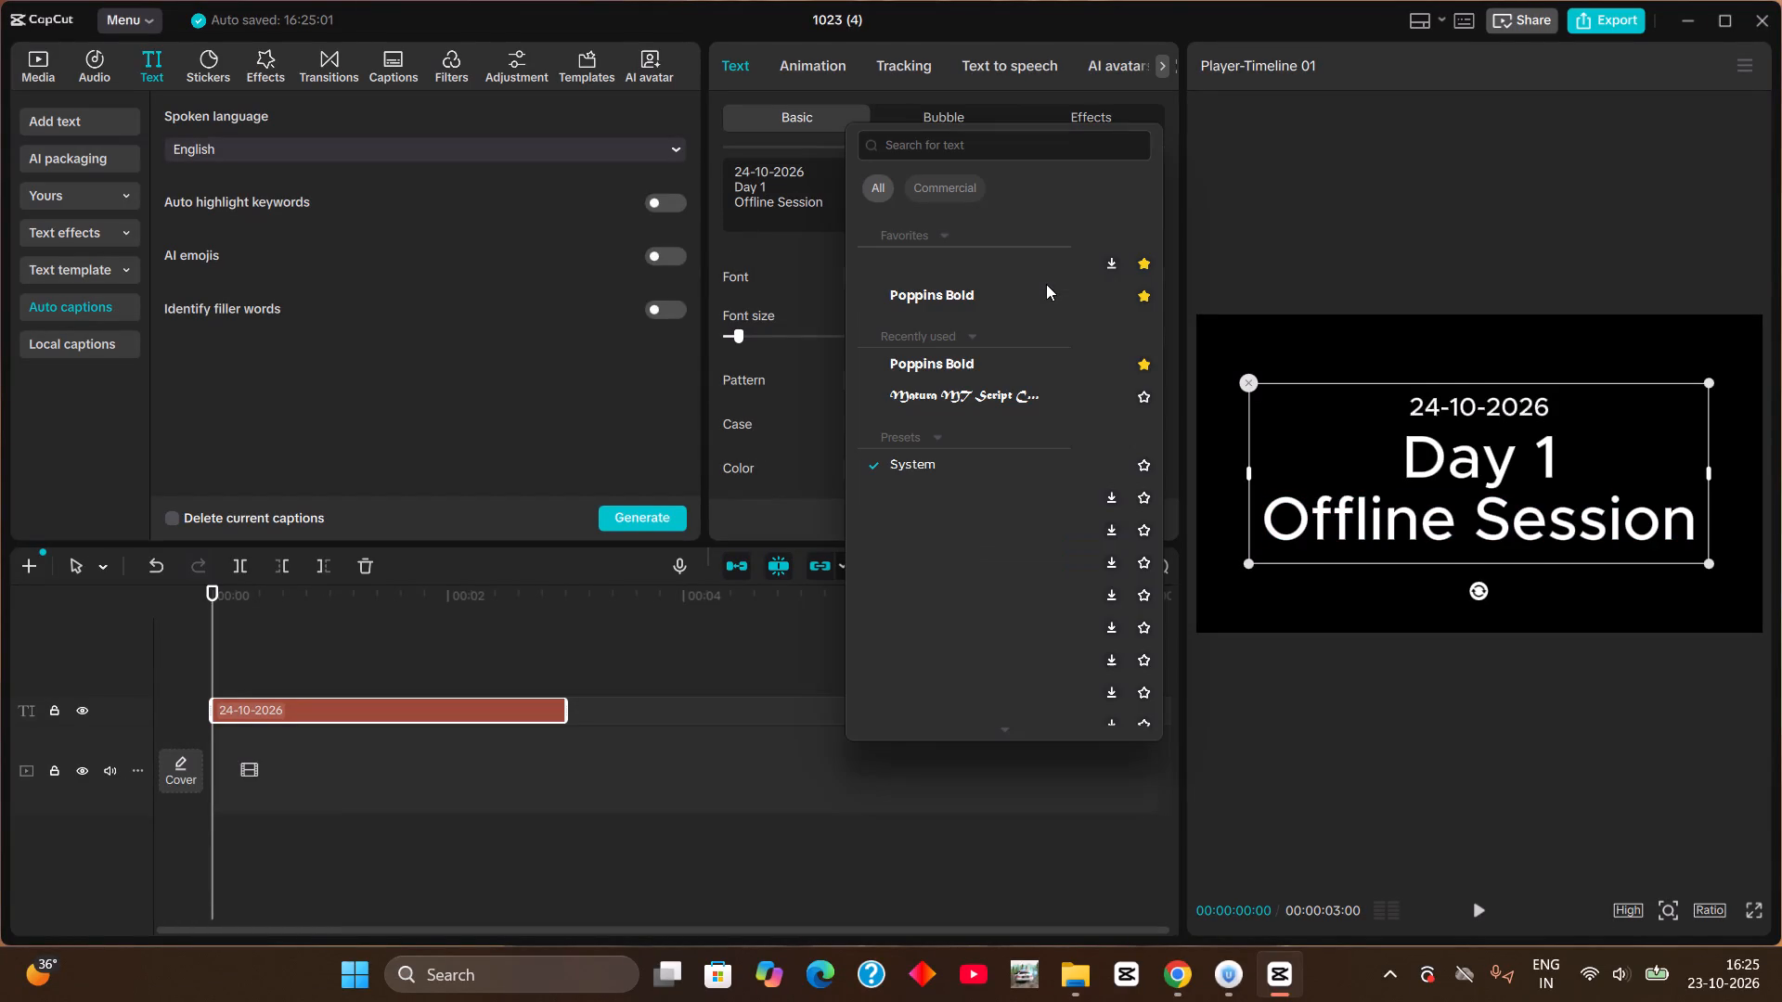
{"action": "left_click", "coordinate": [988, 298]}
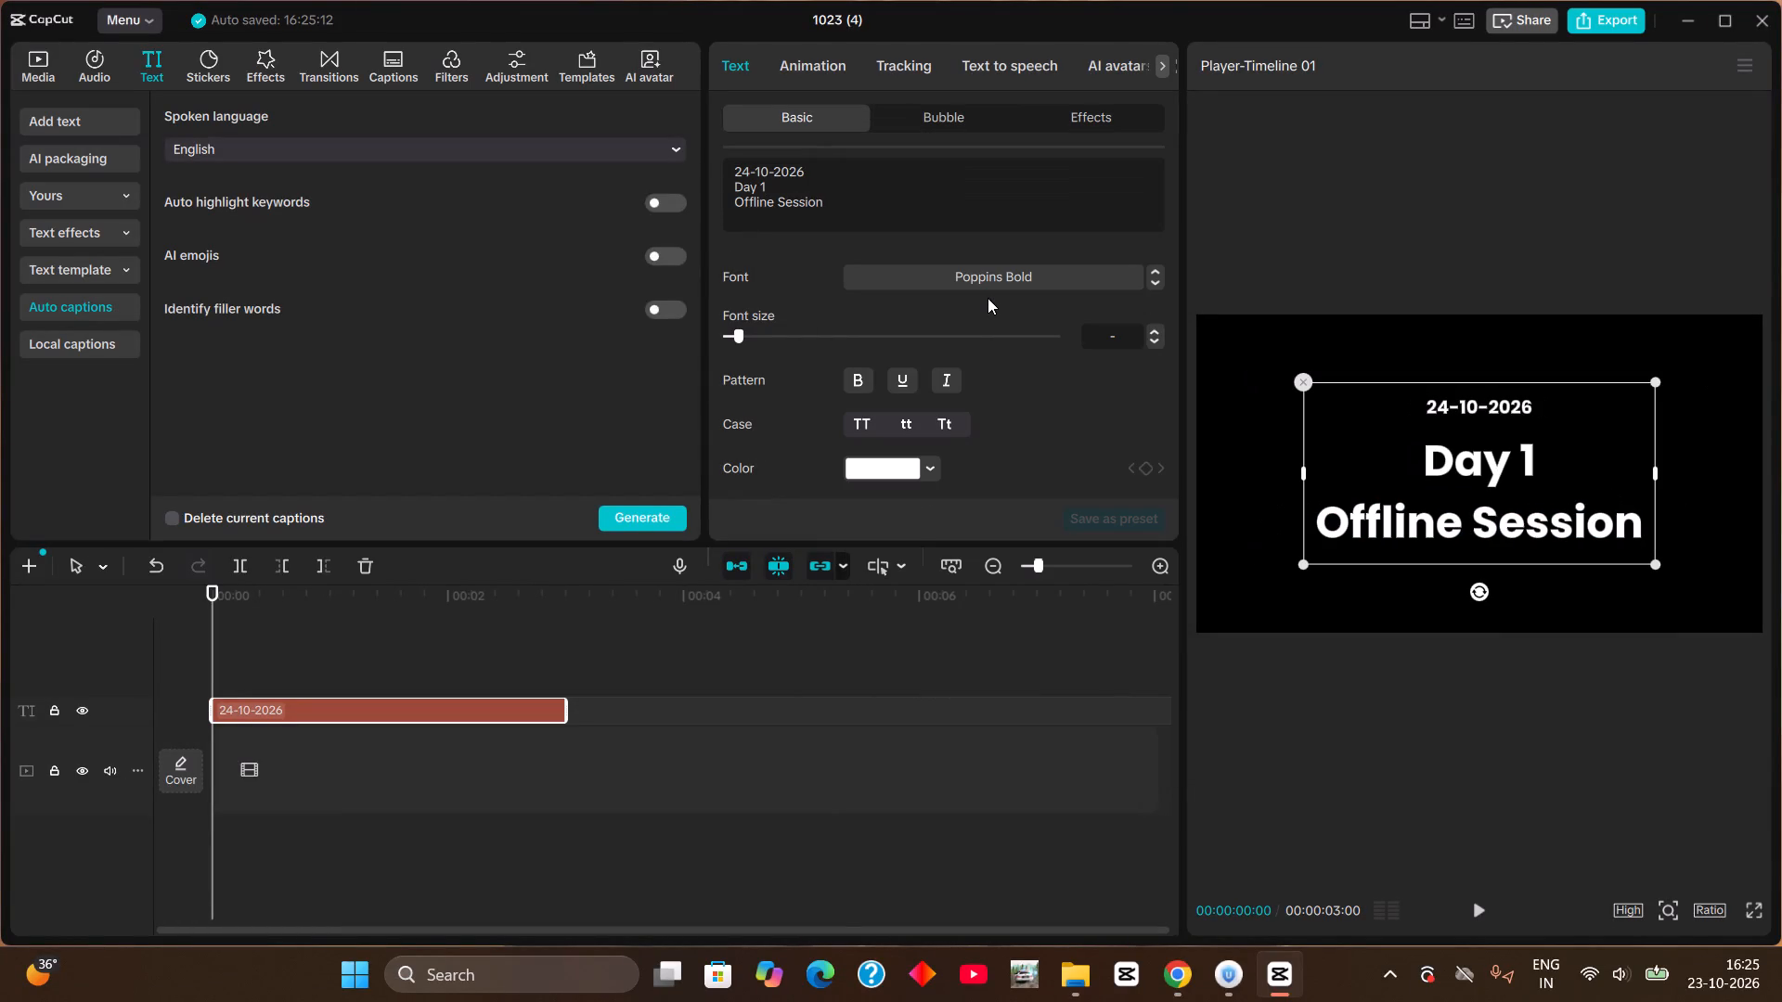
Enlarge the date line to font size 13 and the "Day 1" line to font size 24.
{"action": "left_click_drag", "start_coordinate": [825, 171], "coordinate": [704, 142]}
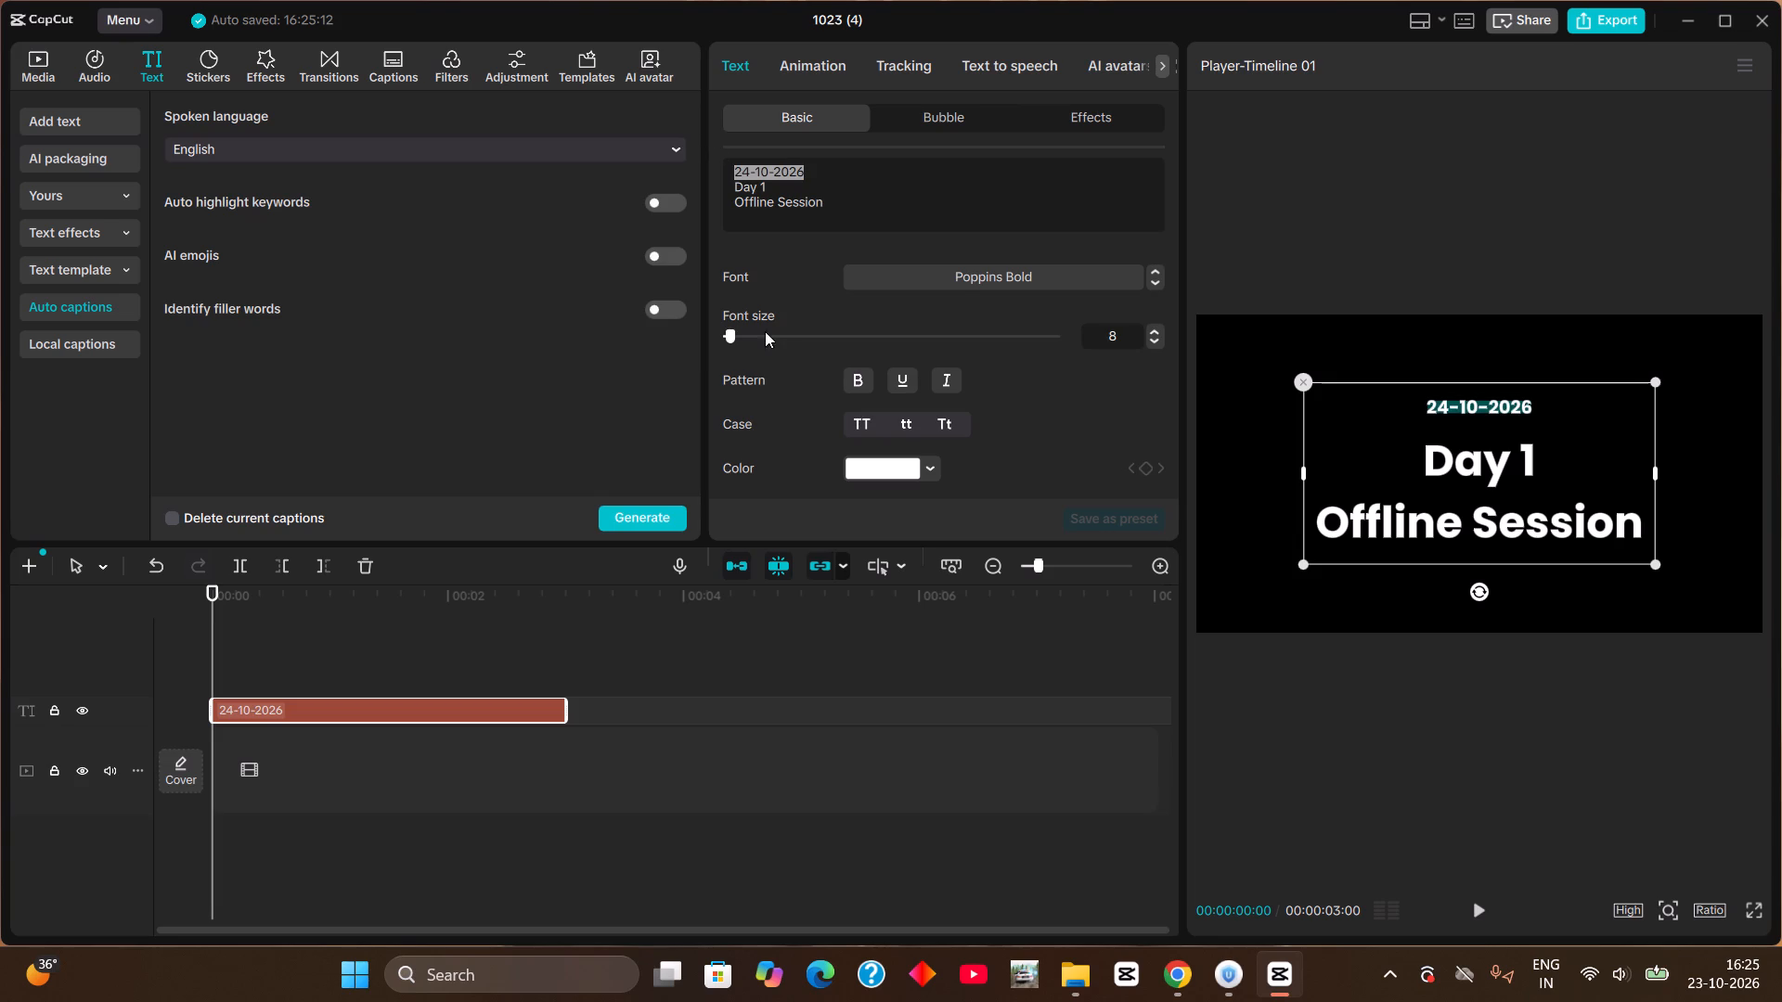
{"action": "left_click", "coordinate": [736, 333]}
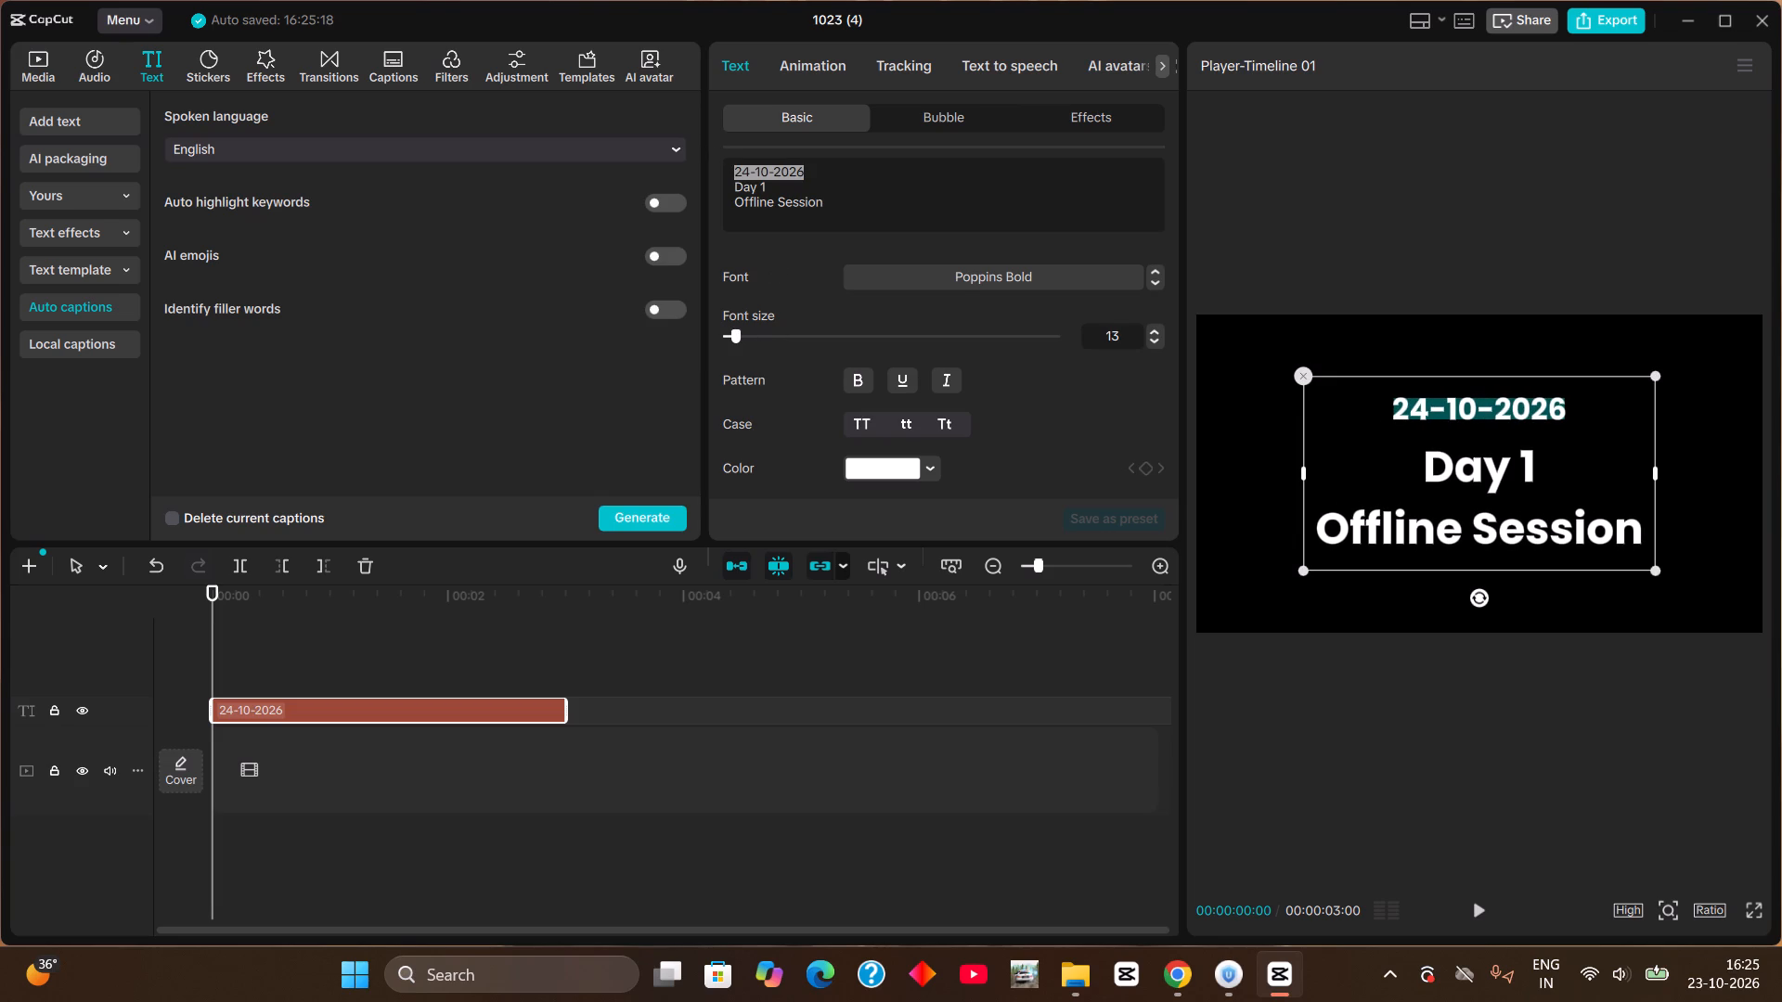
{"action": "left_click_drag", "start_coordinate": [766, 186], "coordinate": [727, 190]}
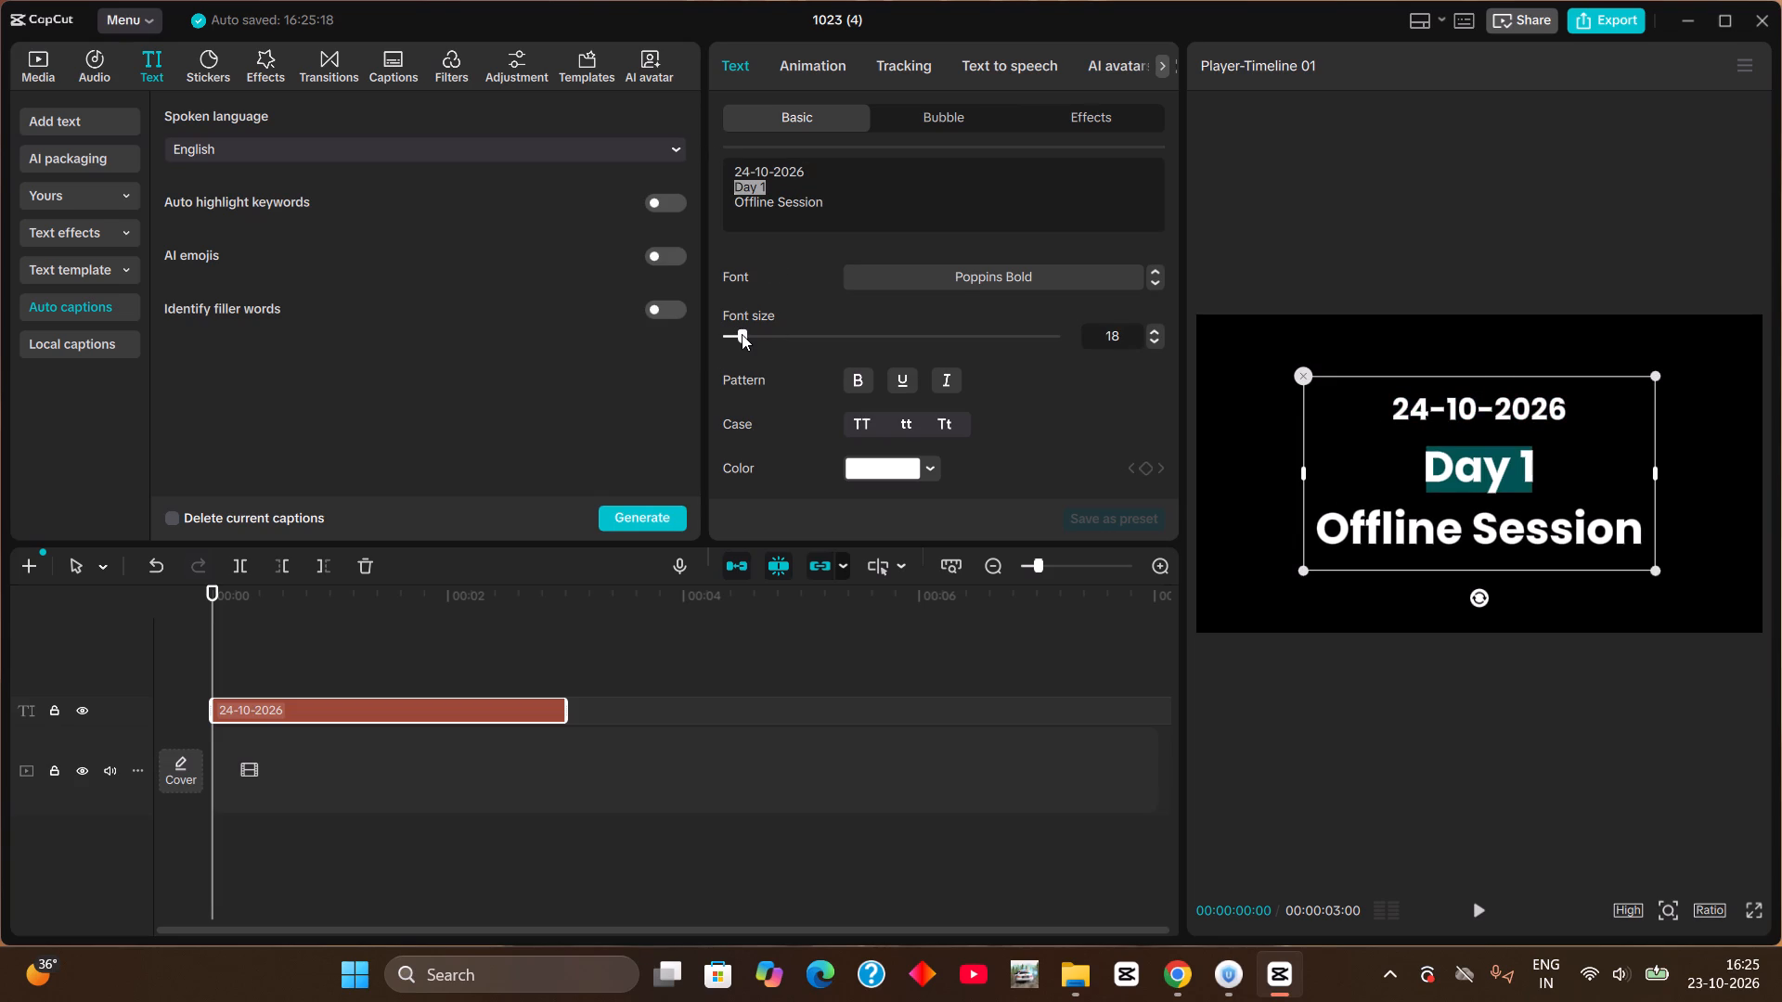
{"action": "left_click", "coordinate": [742, 334]}
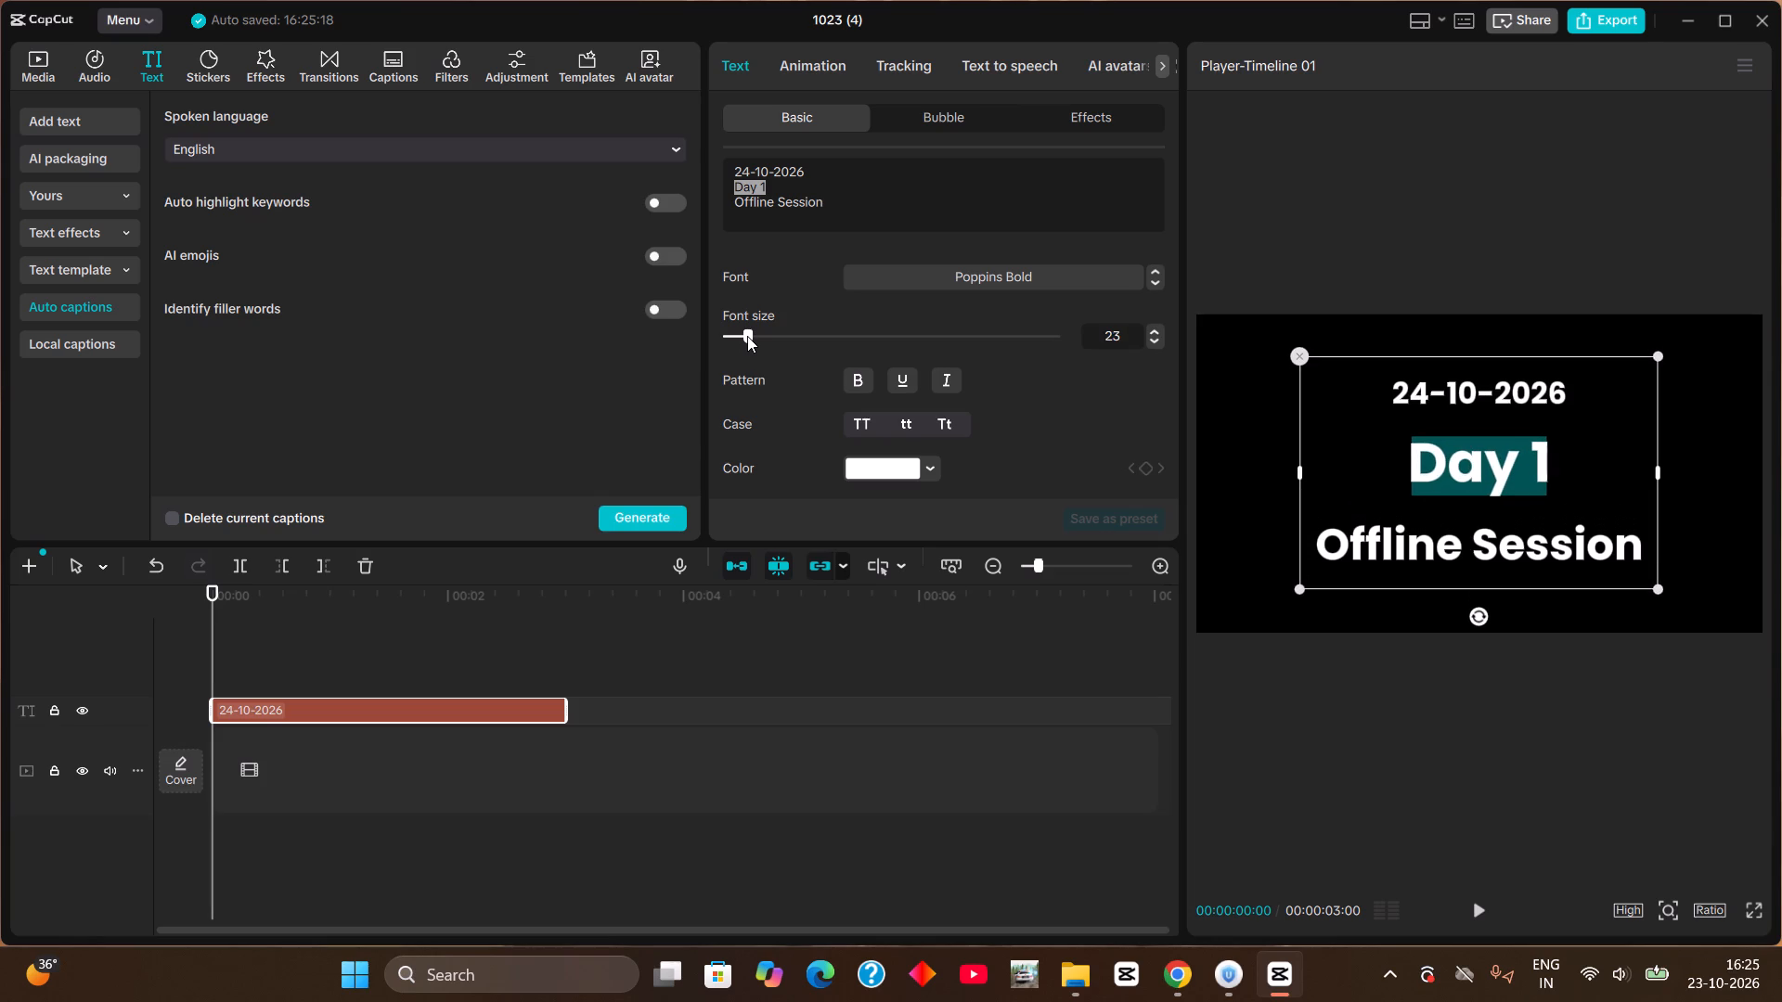
{"action": "left_click", "coordinate": [748, 336]}
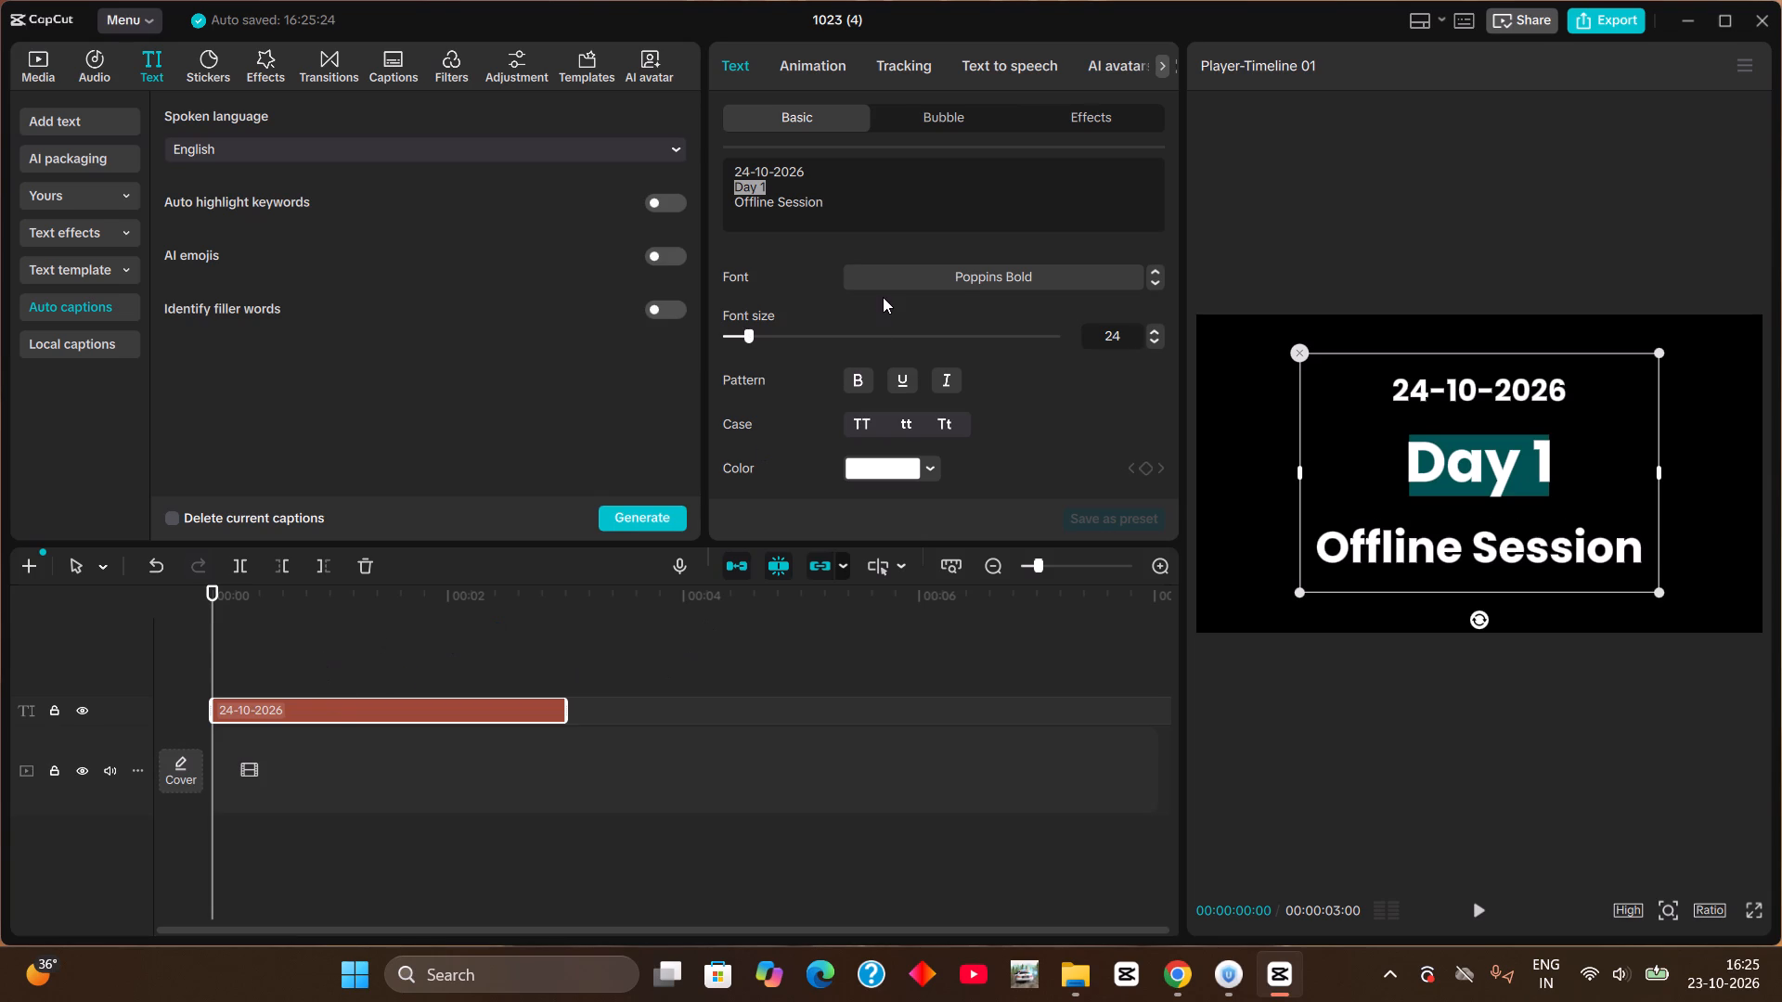
Cut the "Day 1" and "Offline Session" lines out of the text clip and move the remaining date up near the frame's top.
{"action": "left_click", "coordinate": [824, 212]}
{"action": "left_click_drag", "start_coordinate": [840, 207], "coordinate": [715, 192]}
{"action": "key", "text": "ctrl+x"}
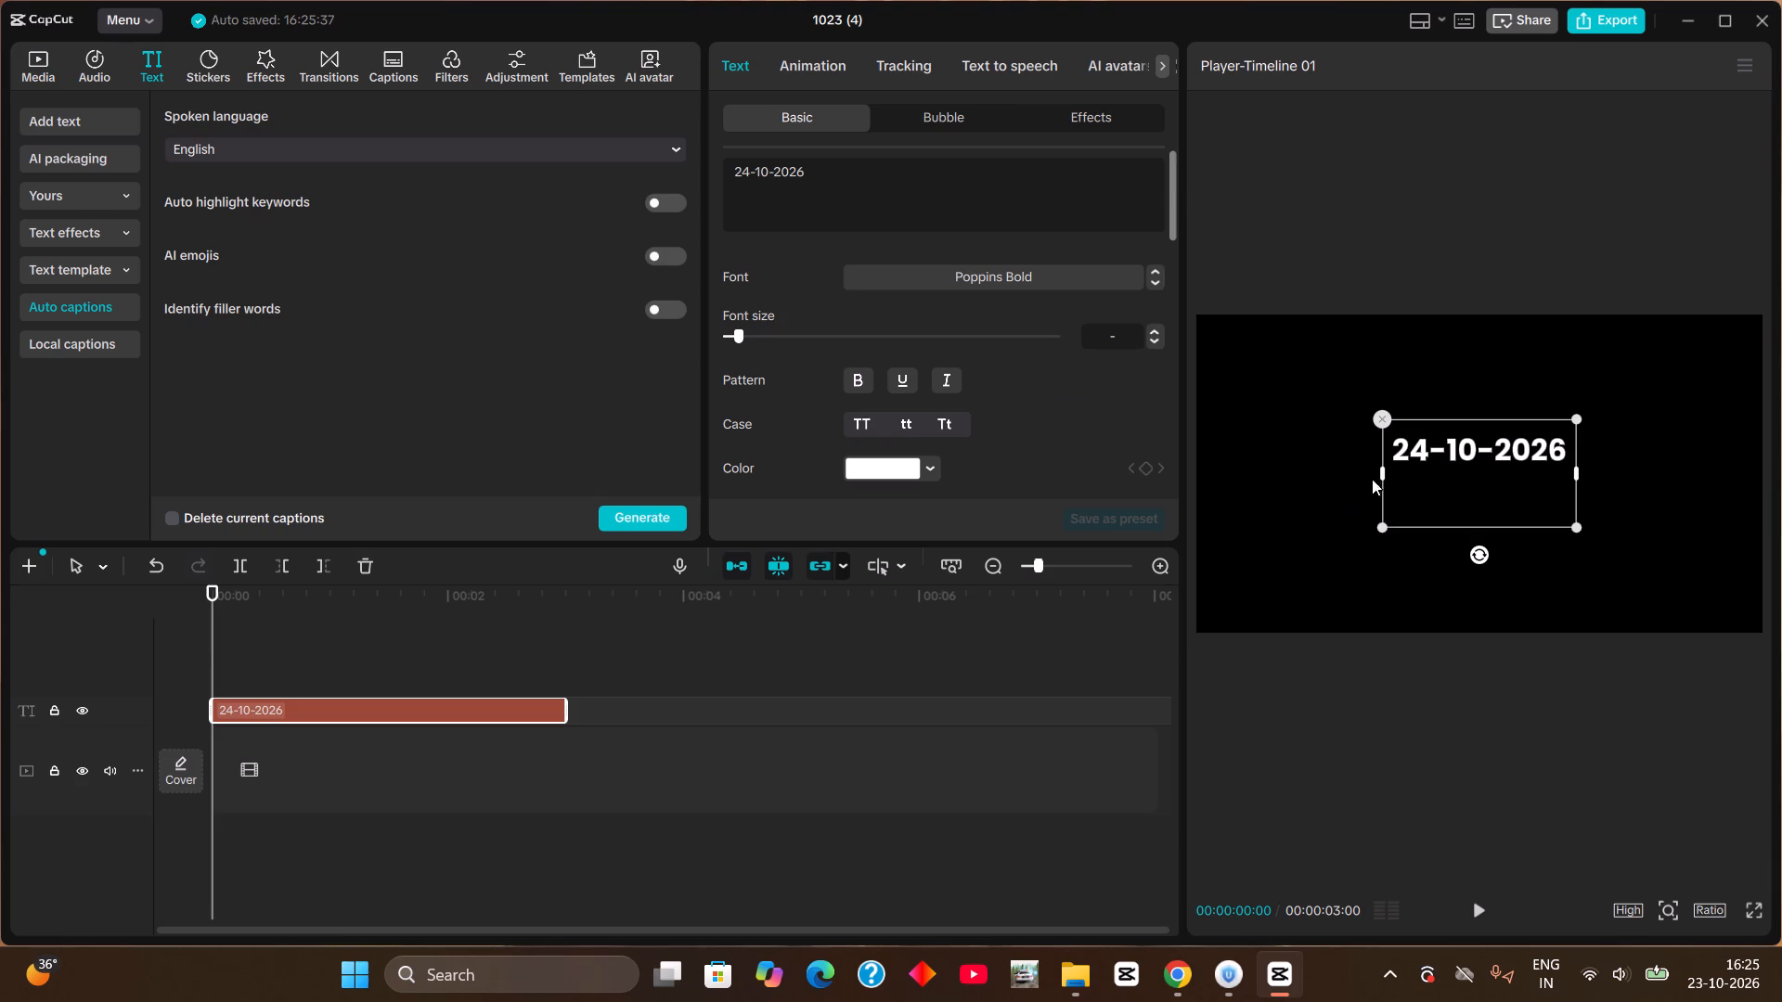
{"action": "left_click_drag", "start_coordinate": [1453, 461], "coordinate": [1459, 391]}
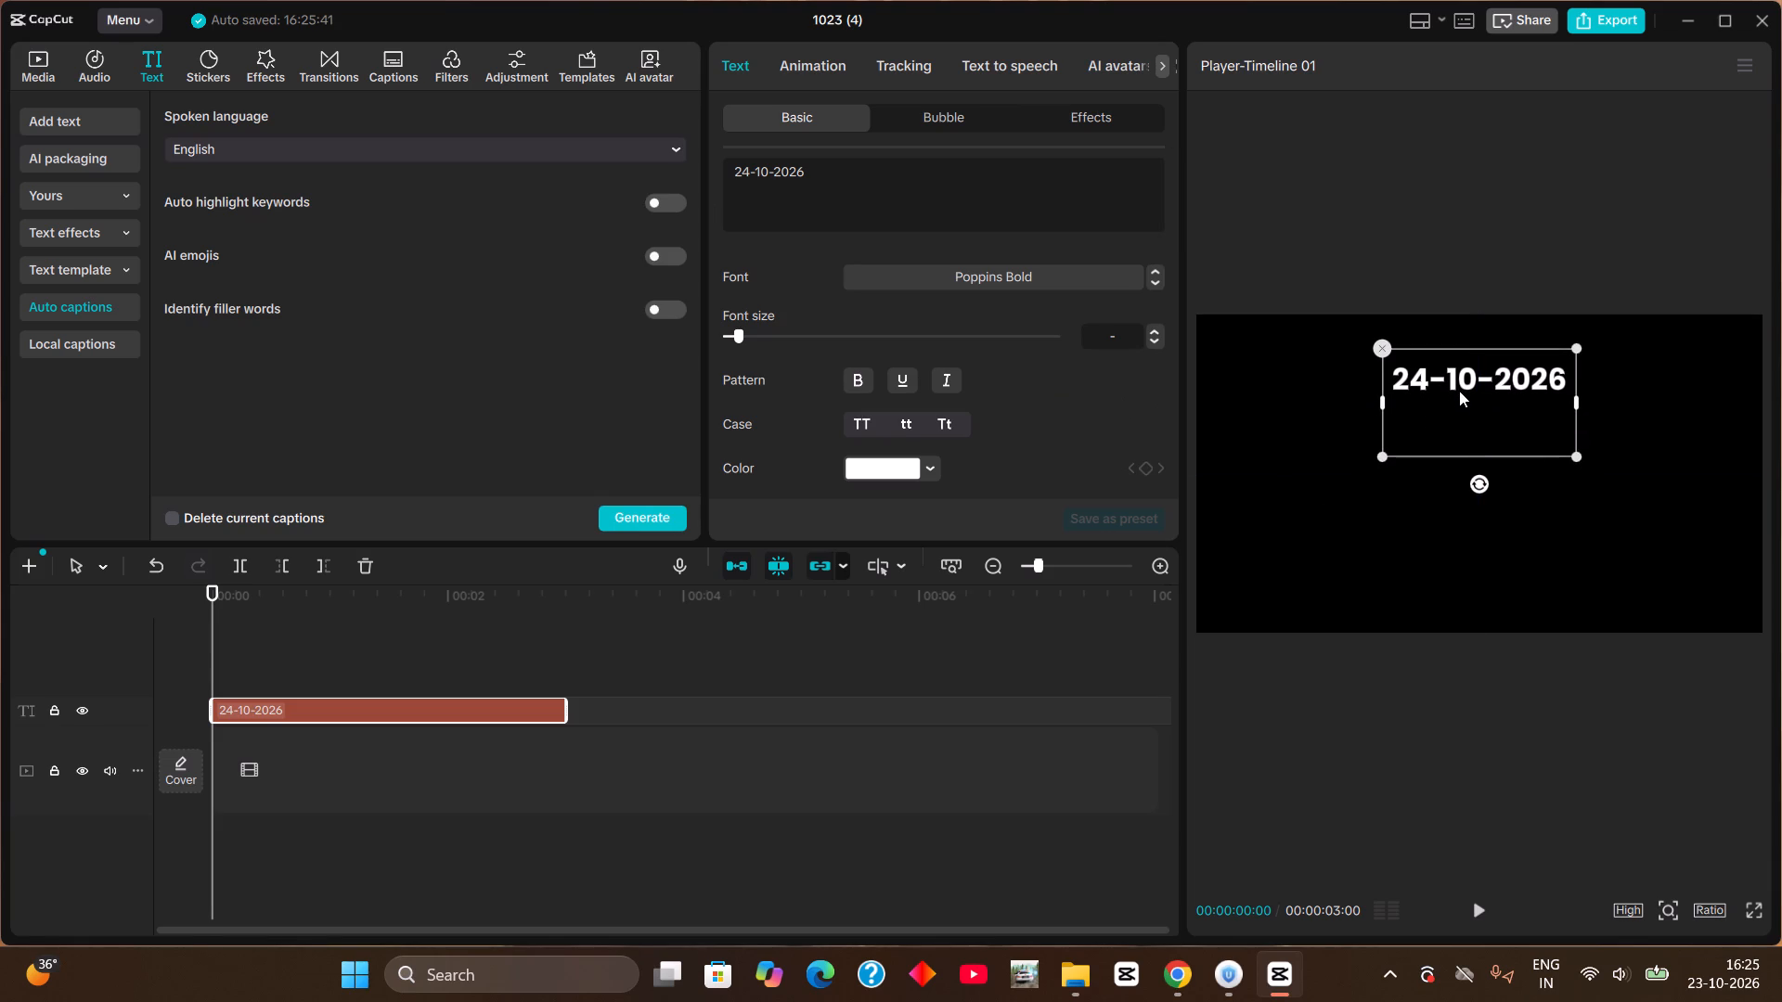
Duplicate the 24-10-2026 text clip onto a second text track at the same start time.
{"action": "key", "text": "ctrl+v"}
{"action": "left_click", "coordinate": [368, 713]}
{"action": "key", "text": "ctrl+c"}
{"action": "key", "text": "ctrl+v"}
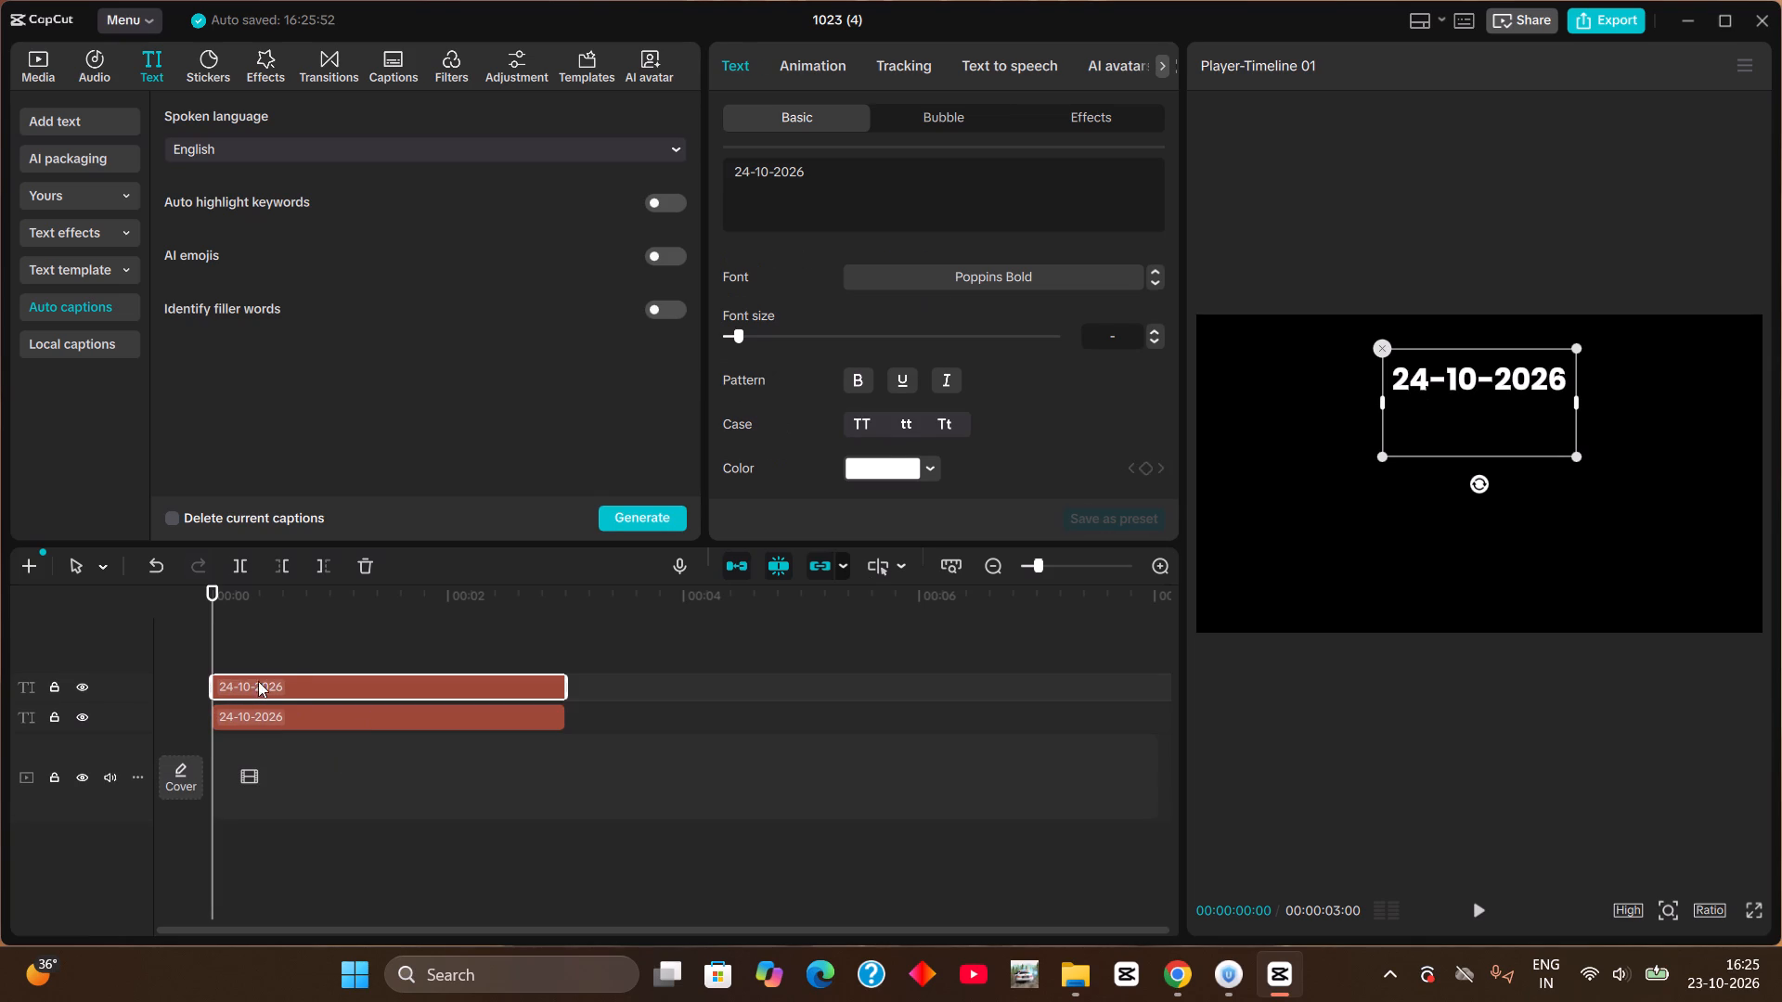
Replace all the wording of the lower text clip with the cut lines "Day 1" and "Offline Session".
{"action": "double_click", "coordinate": [275, 673]}
{"action": "left_click_drag", "start_coordinate": [247, 683], "coordinate": [249, 739]}
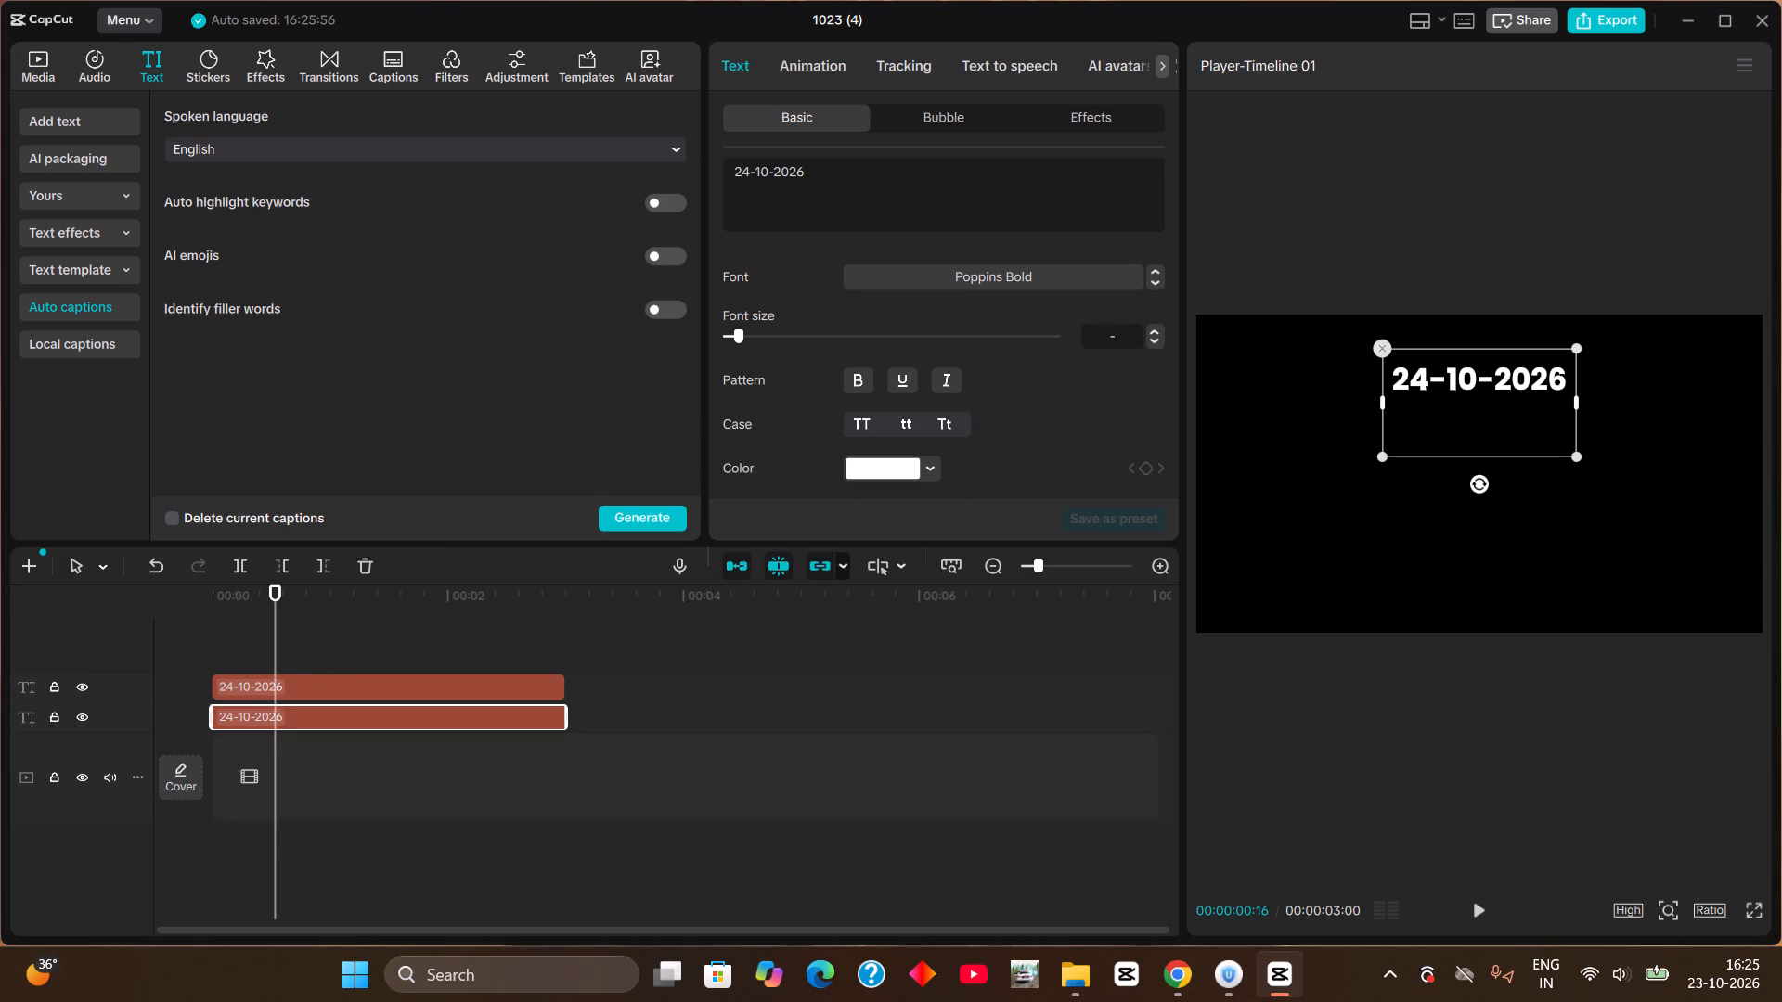
{"action": "left_click", "coordinate": [834, 176]}
{"action": "left_click_drag", "start_coordinate": [834, 176], "coordinate": [712, 163]}
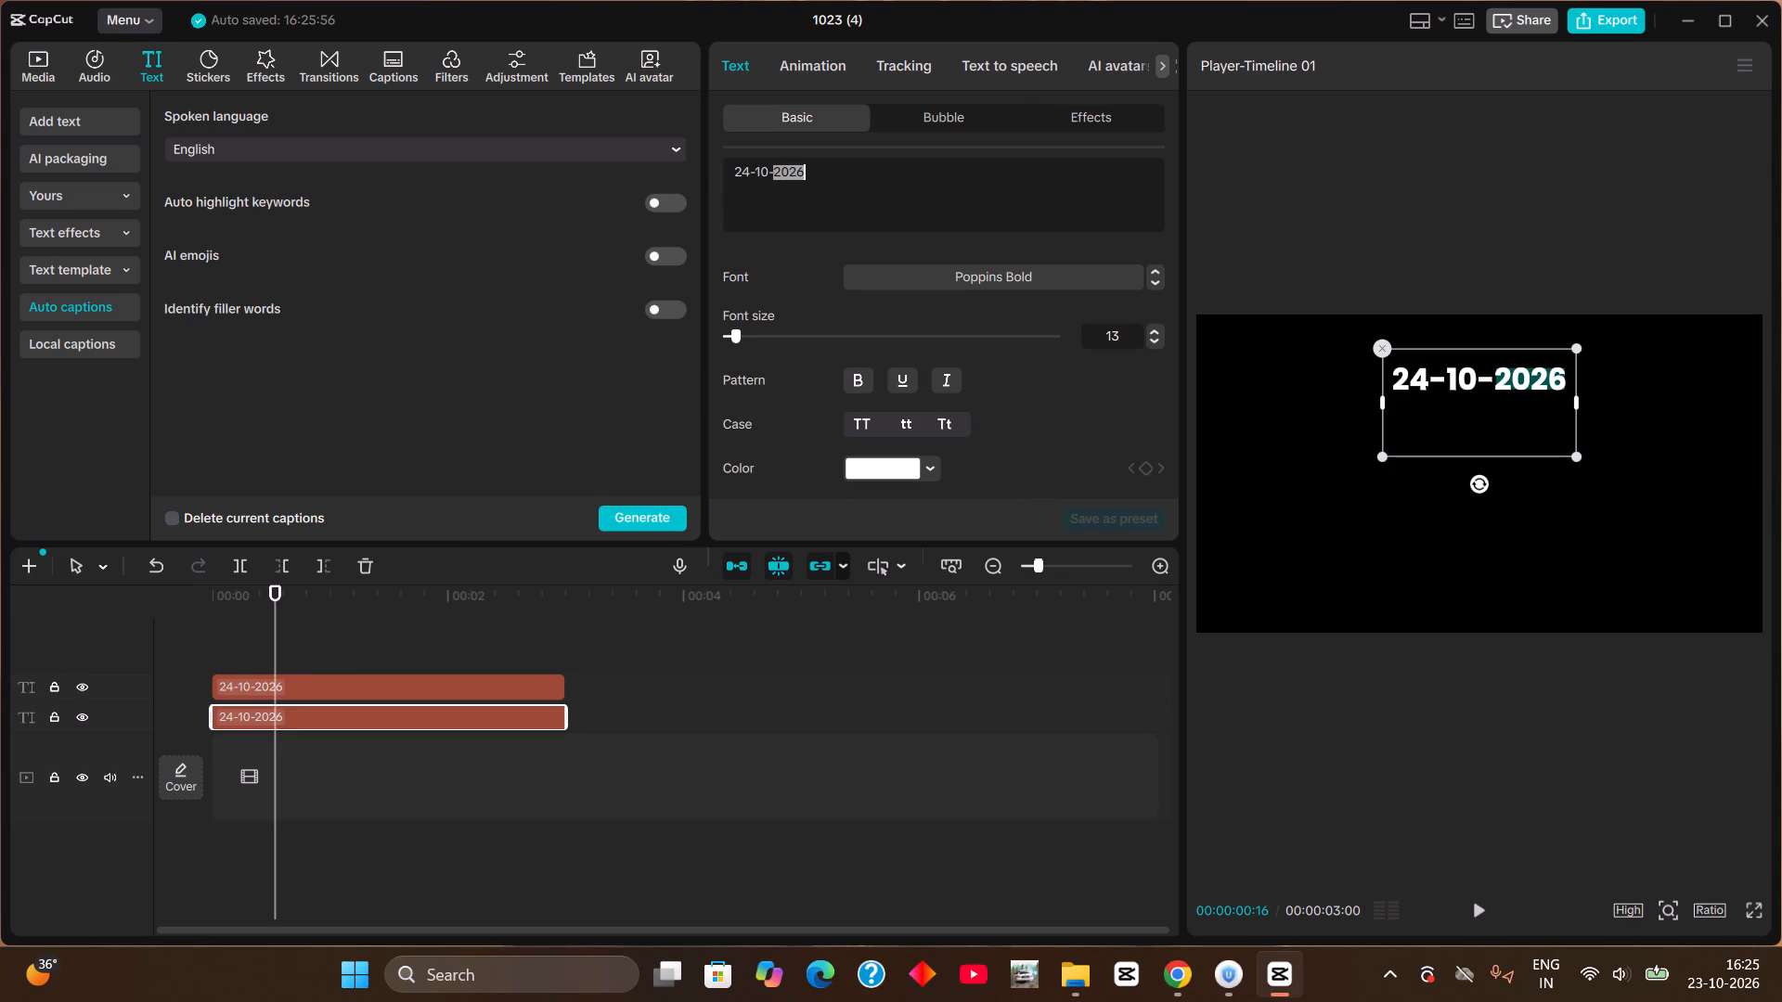
{"action": "key", "text": "ctrl+v"}
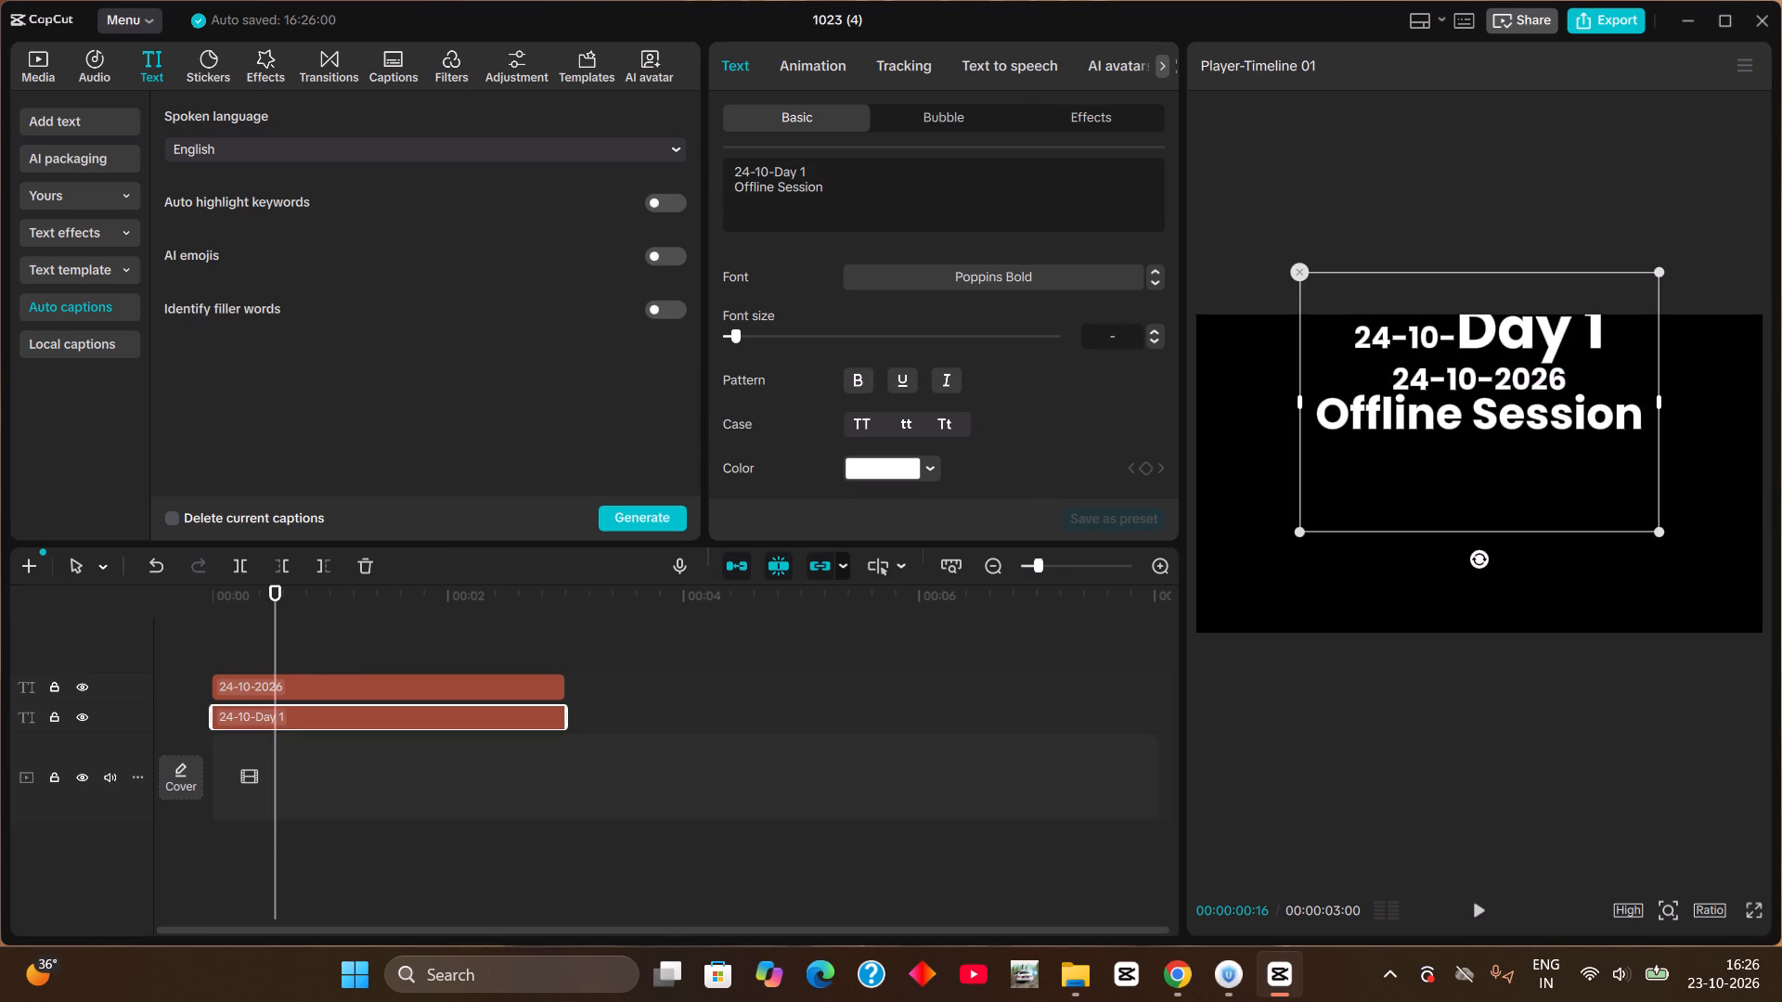
{"action": "double_click", "coordinate": [830, 197]}
{"action": "key", "text": "ctrl+a"}
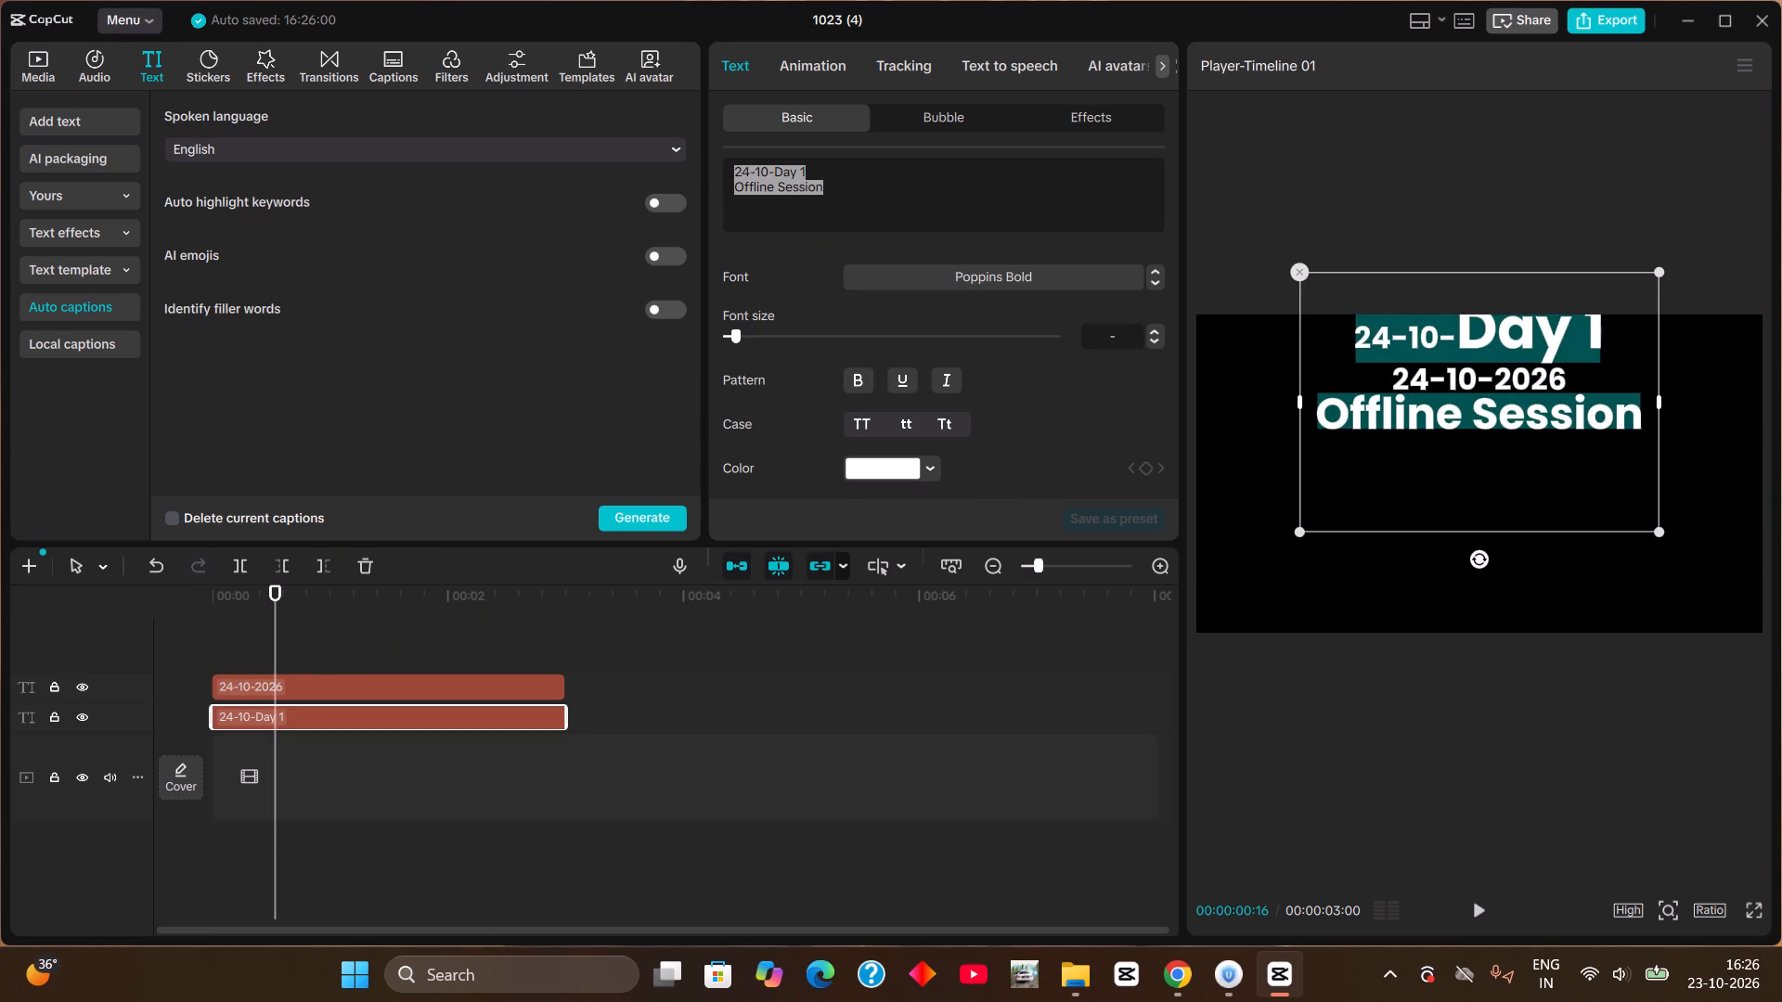
{"action": "key", "text": "ctrl+v"}
Move the "Day 1" and "Offline Session" text below the date in the preview and scale it down slightly.
{"action": "left_click_drag", "start_coordinate": [1422, 447], "coordinate": [1425, 505]}
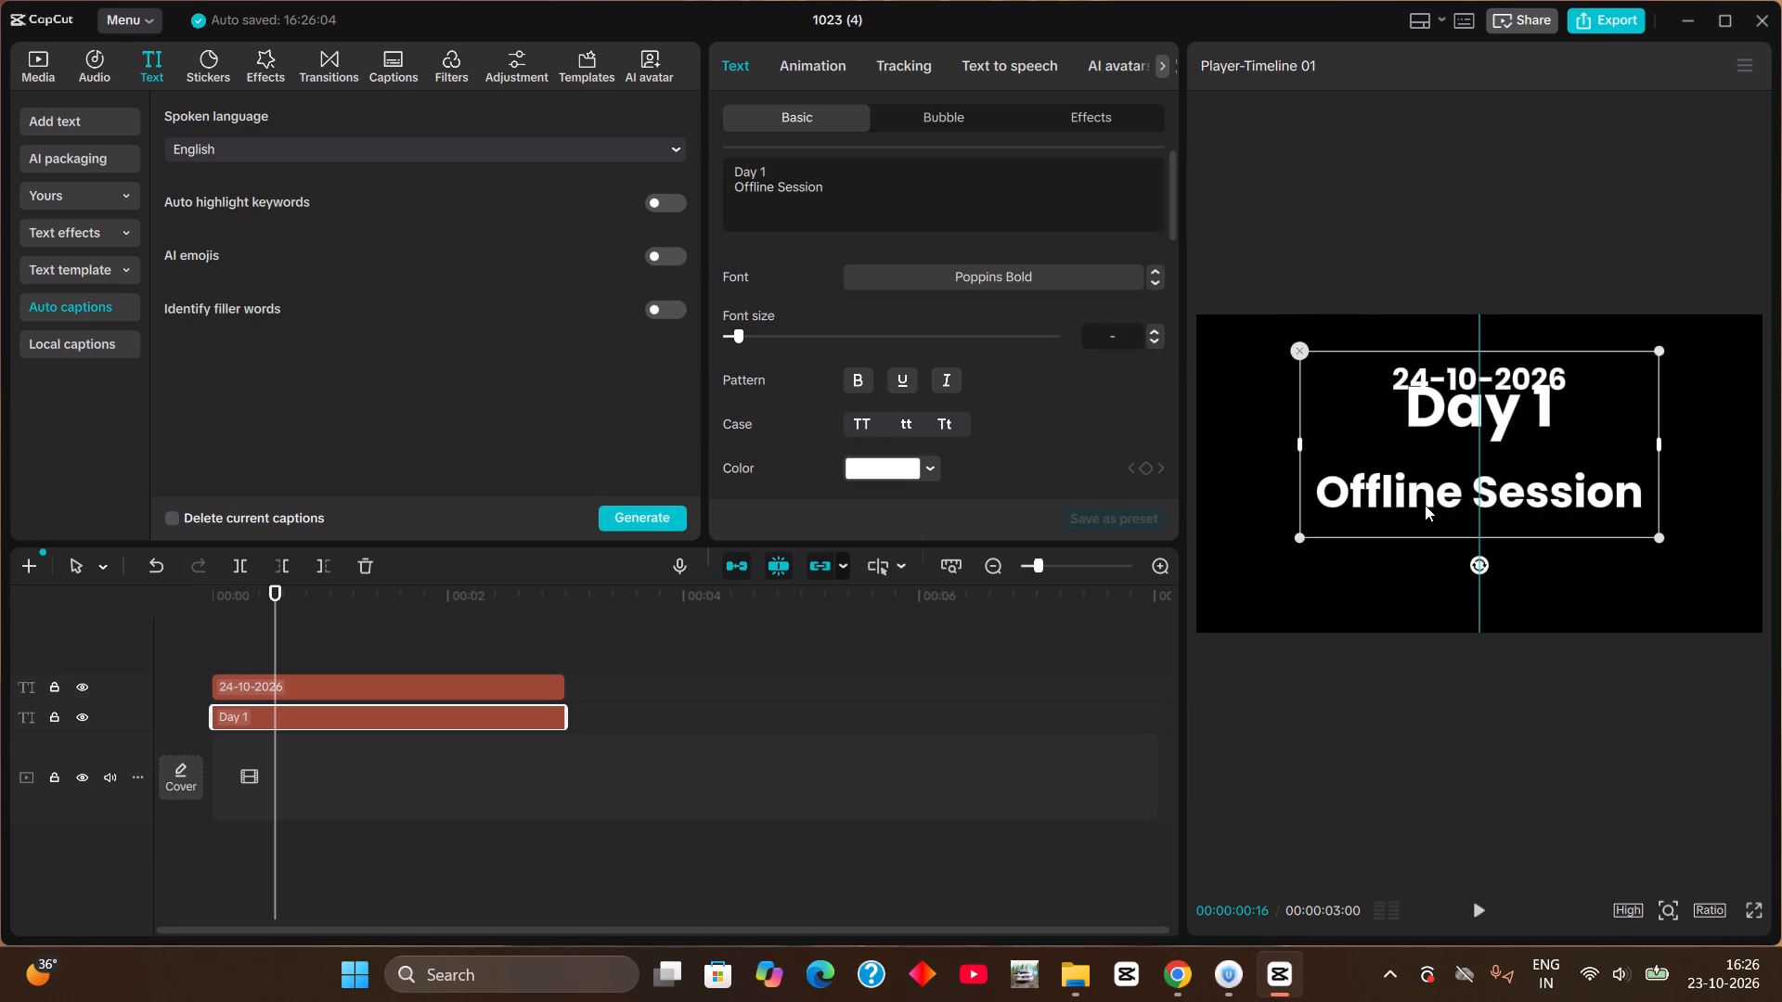
{"action": "left_click_drag", "start_coordinate": [1425, 505], "coordinate": [1427, 520]}
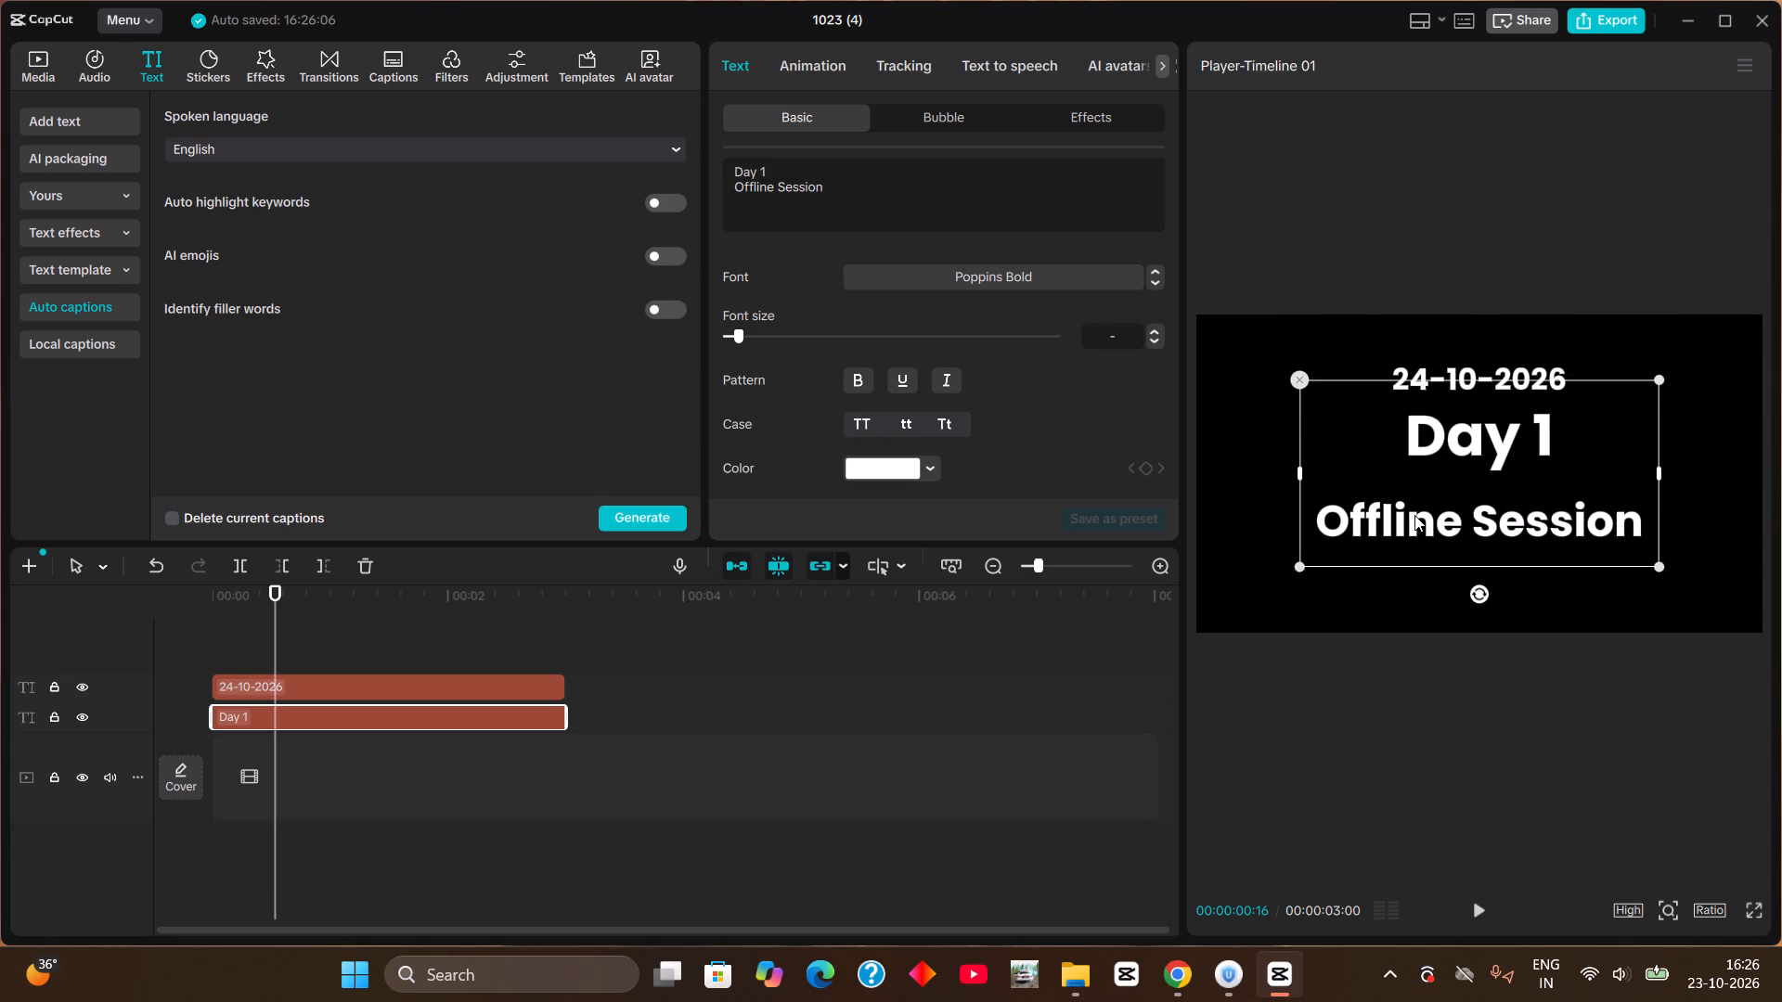
{"action": "left_click_drag", "start_coordinate": [1654, 567], "coordinate": [1653, 559]}
{"action": "left_click_drag", "start_coordinate": [1653, 559], "coordinate": [1643, 551]}
{"action": "left_click_drag", "start_coordinate": [1540, 523], "coordinate": [1530, 512]}
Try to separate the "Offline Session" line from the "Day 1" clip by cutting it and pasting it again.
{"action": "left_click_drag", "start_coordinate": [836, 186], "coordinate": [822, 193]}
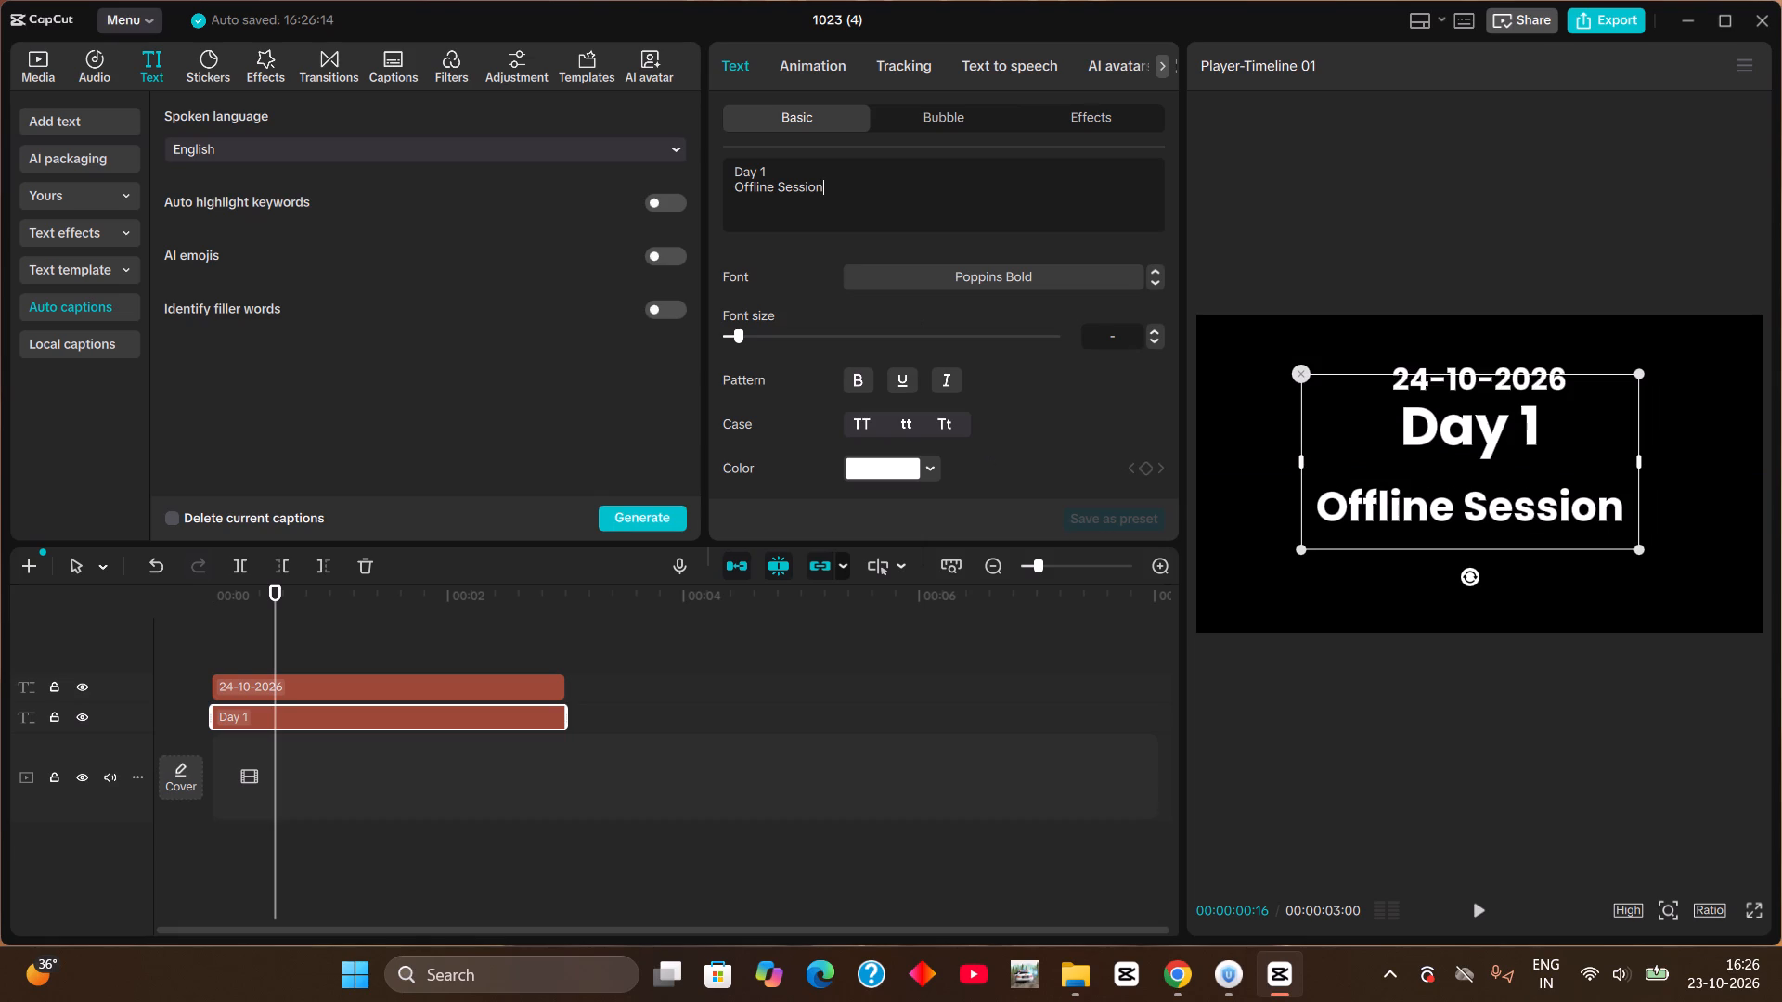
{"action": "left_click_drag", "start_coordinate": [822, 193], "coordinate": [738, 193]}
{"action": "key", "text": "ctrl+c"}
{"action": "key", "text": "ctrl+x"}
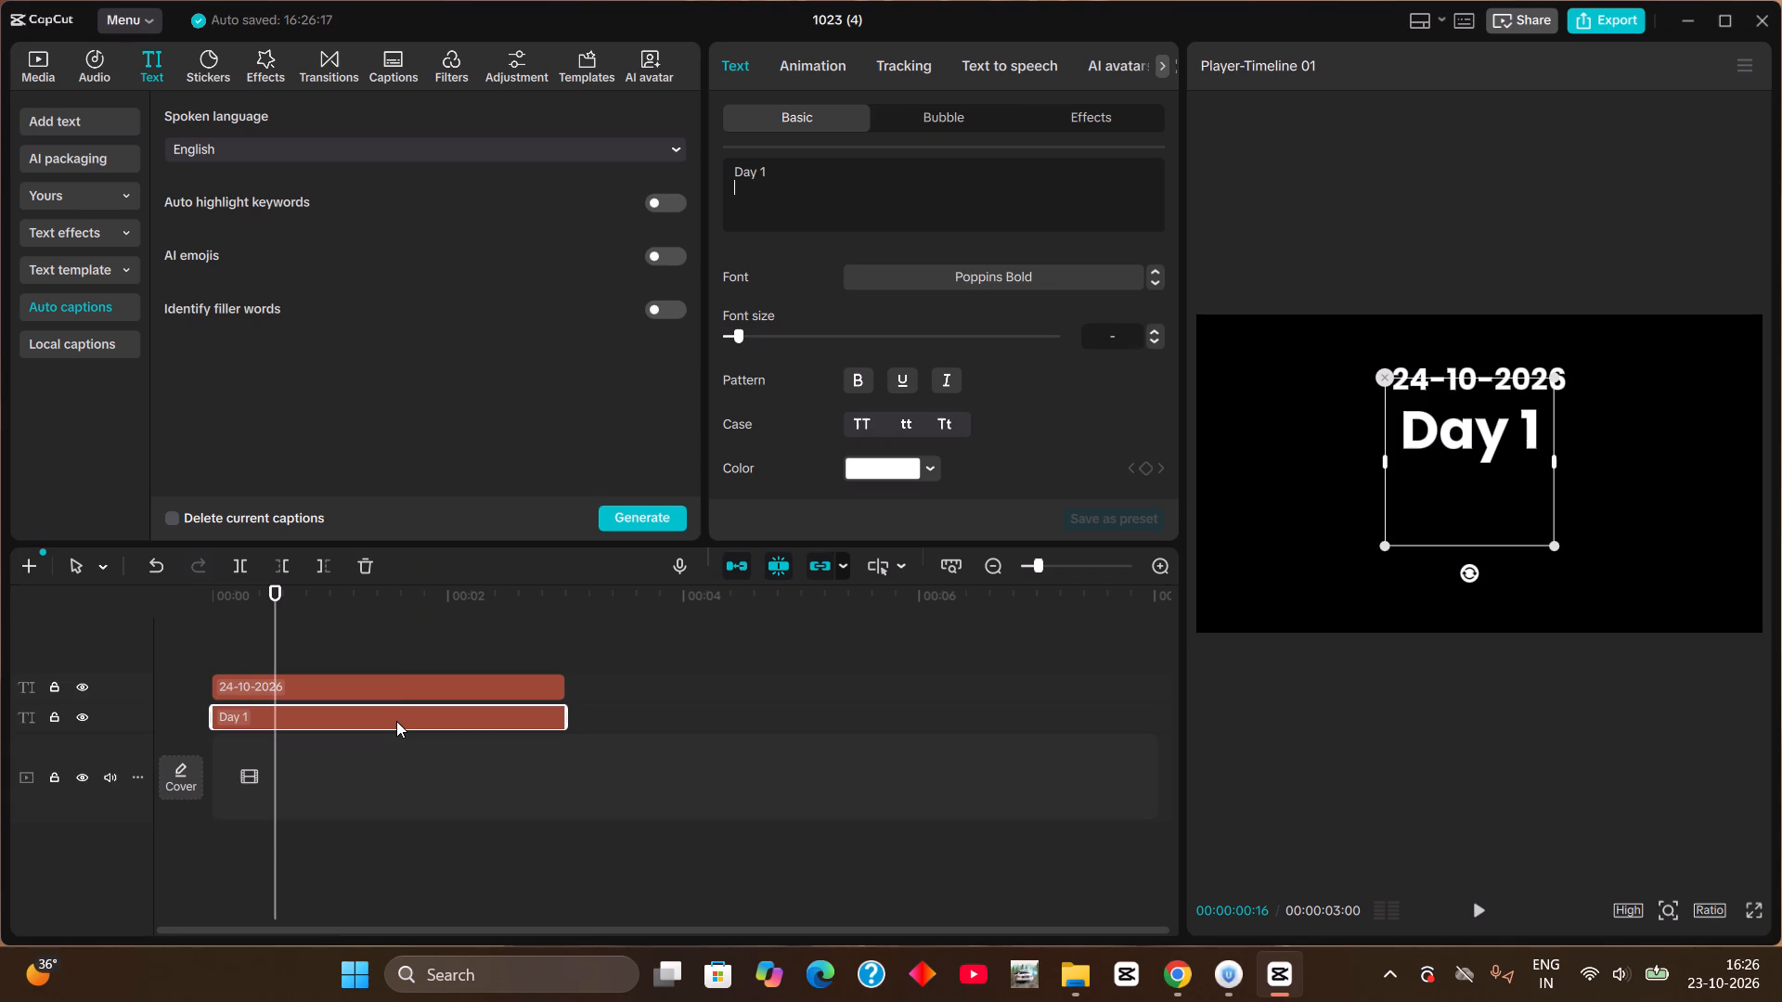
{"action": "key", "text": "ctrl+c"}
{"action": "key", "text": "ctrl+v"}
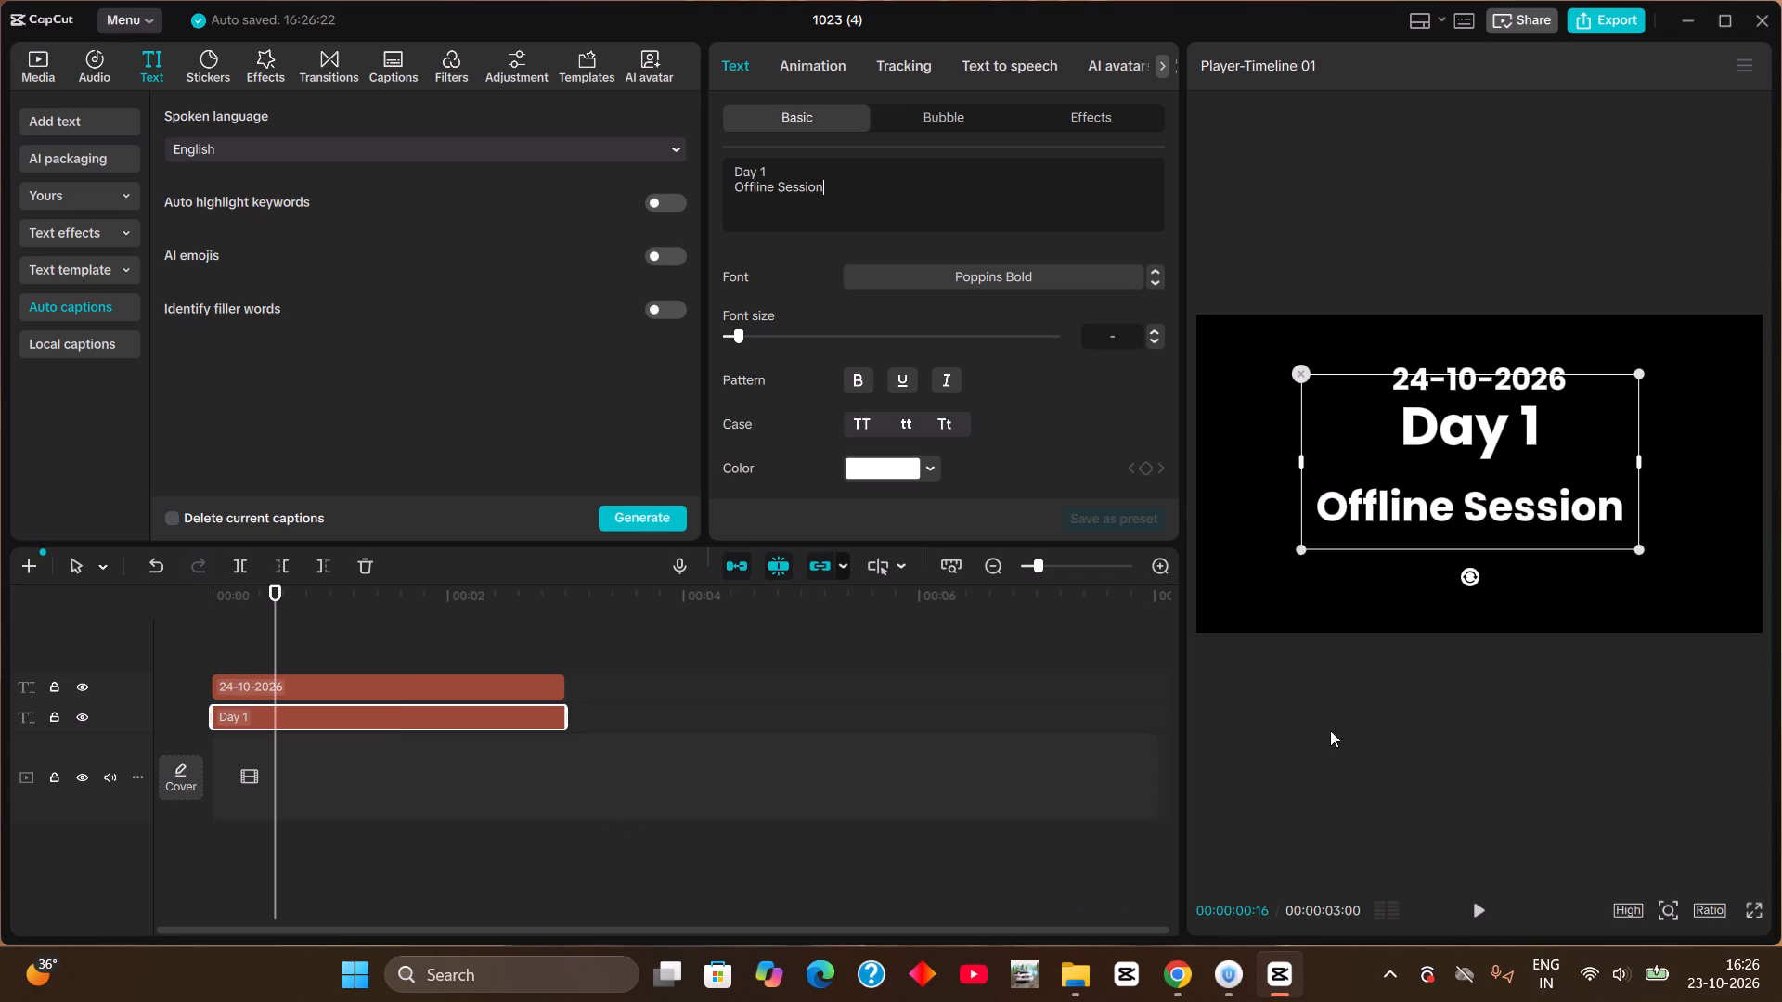
Move the "Day 1" and "Offline Session" text further down in the preview, clear of the date.
{"action": "left_click_drag", "start_coordinate": [1431, 482], "coordinate": [1428, 511]}
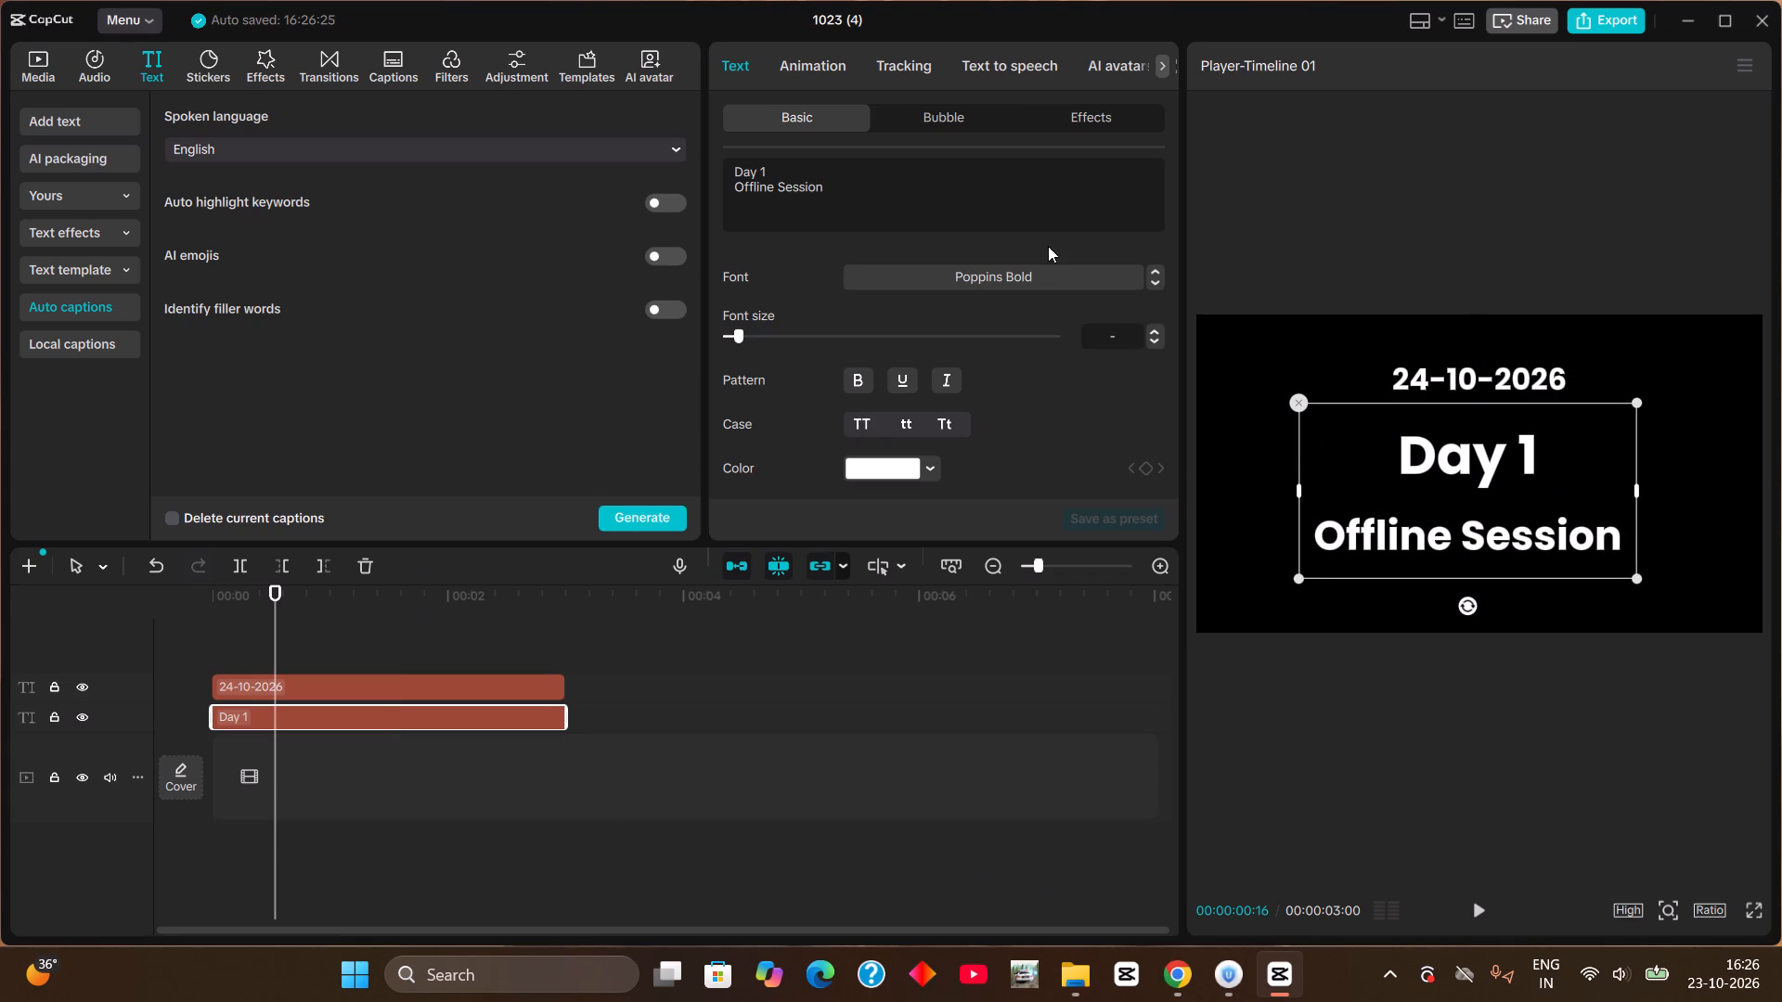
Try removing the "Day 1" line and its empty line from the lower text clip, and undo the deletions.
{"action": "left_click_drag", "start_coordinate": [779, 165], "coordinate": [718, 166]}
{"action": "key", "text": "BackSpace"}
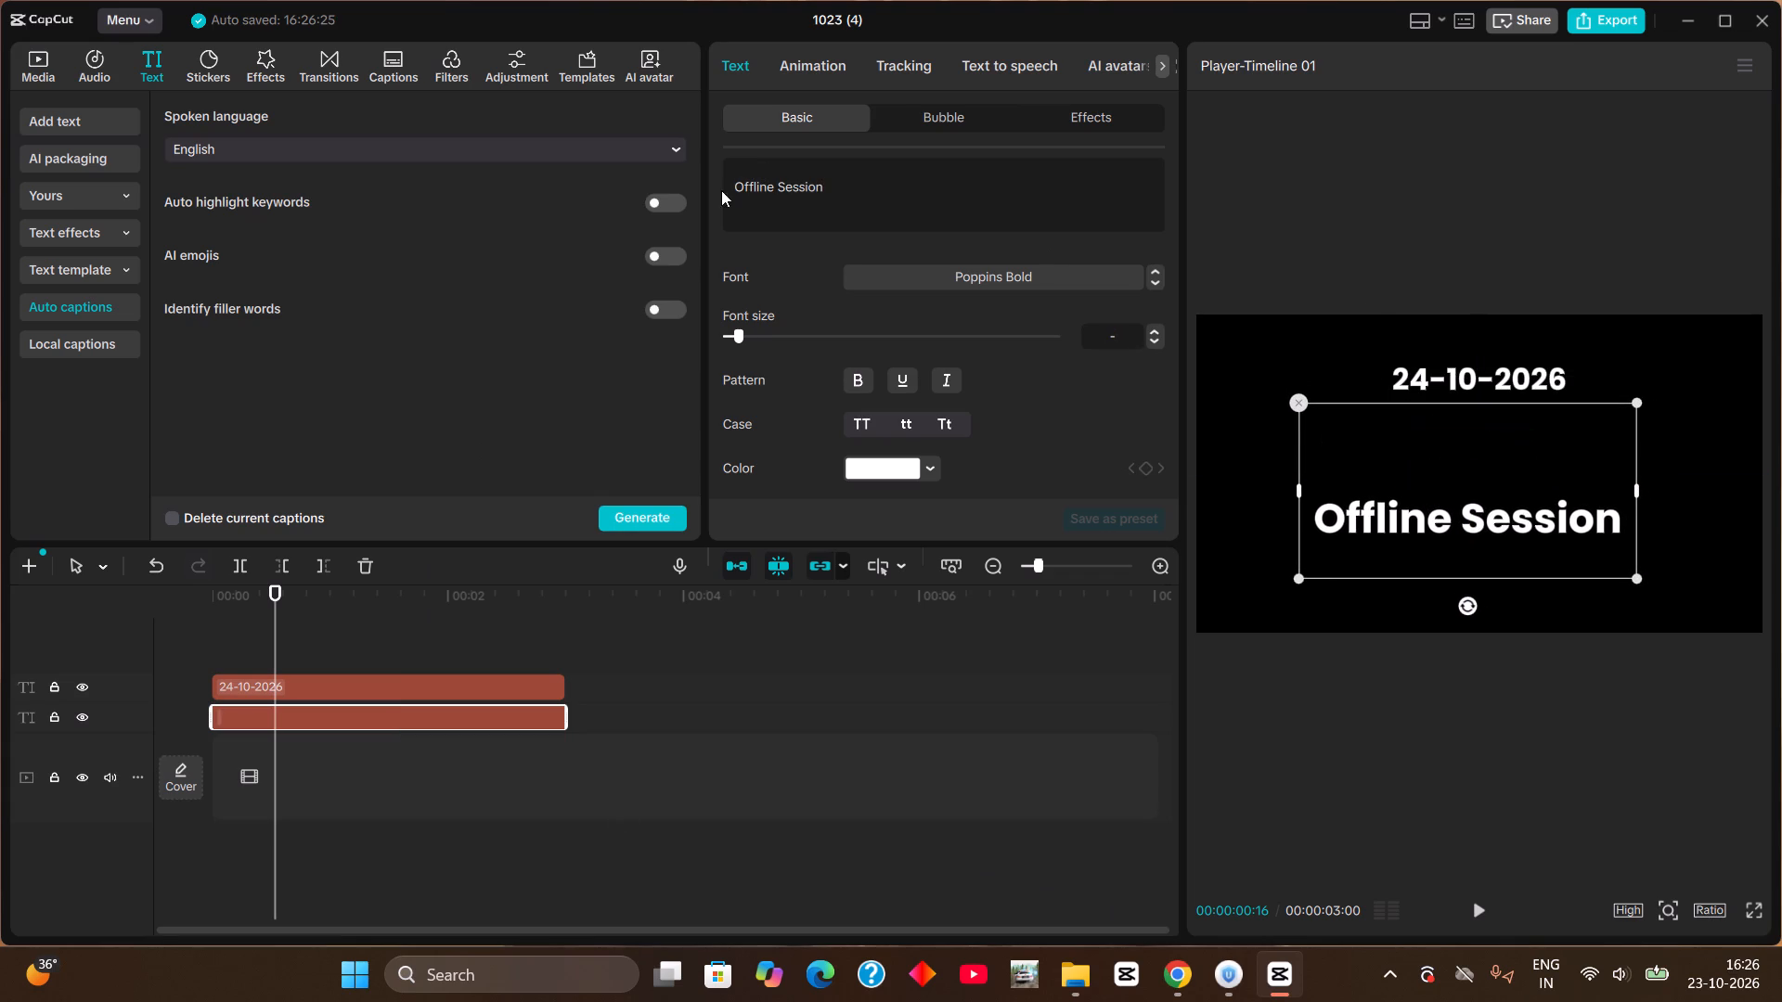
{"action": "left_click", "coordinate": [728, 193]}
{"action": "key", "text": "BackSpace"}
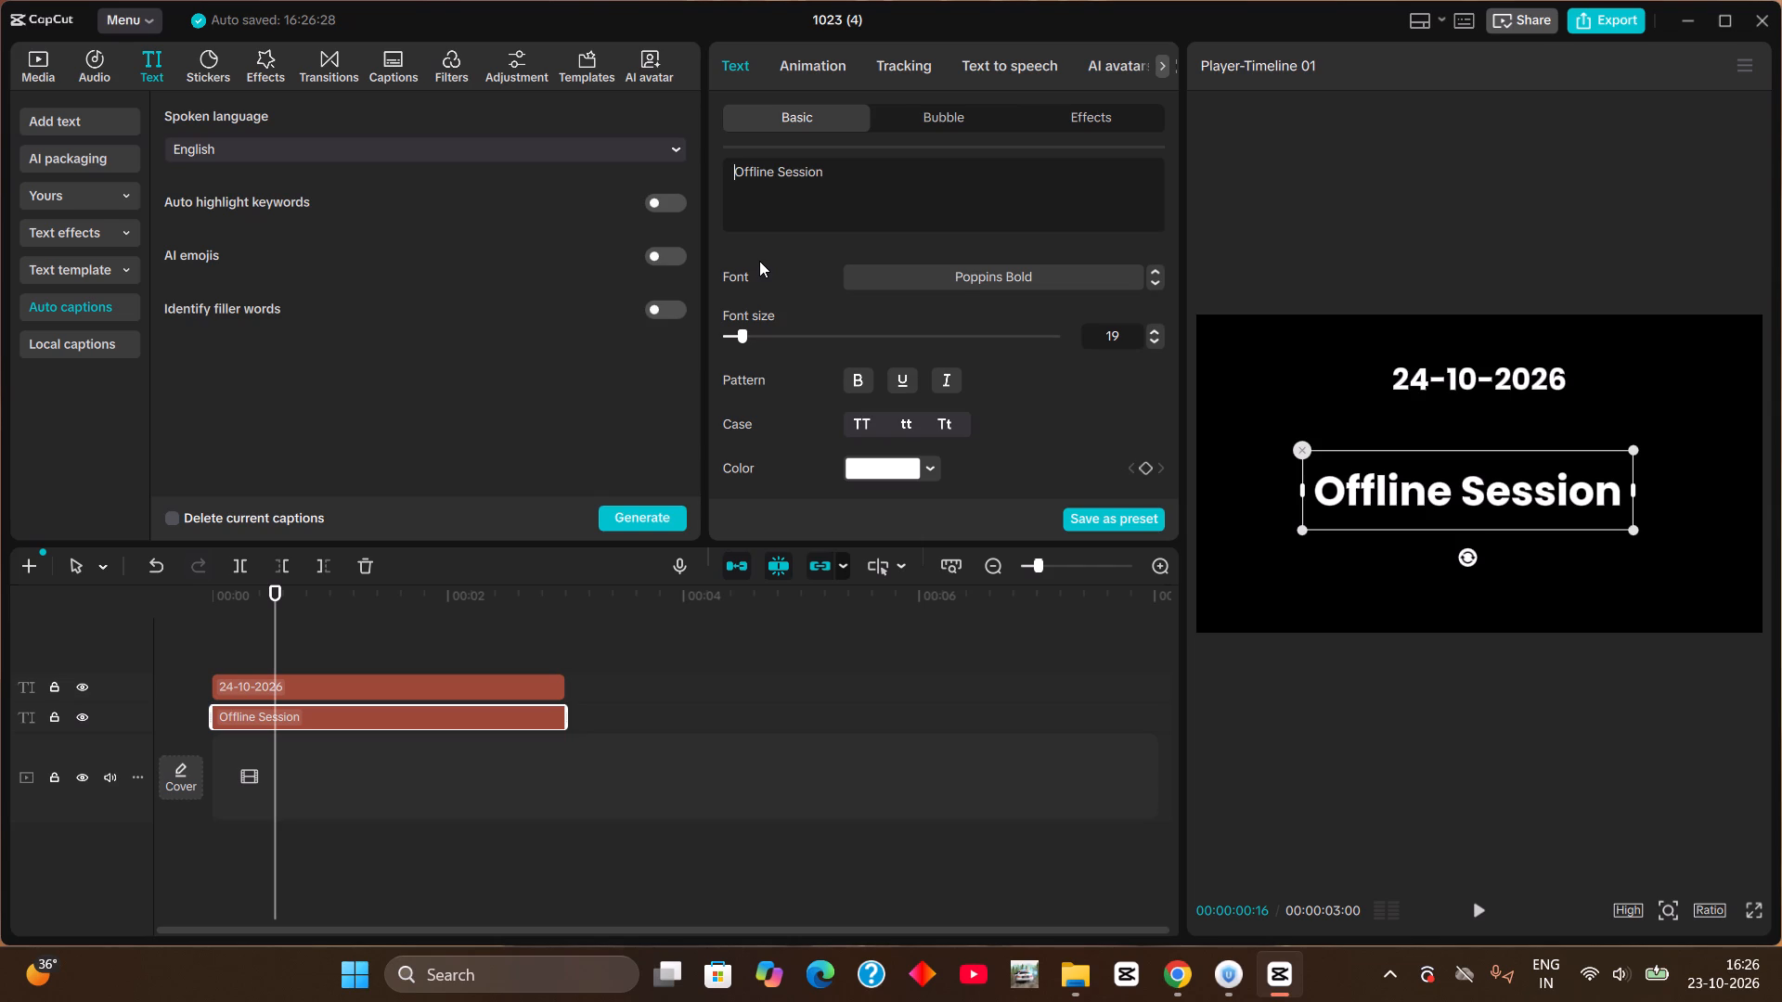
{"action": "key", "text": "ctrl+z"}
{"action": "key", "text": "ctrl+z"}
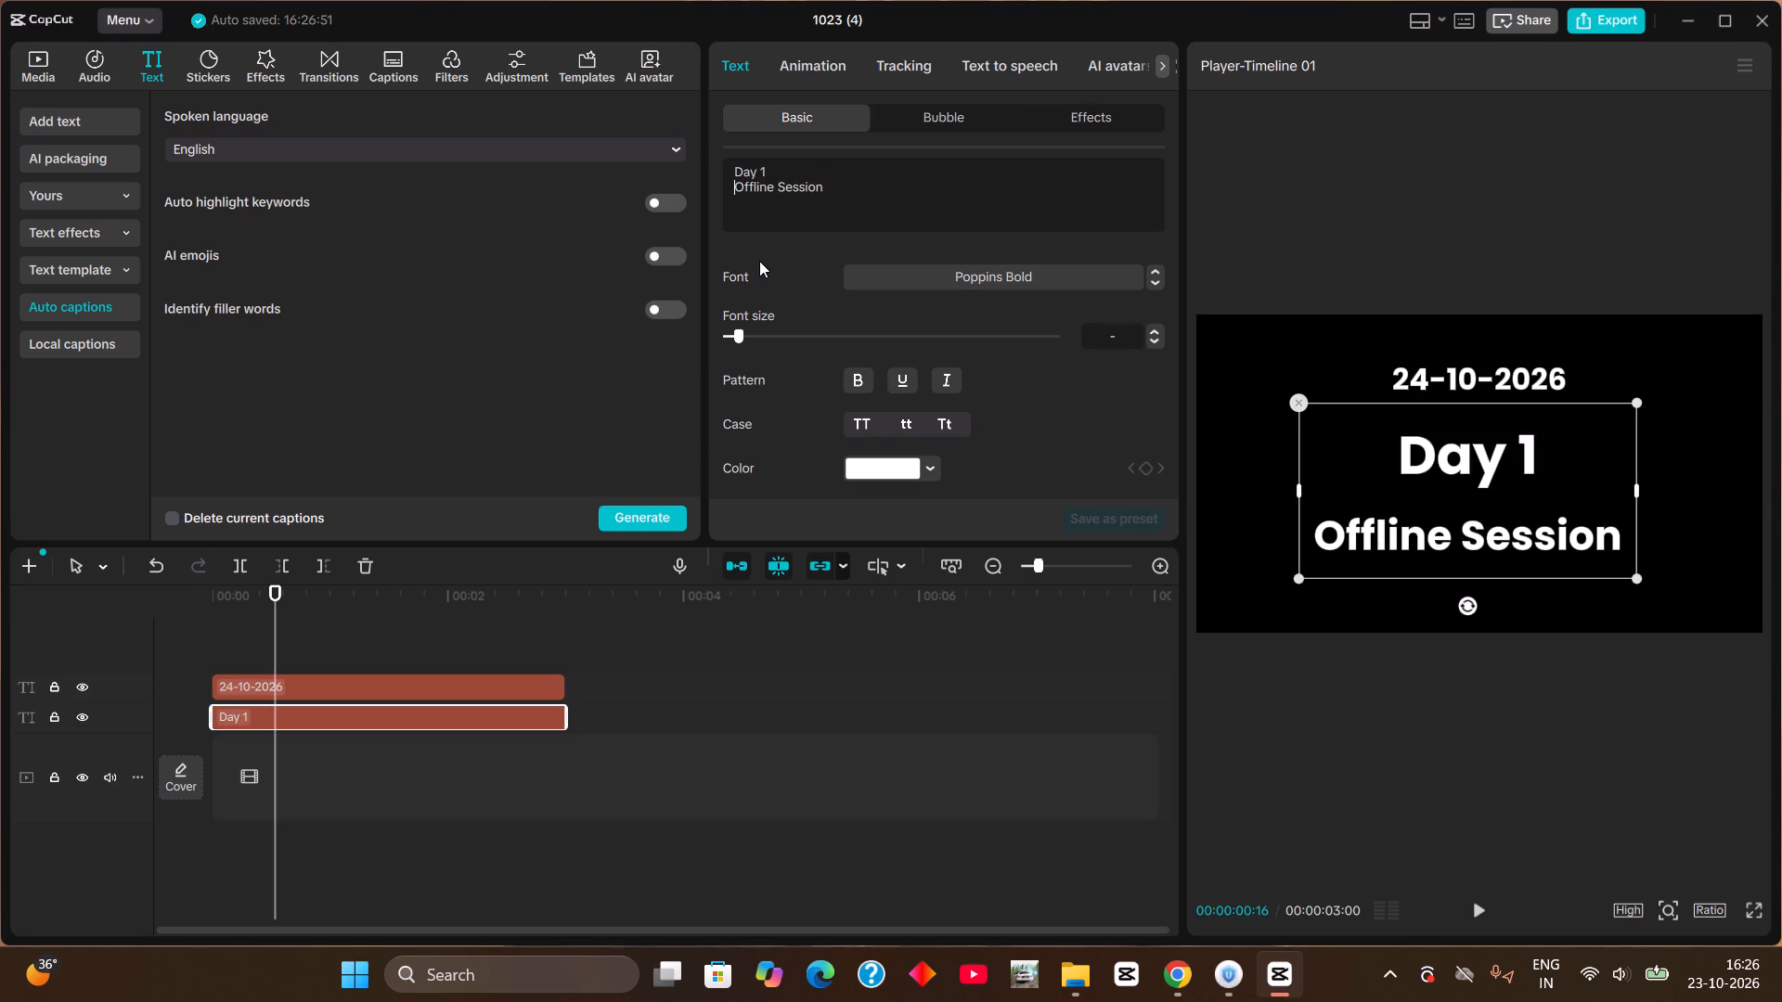
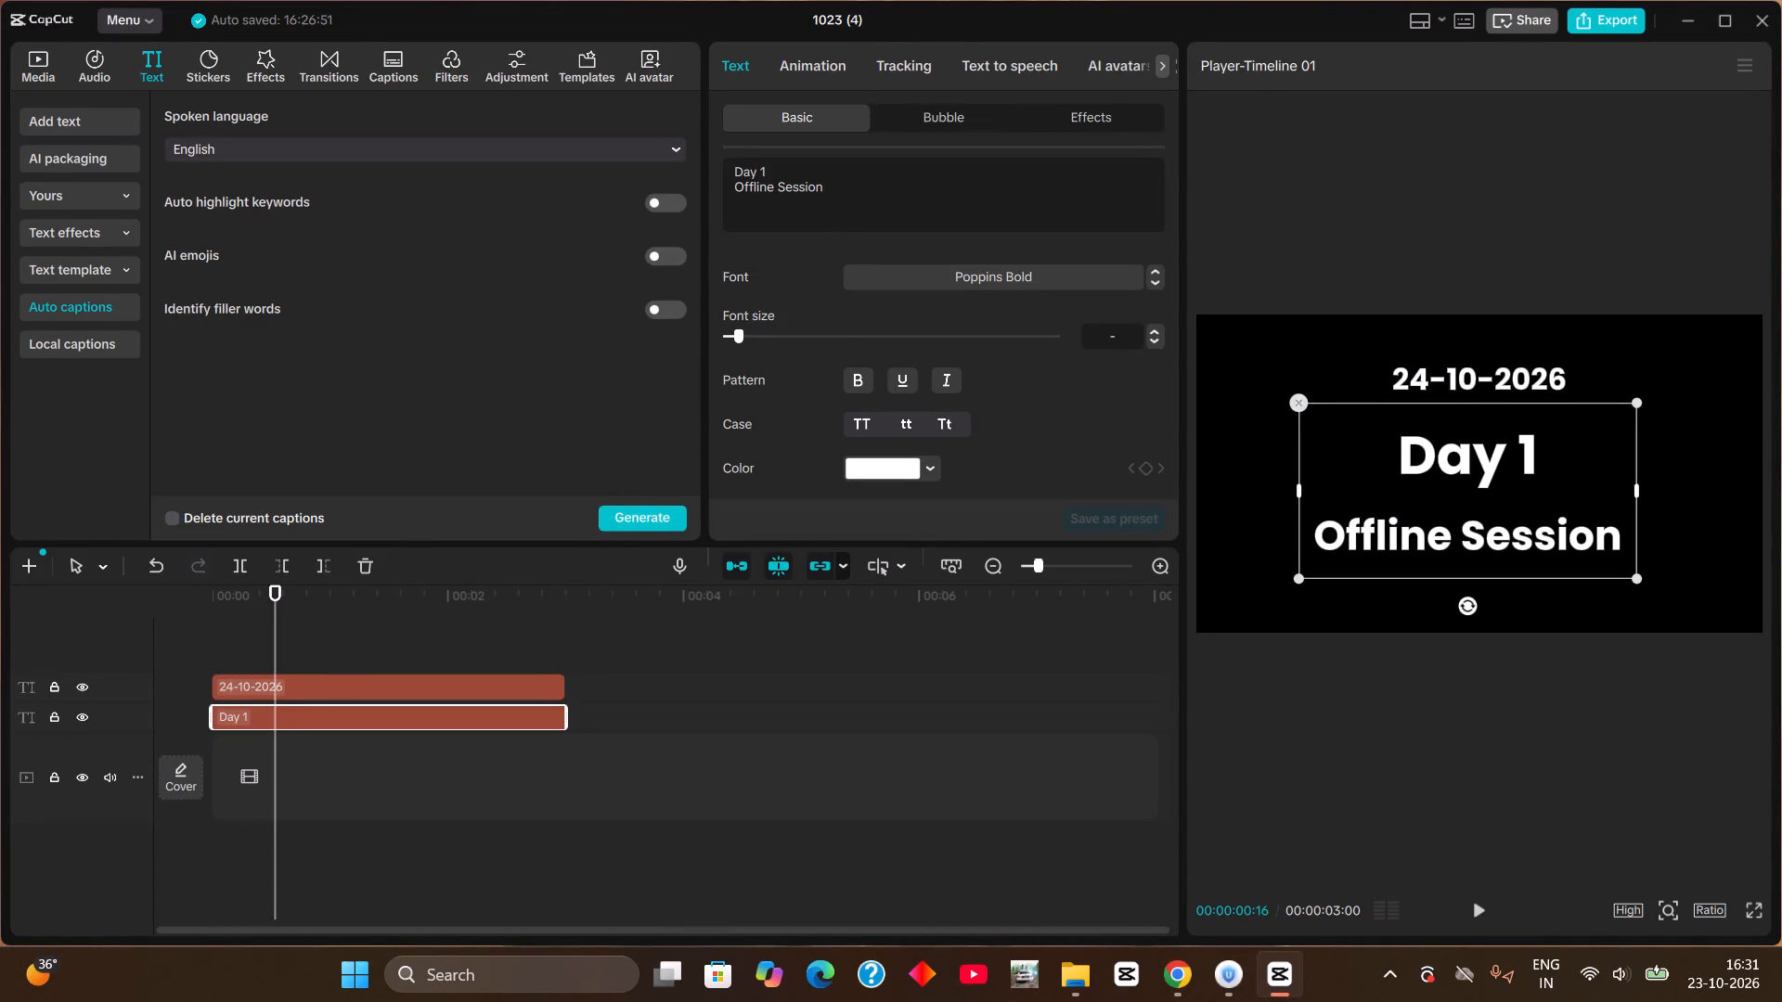
Cut the "Offline Session" line out of the lower text clip, leaving only "Day 1" in it.
{"action": "left_click_drag", "start_coordinate": [837, 192], "coordinate": [727, 187]}
{"action": "key", "text": "ctrl+x"}
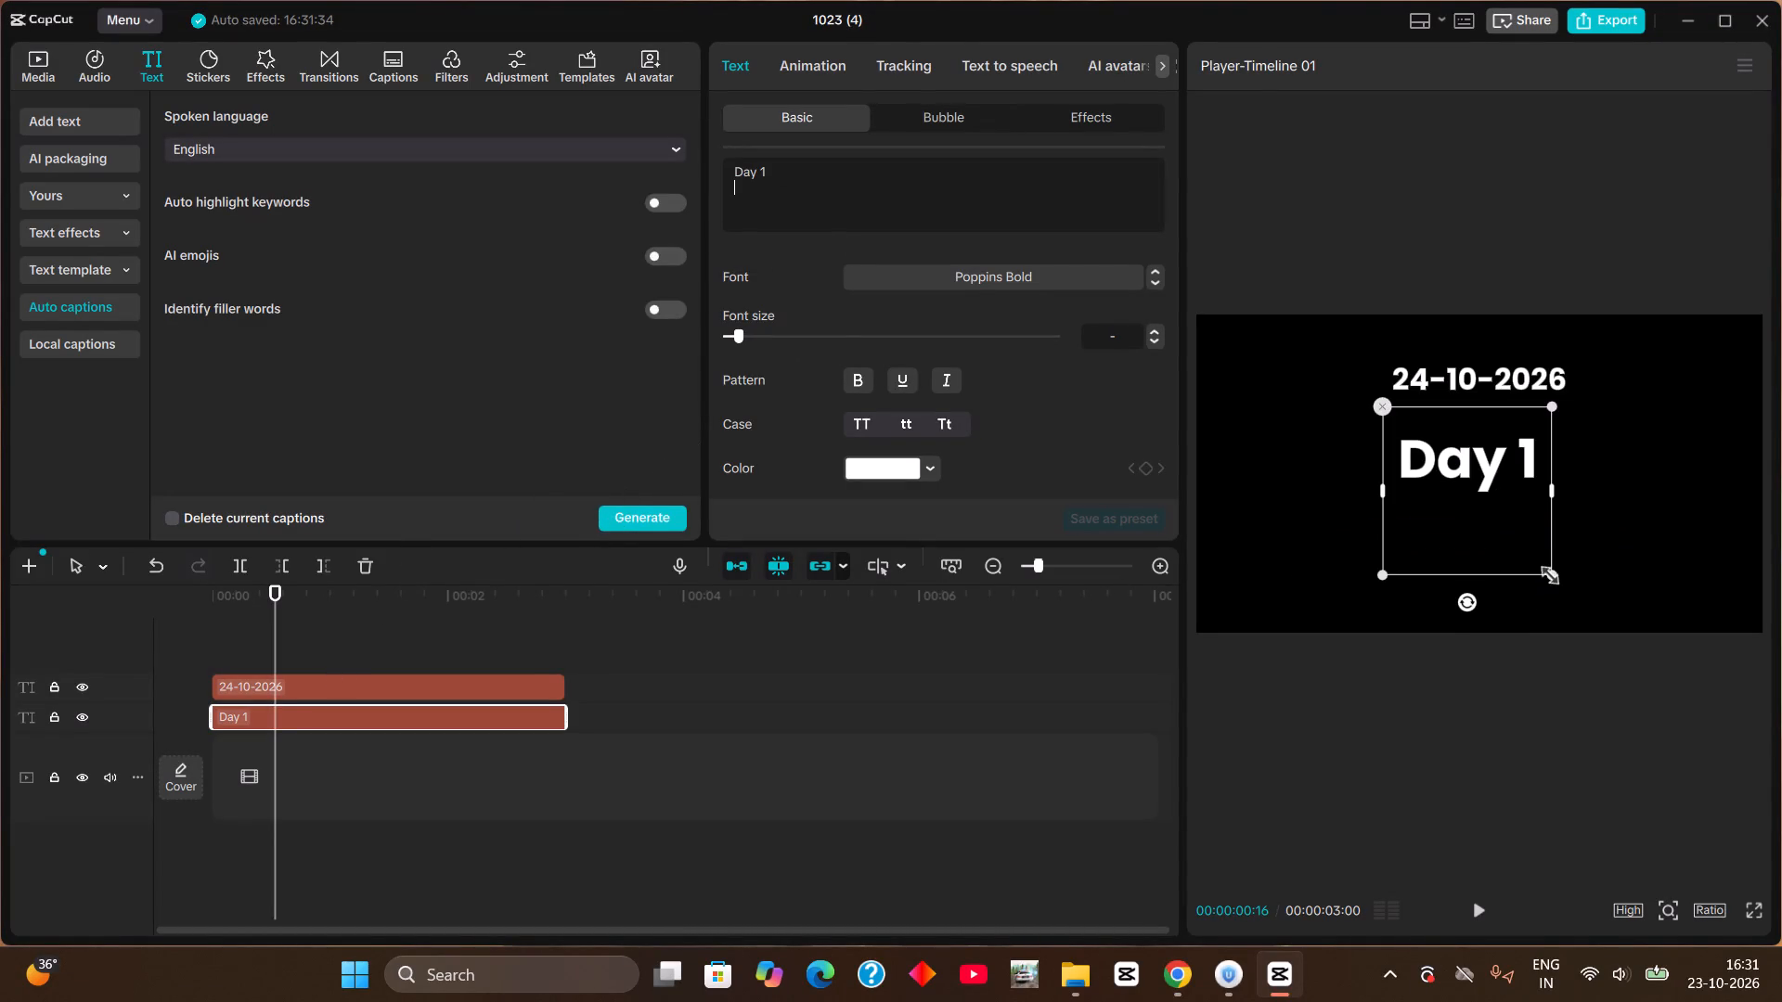
Enlarge the "Day 1" text in the preview and centre it directly beneath the date.
{"action": "left_click_drag", "start_coordinate": [1546, 574], "coordinate": [1557, 603]}
{"action": "left_click_drag", "start_coordinate": [1478, 481], "coordinate": [1491, 467]}
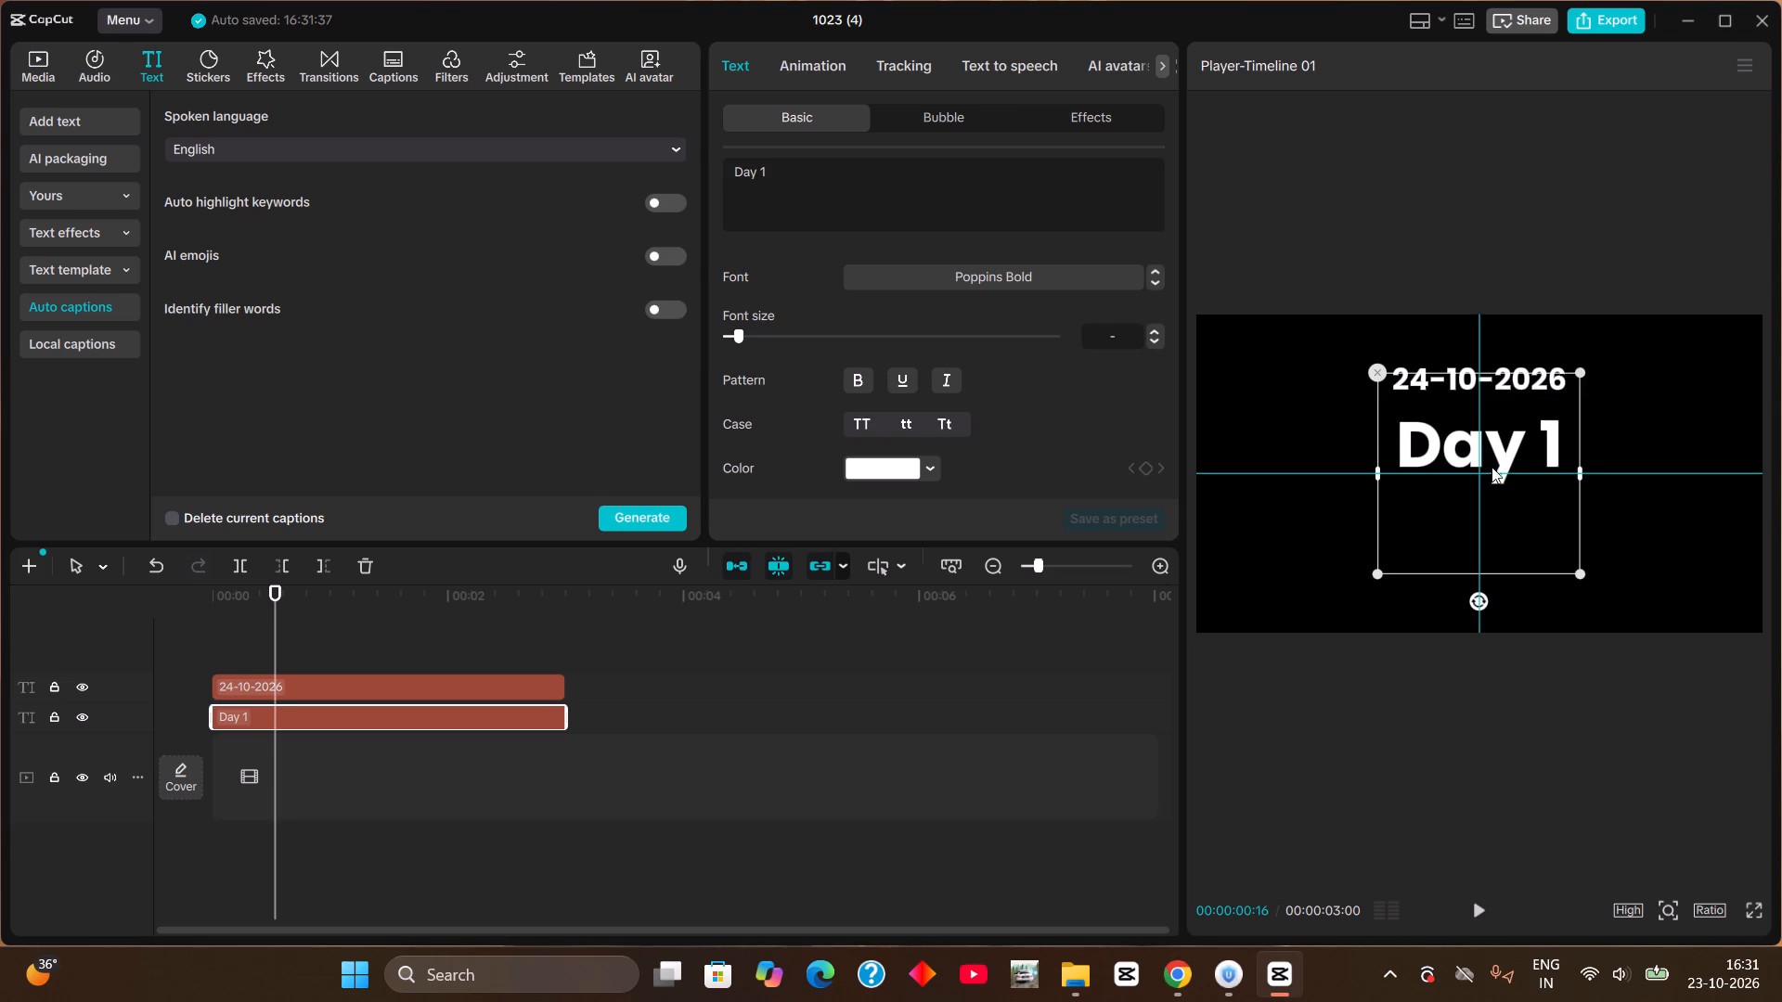
{"action": "left_click_drag", "start_coordinate": [1491, 467], "coordinate": [1491, 456]}
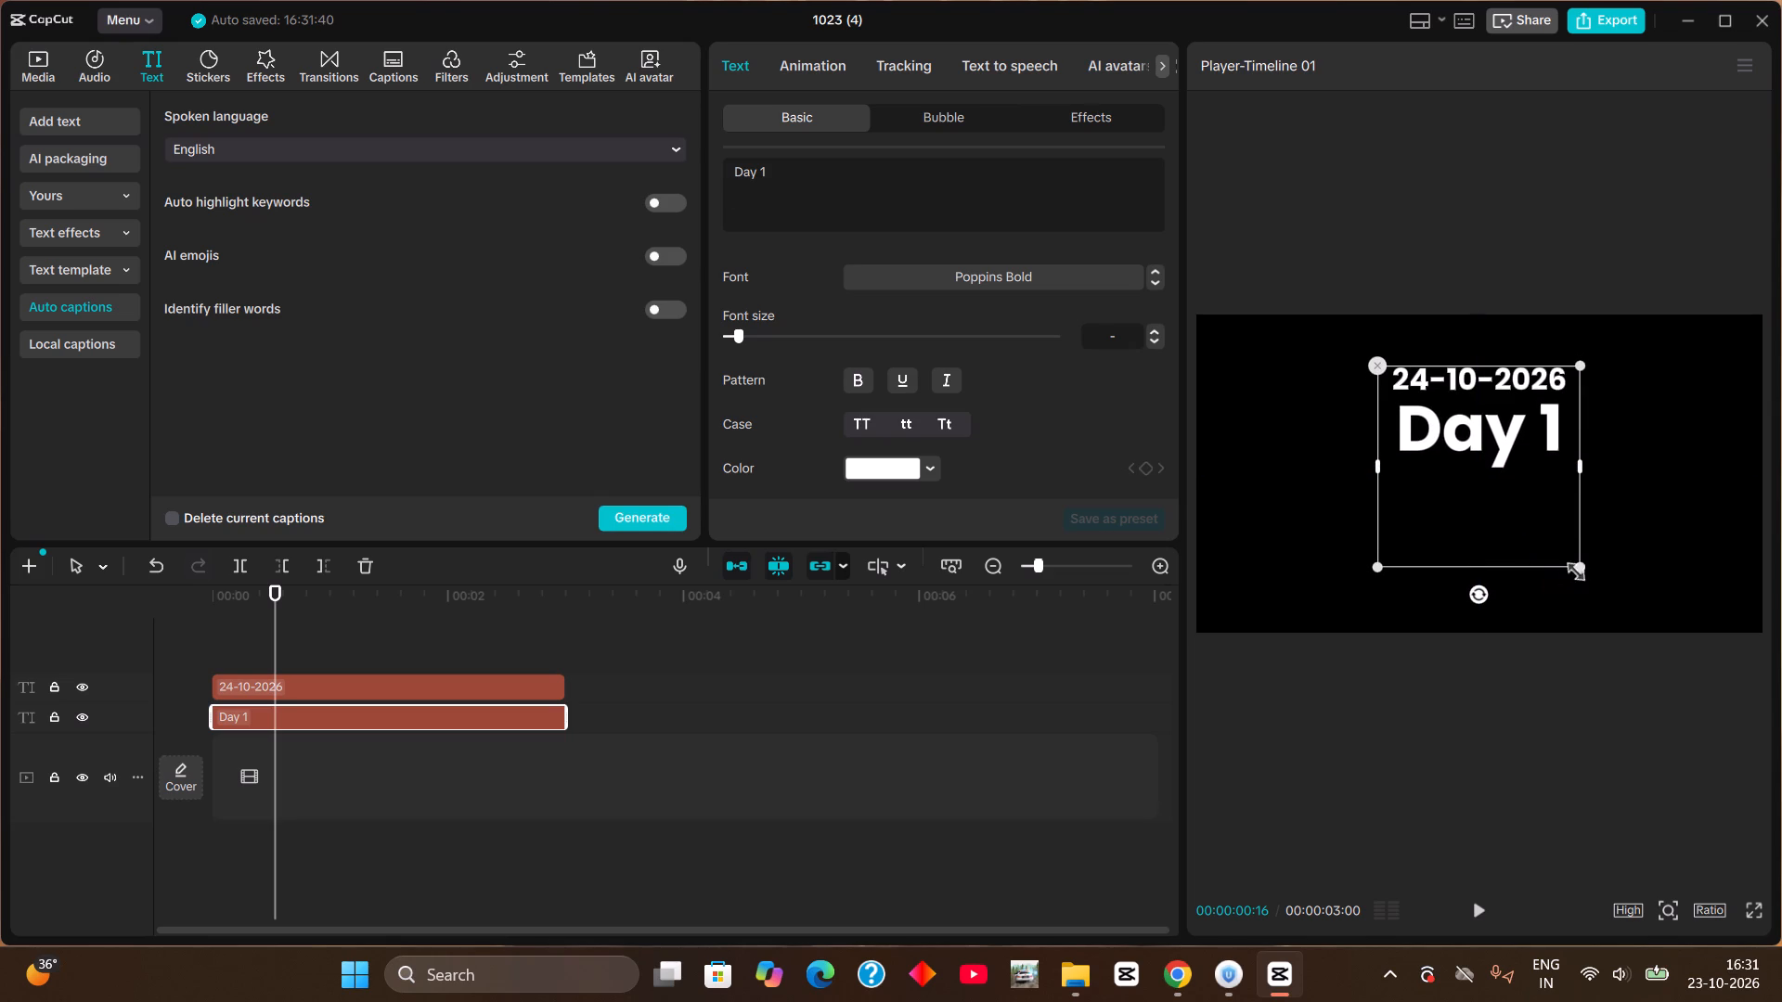
{"action": "left_click_drag", "start_coordinate": [1582, 564], "coordinate": [1592, 591]}
{"action": "left_click_drag", "start_coordinate": [1470, 416], "coordinate": [1476, 426]}
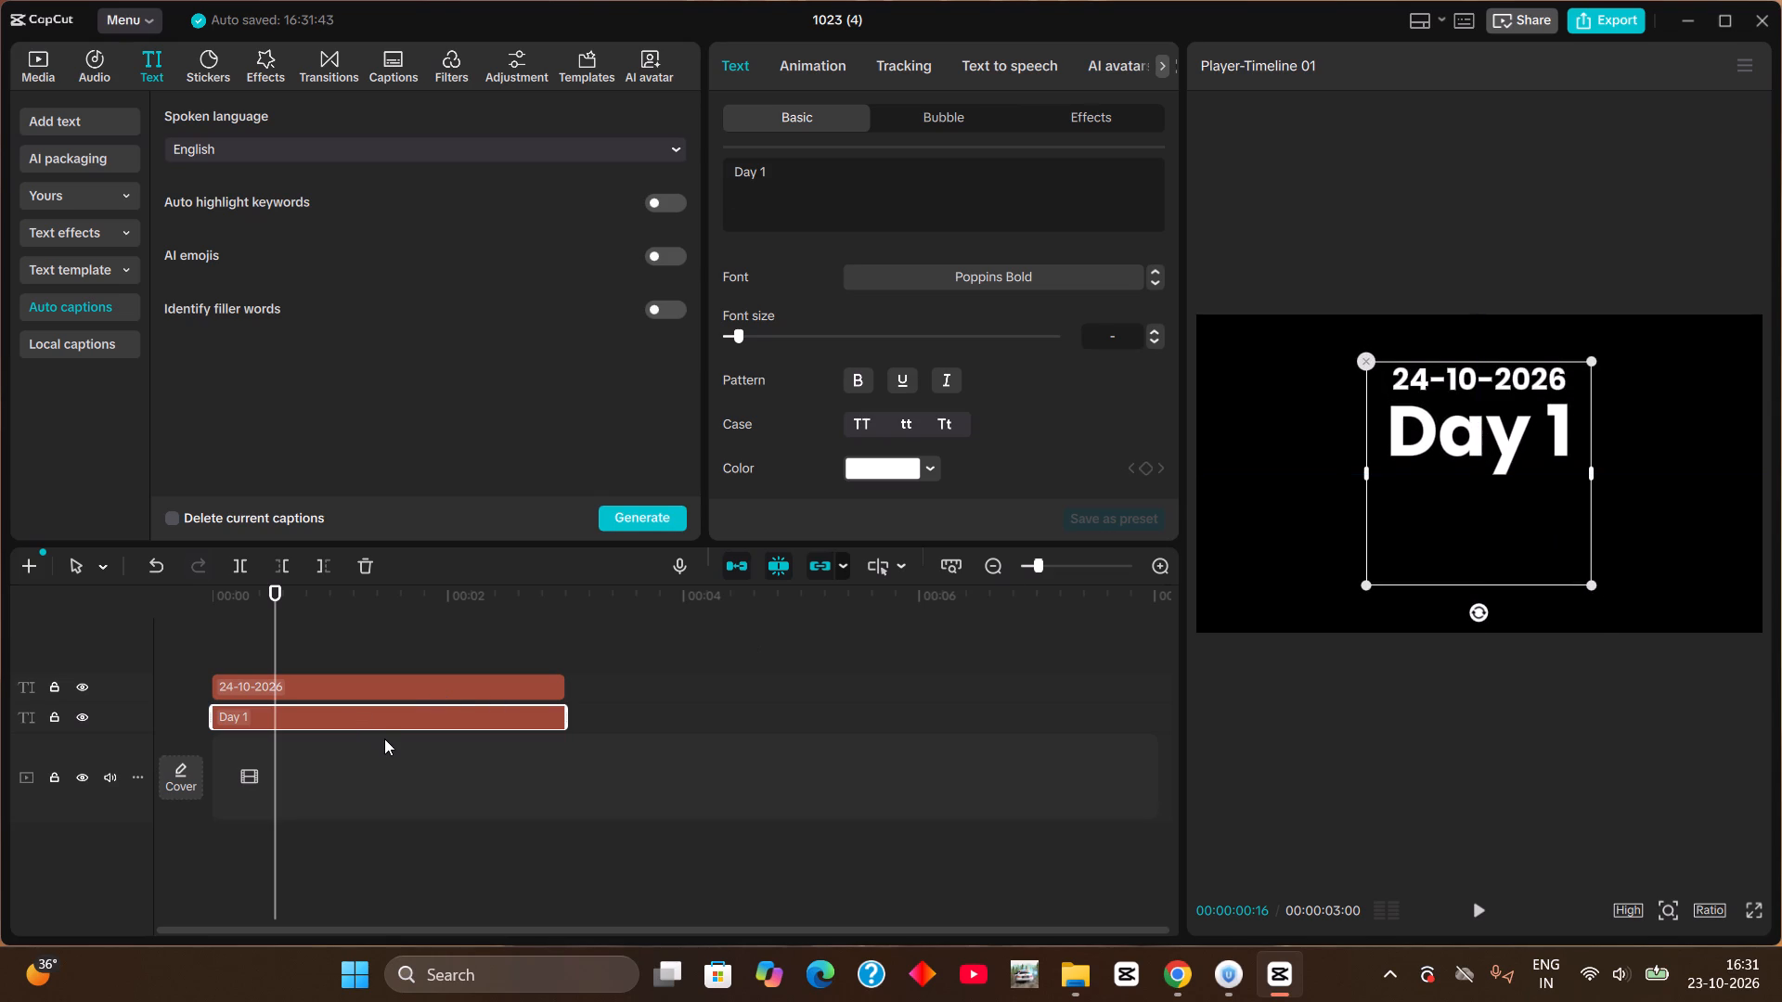
Duplicate the "Day 1" clip, align the copy to the timeline start, and replace its text with "Offline Session".
{"action": "key", "text": "ctrl+c"}
{"action": "key", "text": "ctrl+v"}
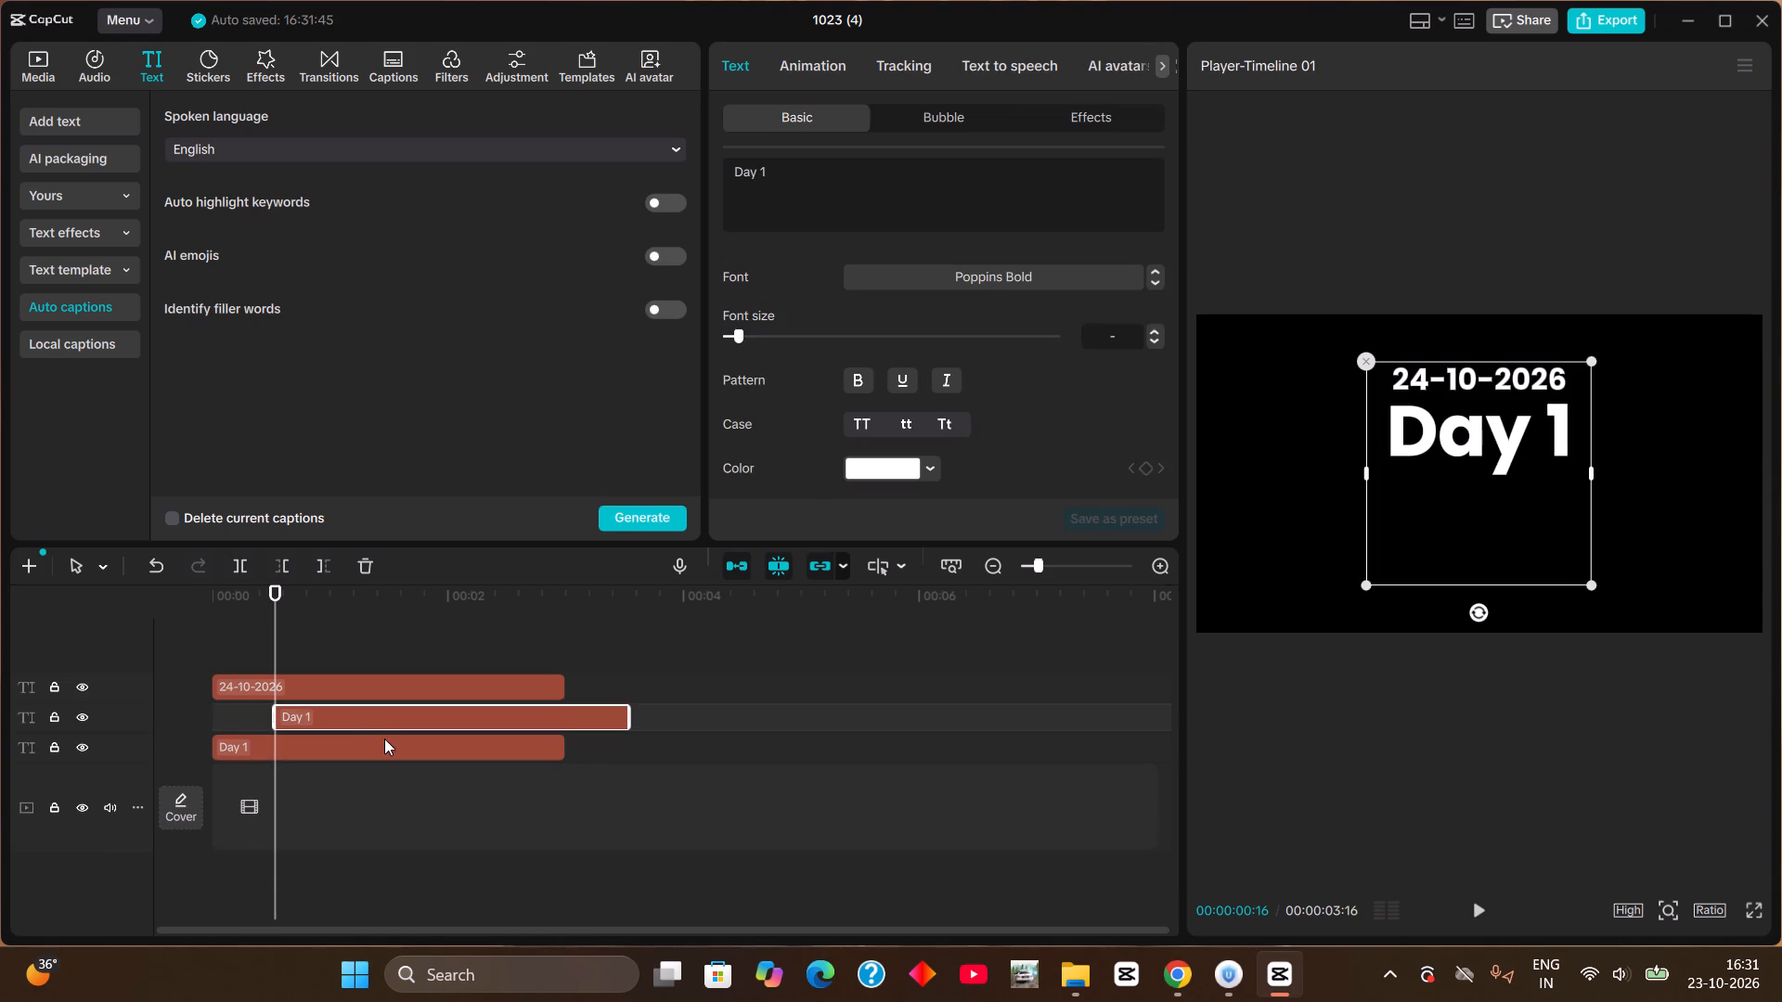
{"action": "left_click_drag", "start_coordinate": [366, 715], "coordinate": [309, 722]}
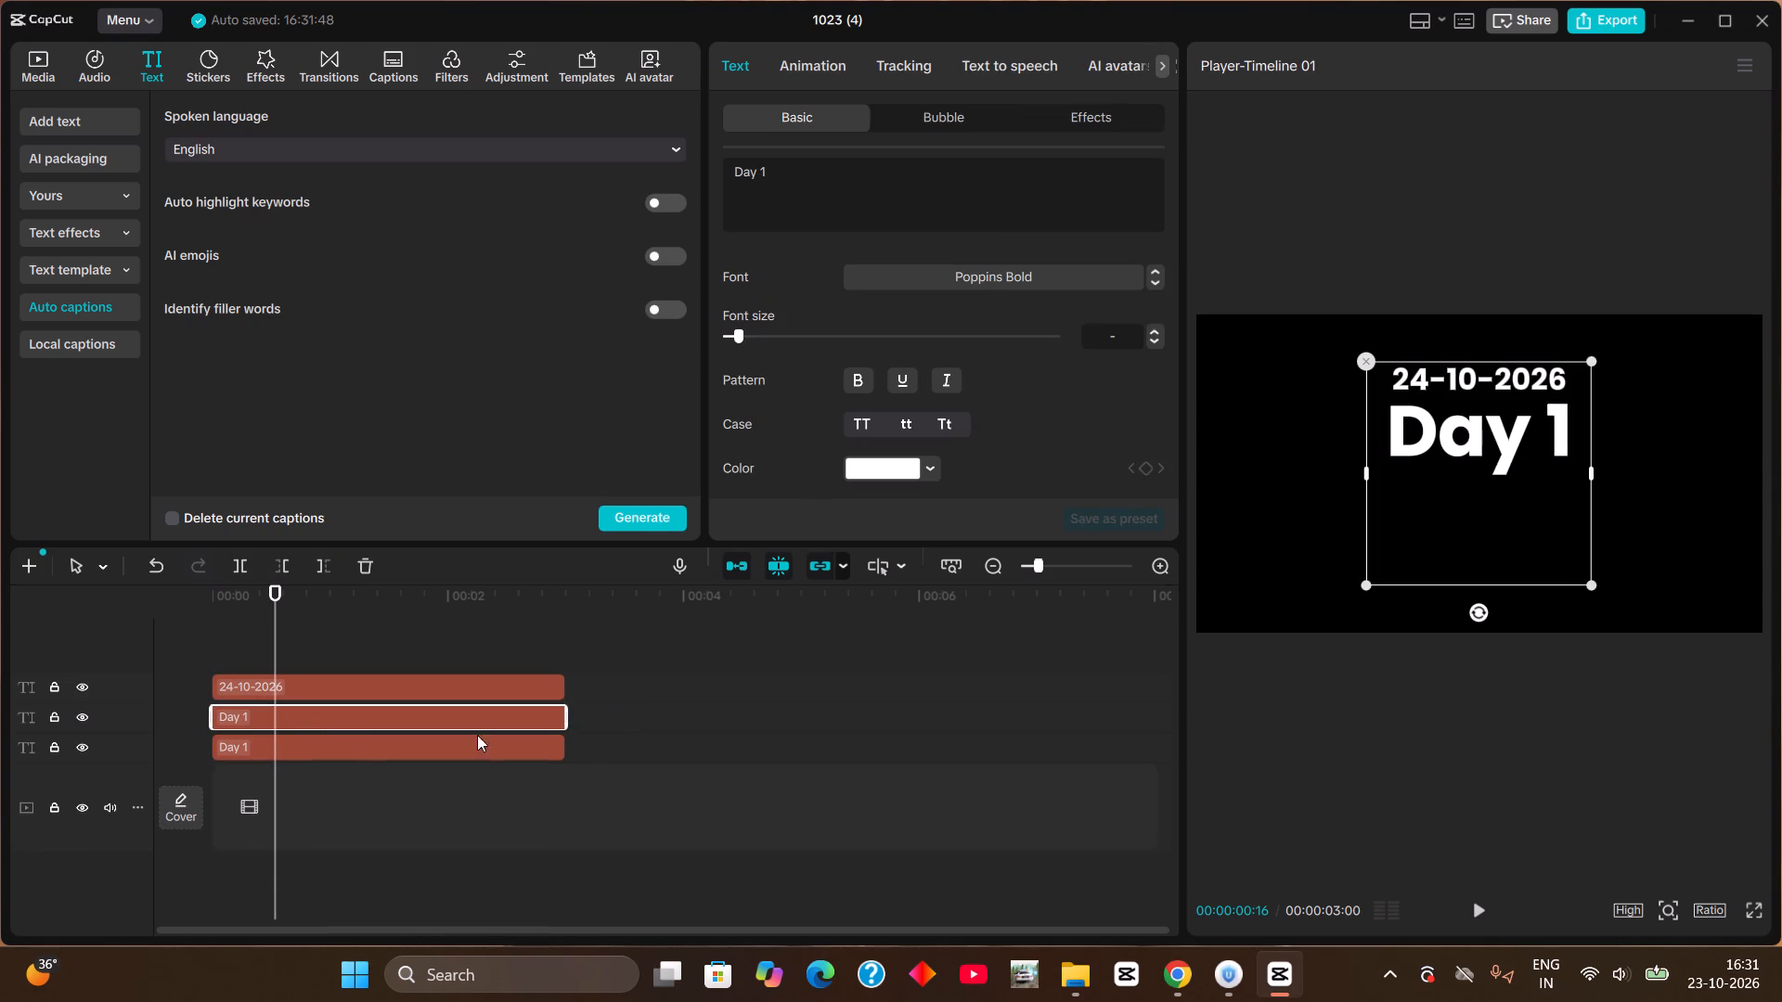
{"action": "left_click_drag", "start_coordinate": [780, 179], "coordinate": [661, 145]}
{"action": "key", "text": "ctrl+v"}
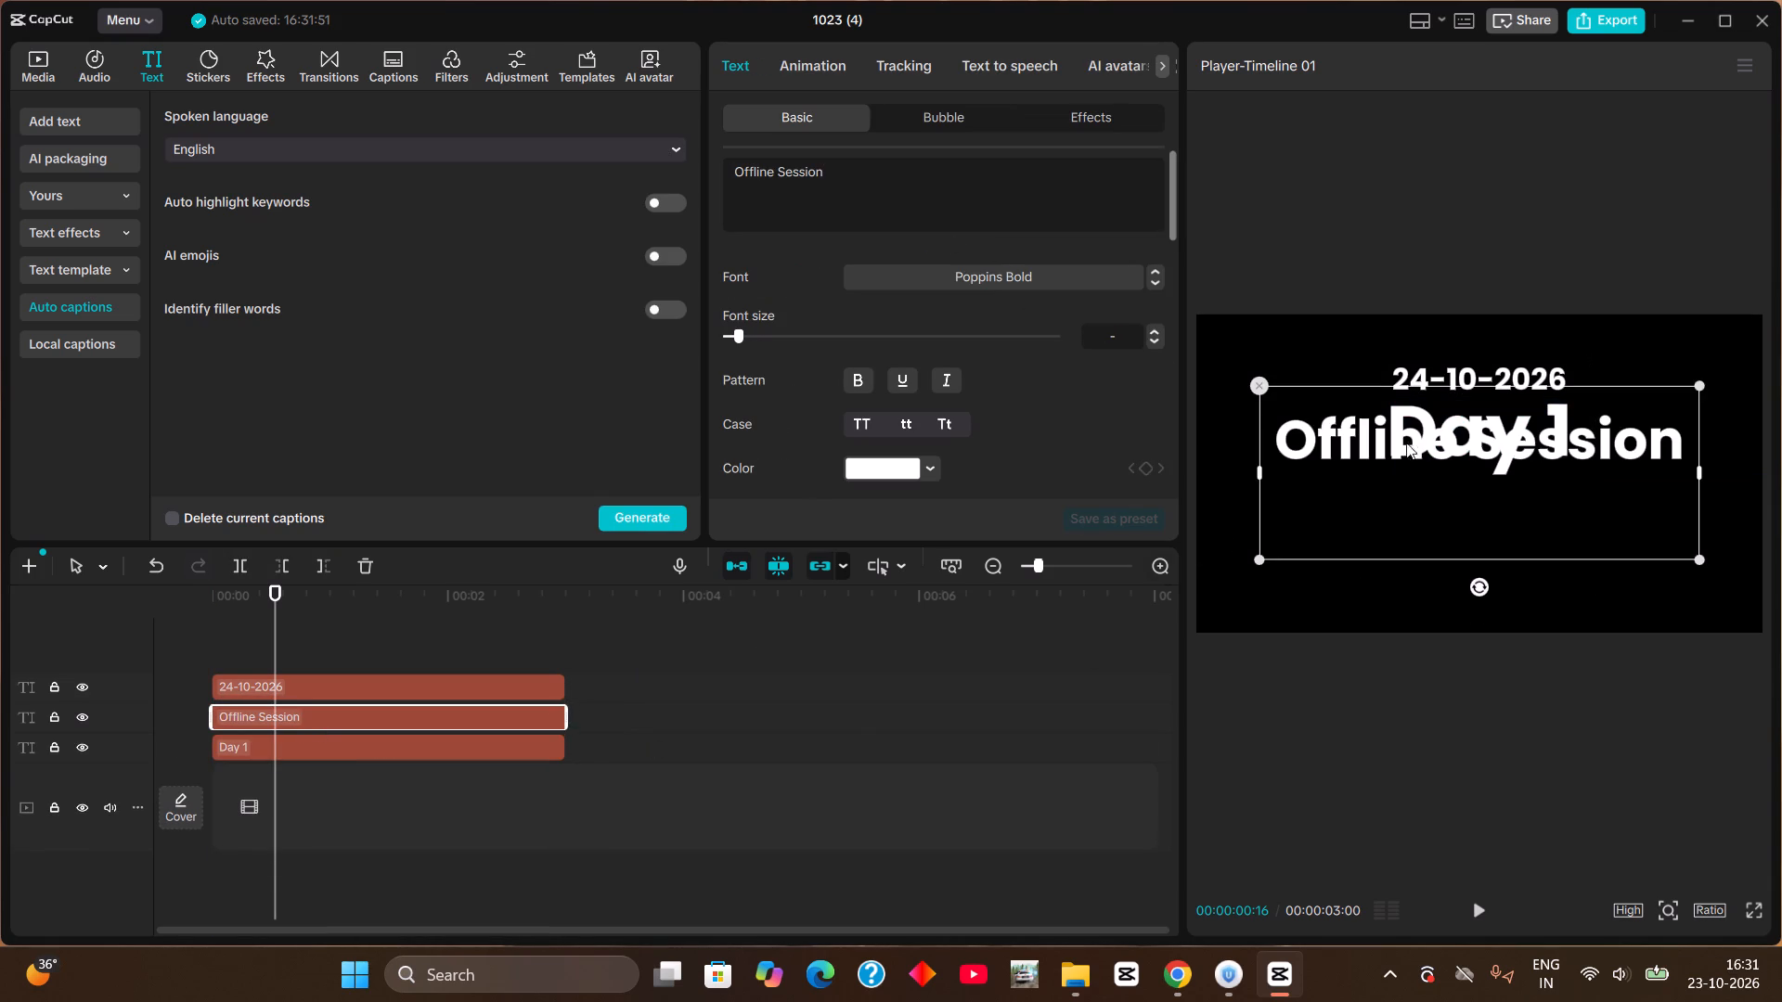
Move the "Offline Session" text straight down in the preview so it sits below "Day 1".
{"action": "left_click_drag", "start_coordinate": [1339, 438], "coordinate": [1340, 501]}
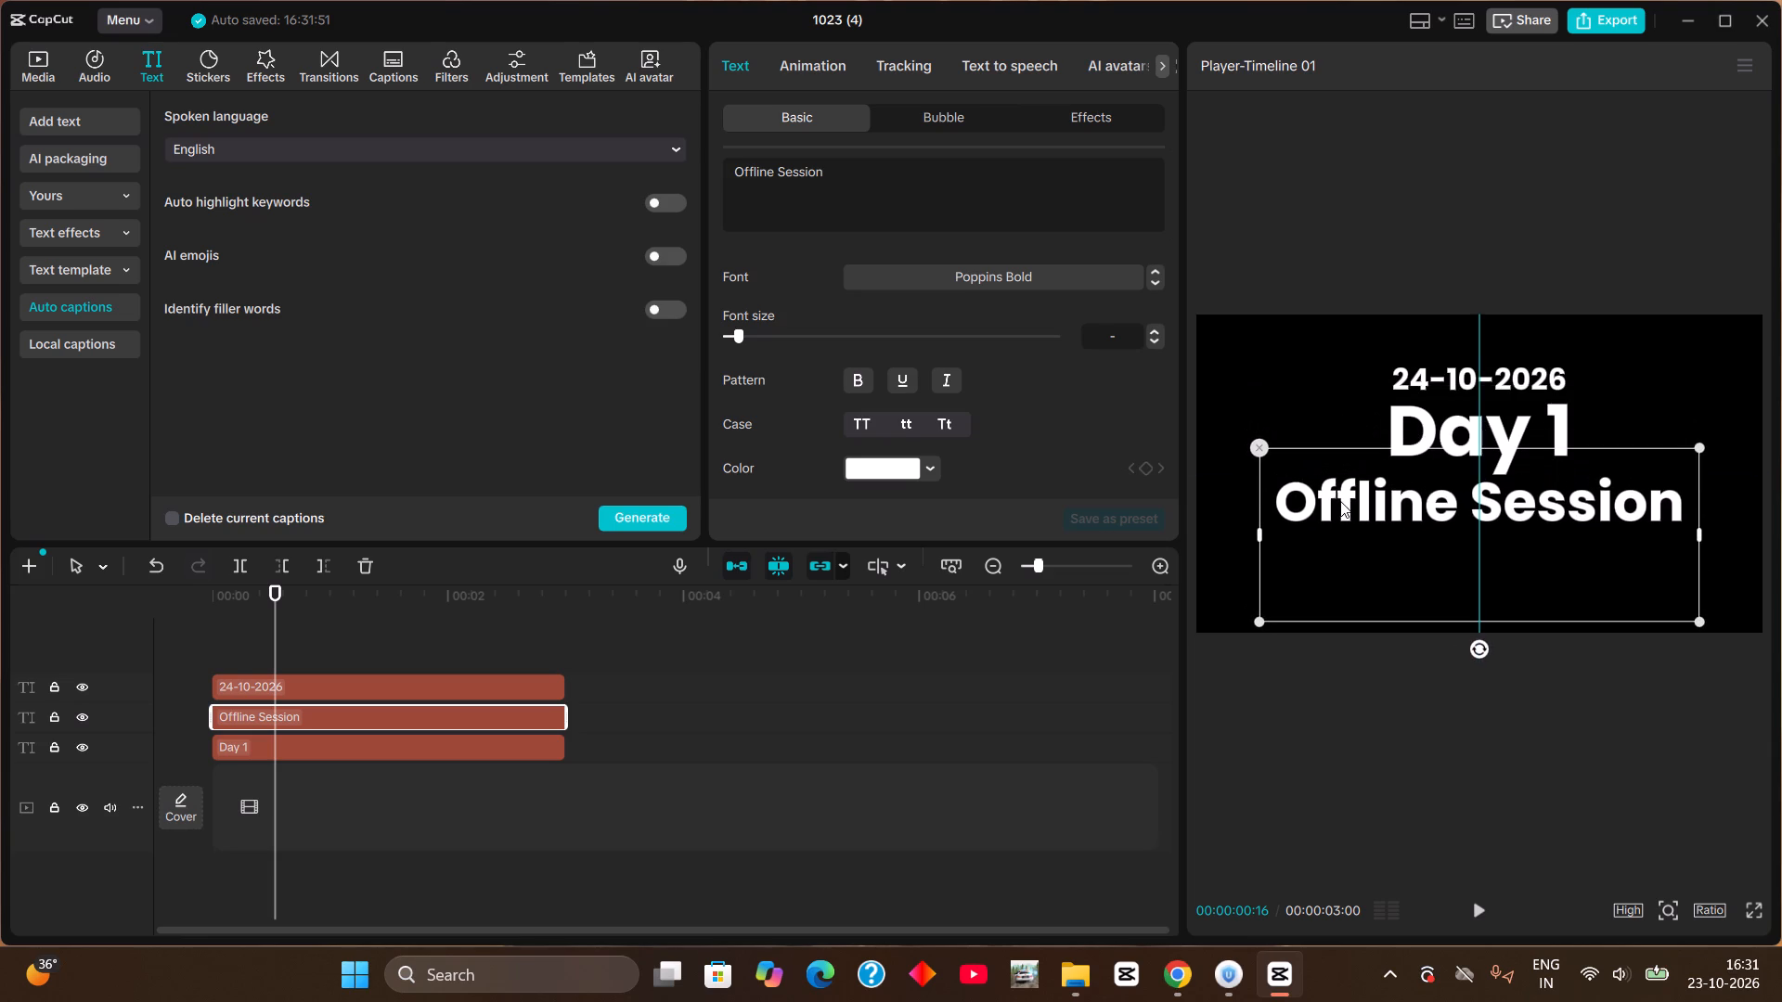
{"action": "left_click_drag", "start_coordinate": [1340, 501], "coordinate": [1340, 500]}
Scale the date text 24-10-2026 up slightly in the preview, to about 111%.
{"action": "left_click", "coordinate": [1530, 429]}
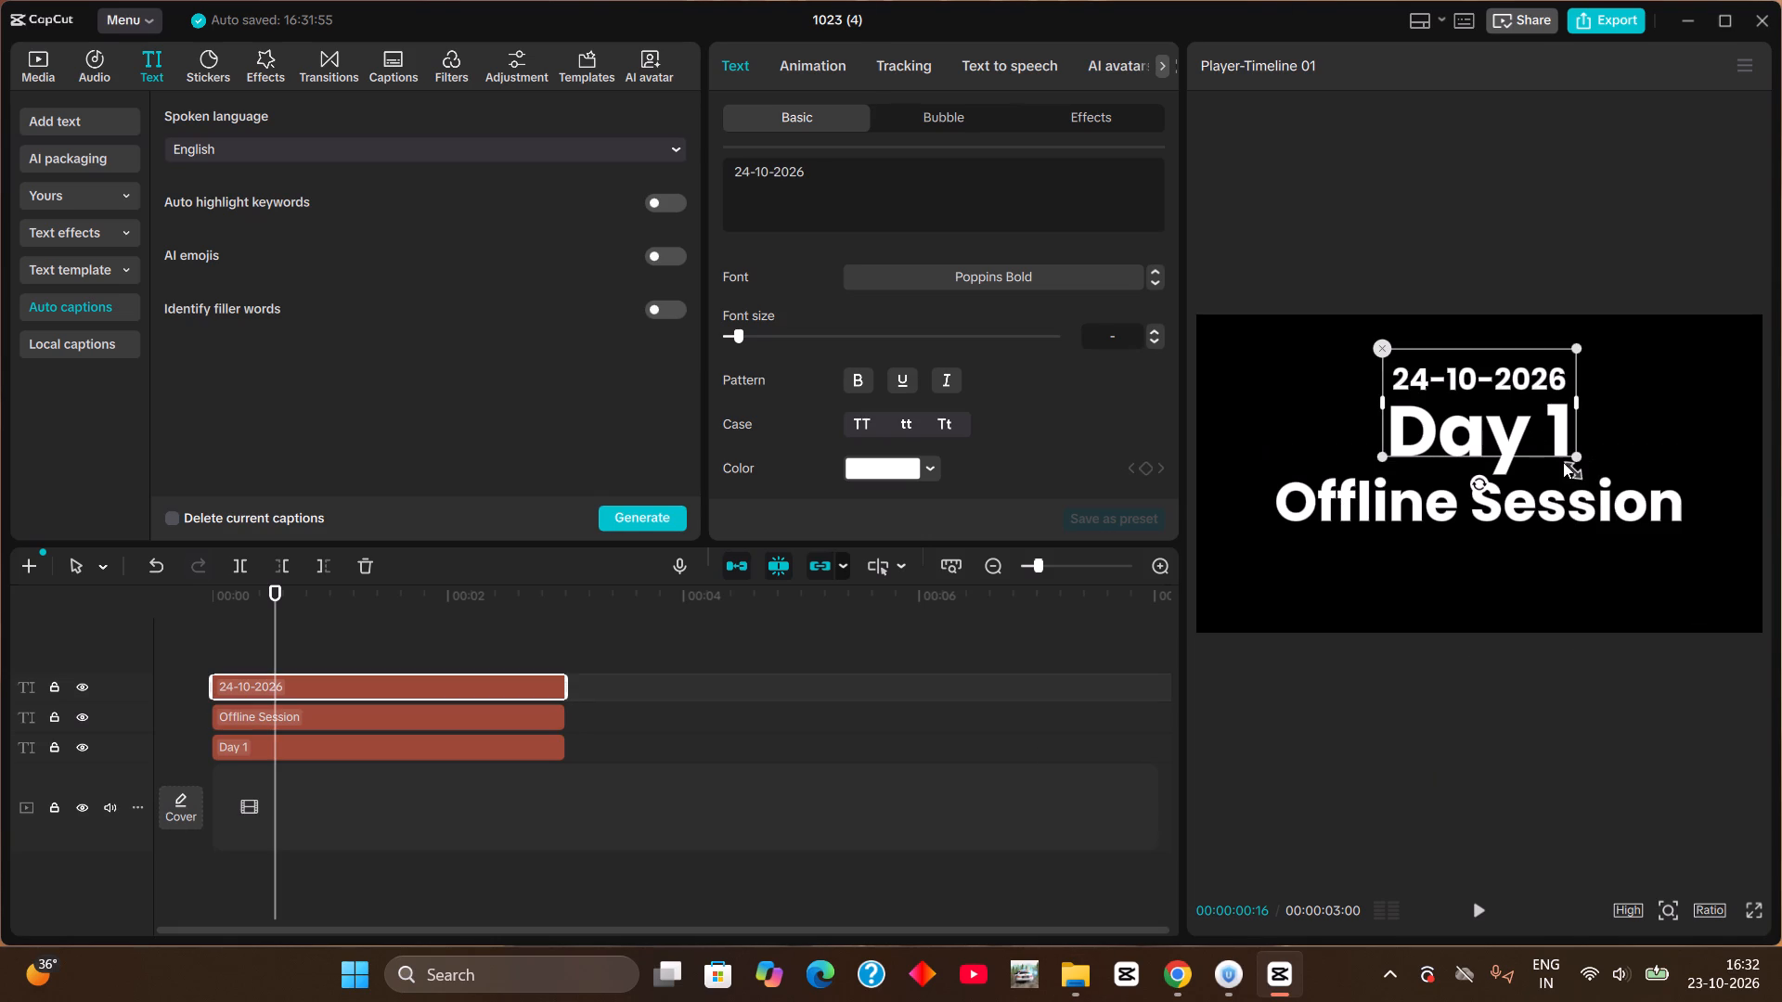
{"action": "left_click_drag", "start_coordinate": [1572, 456], "coordinate": [1568, 462]}
{"action": "left_click_drag", "start_coordinate": [1568, 462], "coordinate": [1579, 480]}
Scale the "Day 1" text down slightly to about 118%, keeping it centred beneath the date.
{"action": "left_click", "coordinate": [1535, 482]}
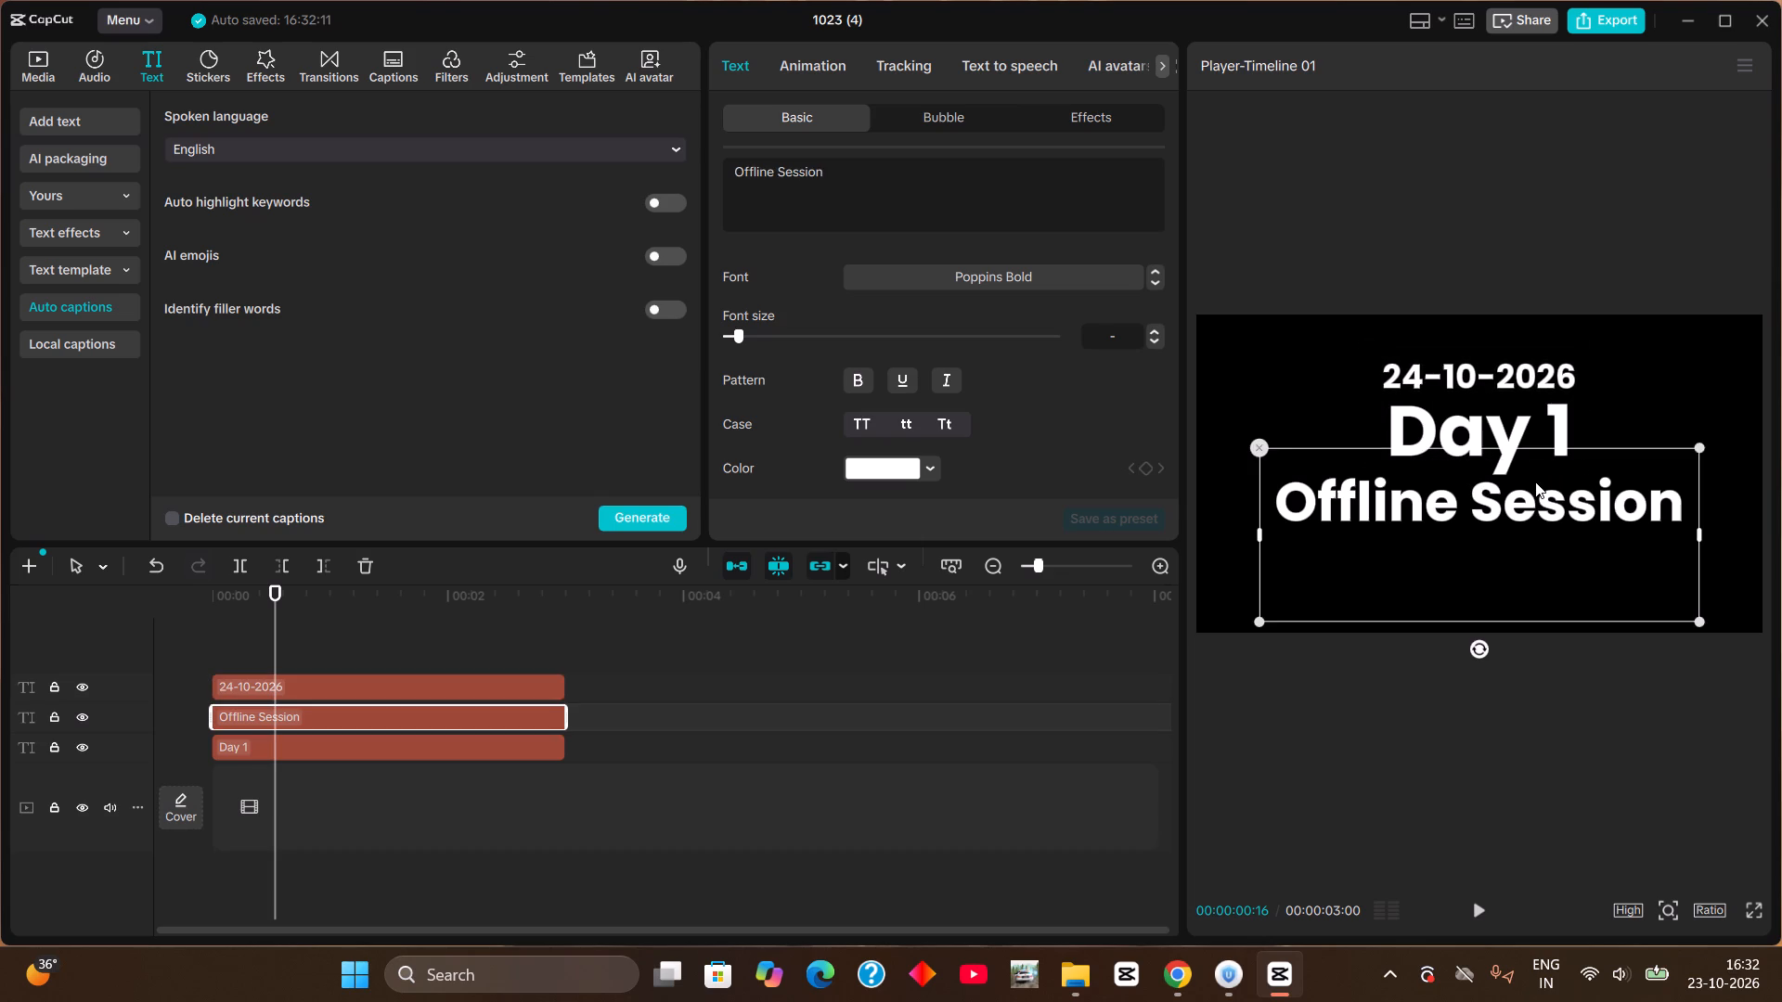
{"action": "left_click", "coordinate": [1515, 429]}
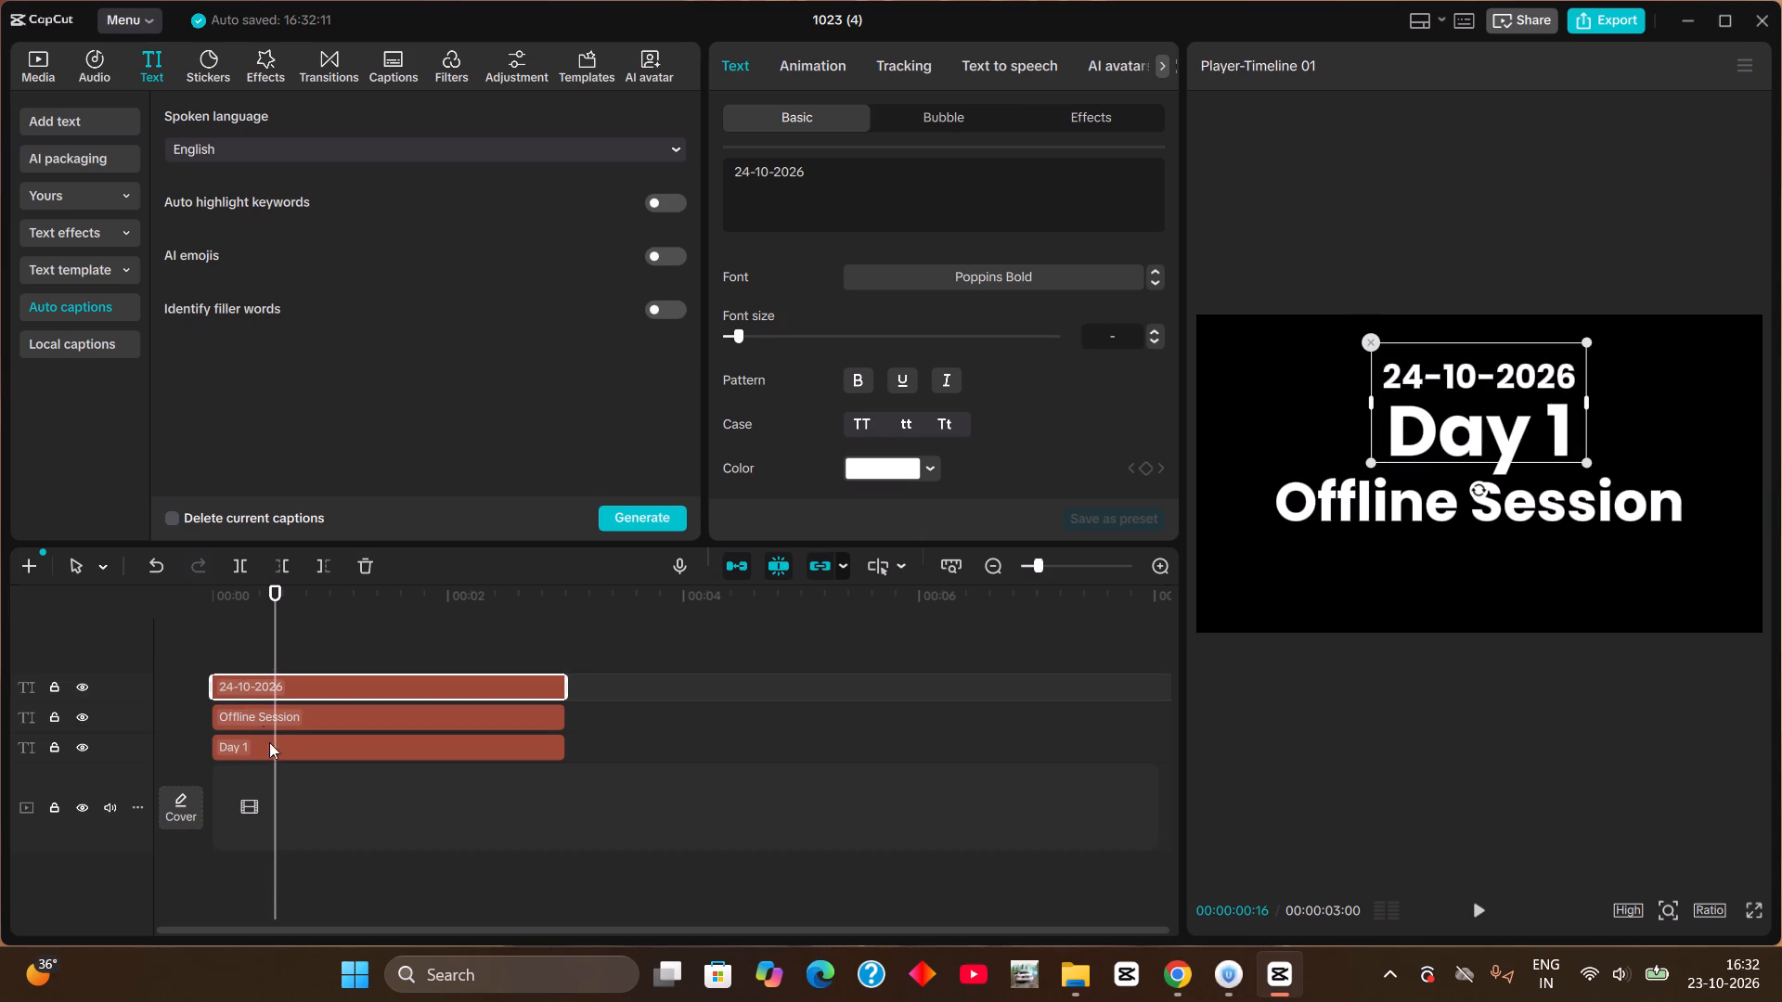
{"action": "left_click", "coordinate": [278, 755]}
{"action": "left_click_drag", "start_coordinate": [1590, 591], "coordinate": [1585, 579]}
{"action": "left_click", "coordinate": [1506, 453]}
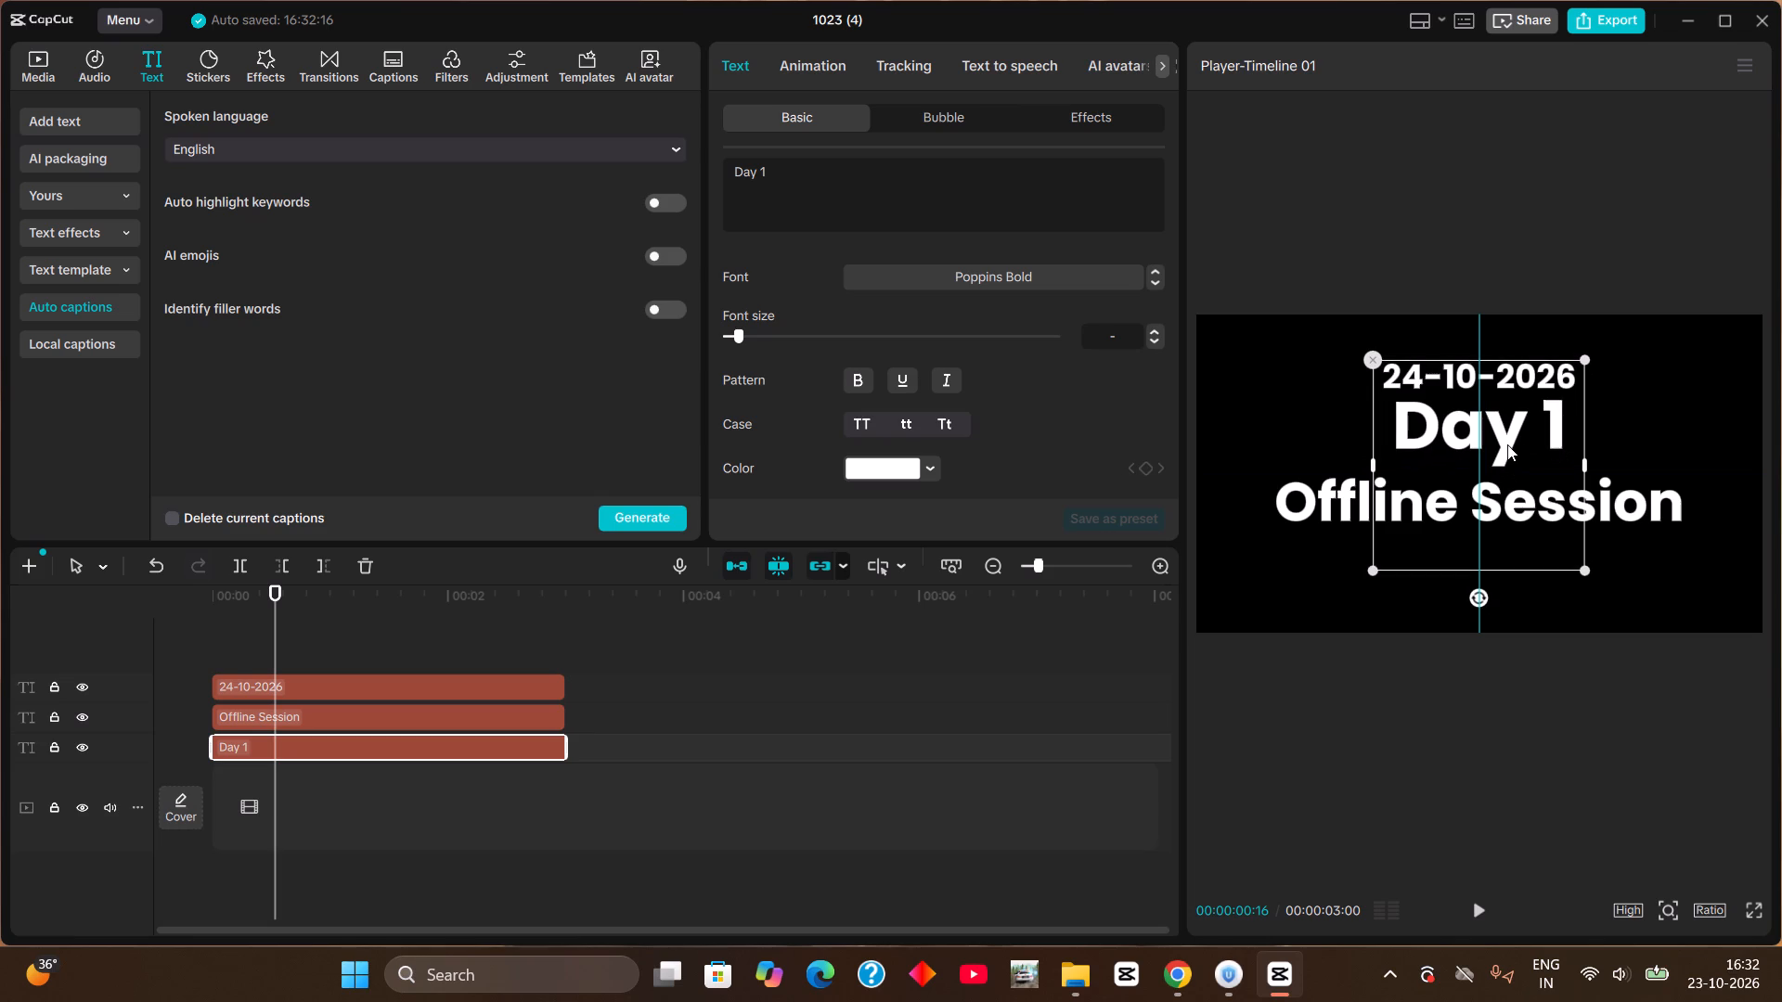
Scale the "Offline Session" text down to about 120% and nudge it up closer to "Day 1".
{"action": "left_click", "coordinate": [1325, 512]}
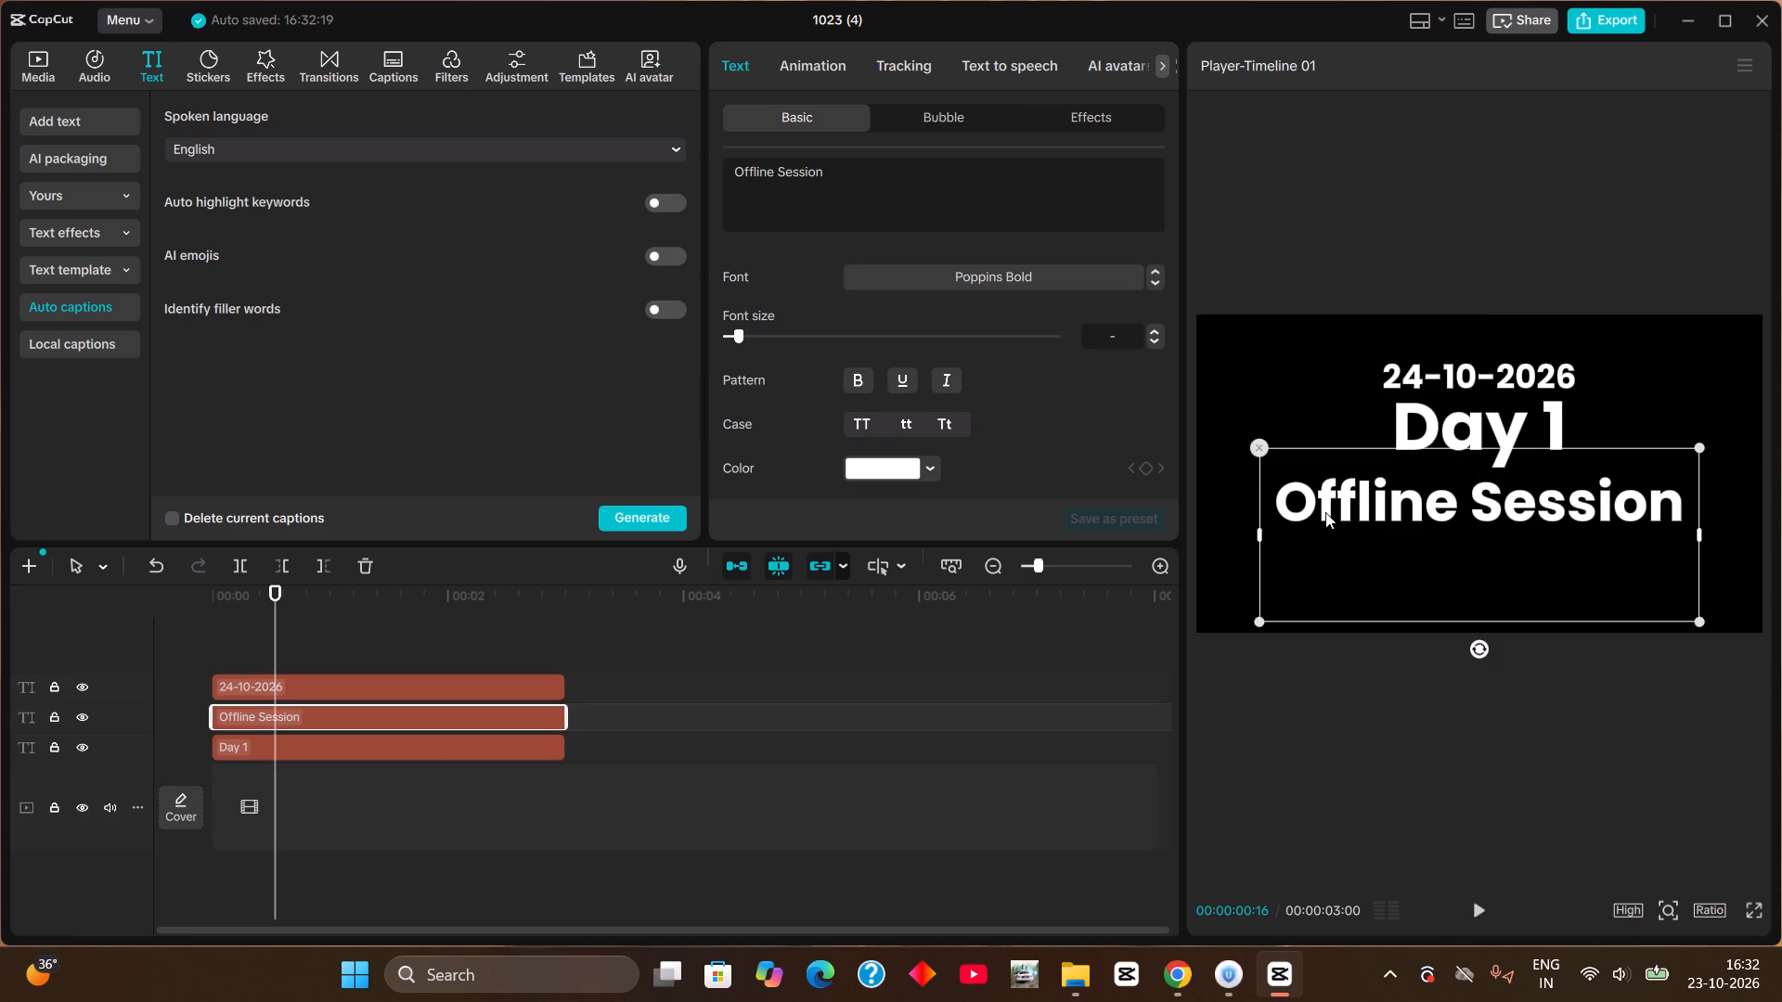
{"action": "left_click_drag", "start_coordinate": [1697, 623], "coordinate": [1691, 608]}
{"action": "left_click_drag", "start_coordinate": [1571, 552], "coordinate": [1570, 544]}
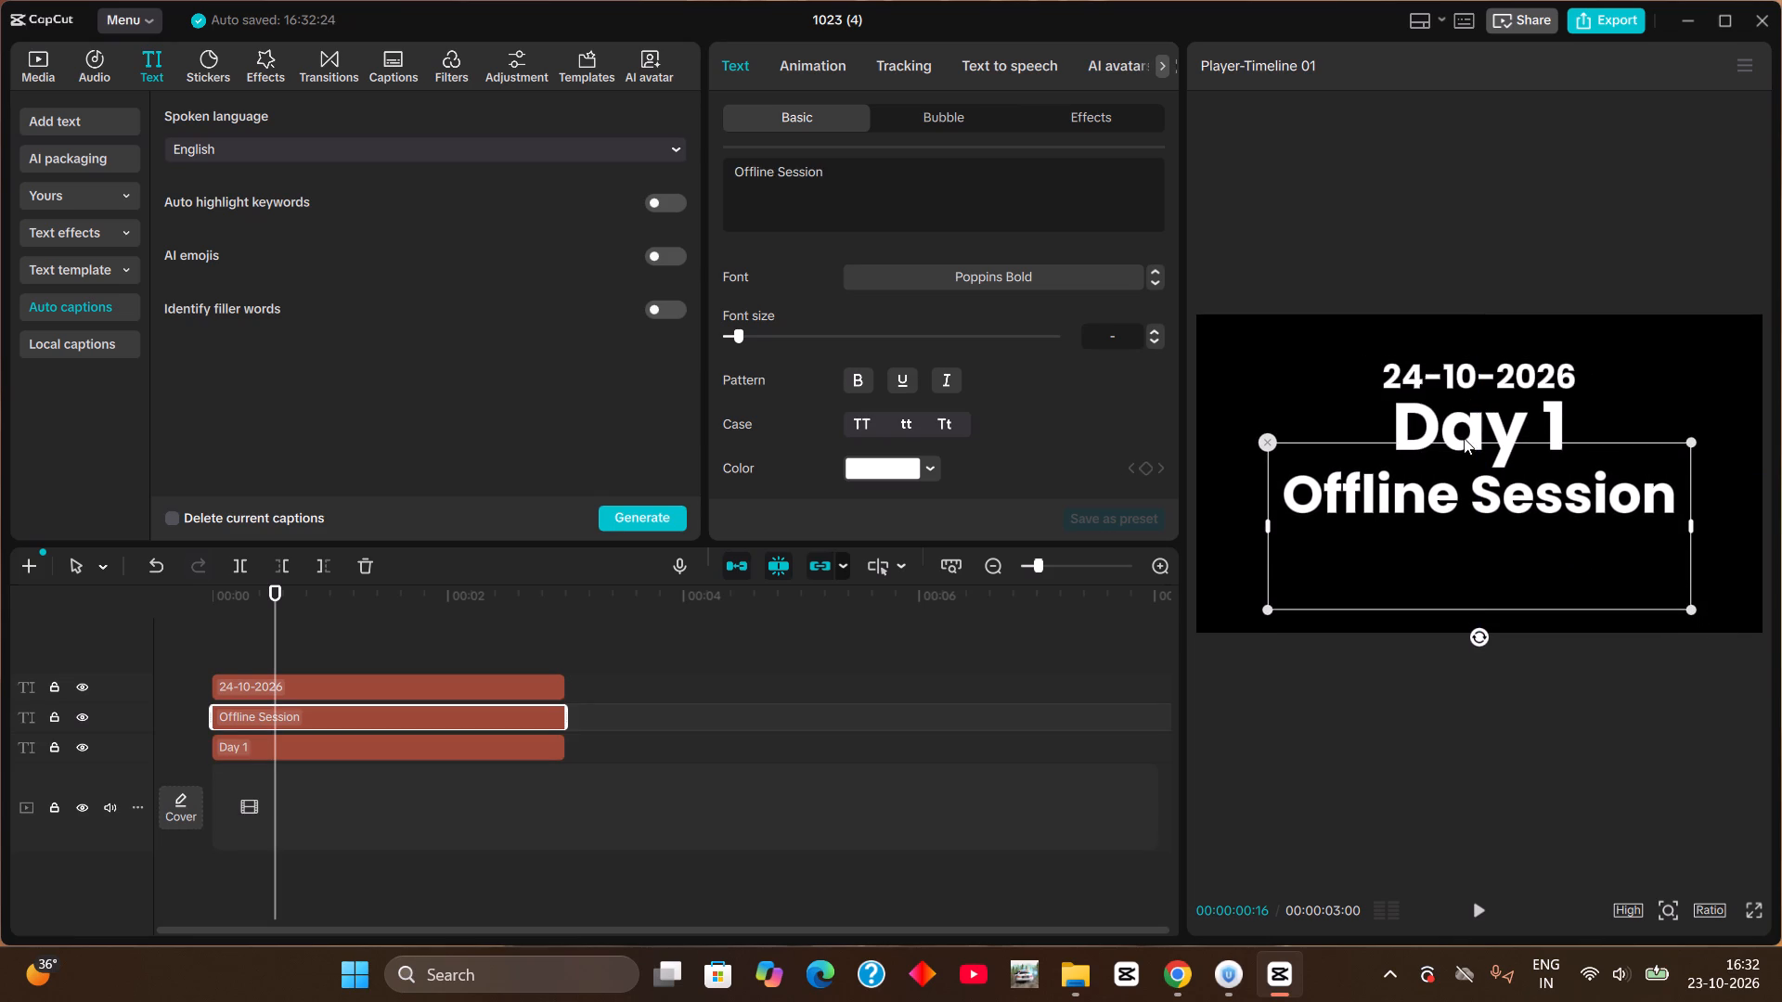
Apply the white preset text style with a dark shadow to the date, "Offline Session" and "Day 1" clips.
{"action": "left_click", "coordinate": [1464, 436]}
{"action": "left_click", "coordinate": [1430, 377]}
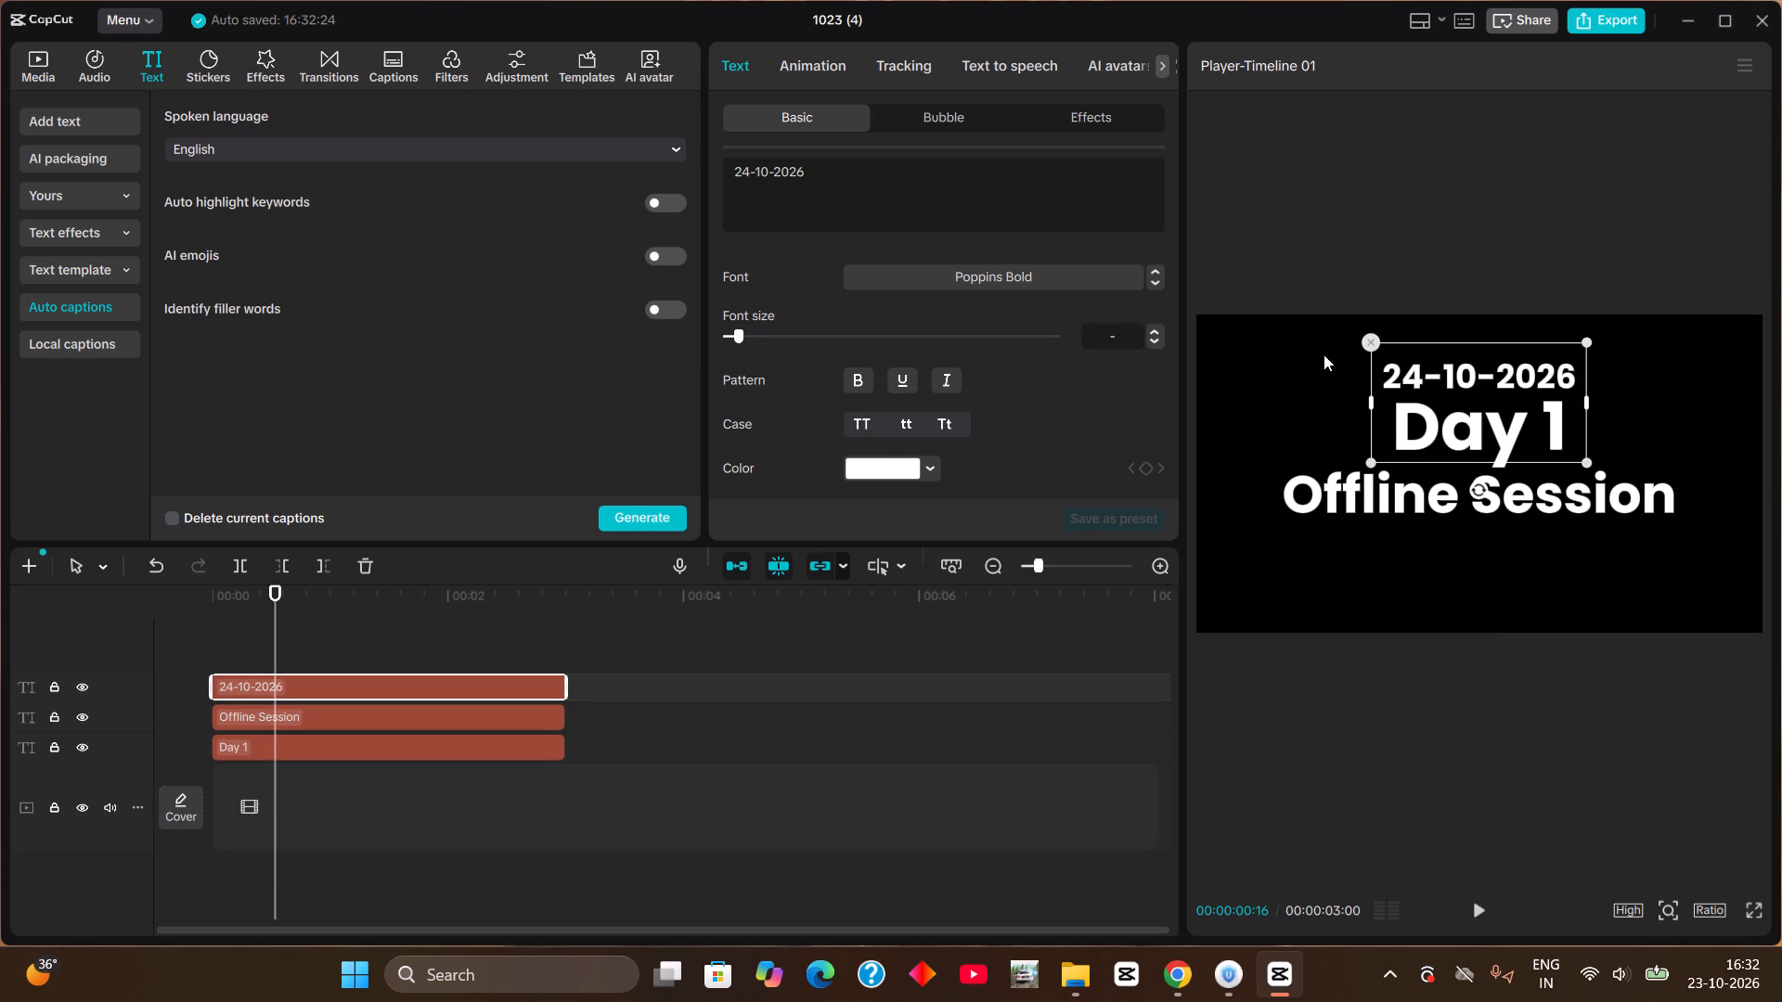
{"action": "left_click", "coordinate": [1324, 354]}
{"action": "left_click", "coordinate": [1435, 366]}
{"action": "scroll", "coordinate": [795, 355], "scroll_direction": "down", "scroll_amount": 2}
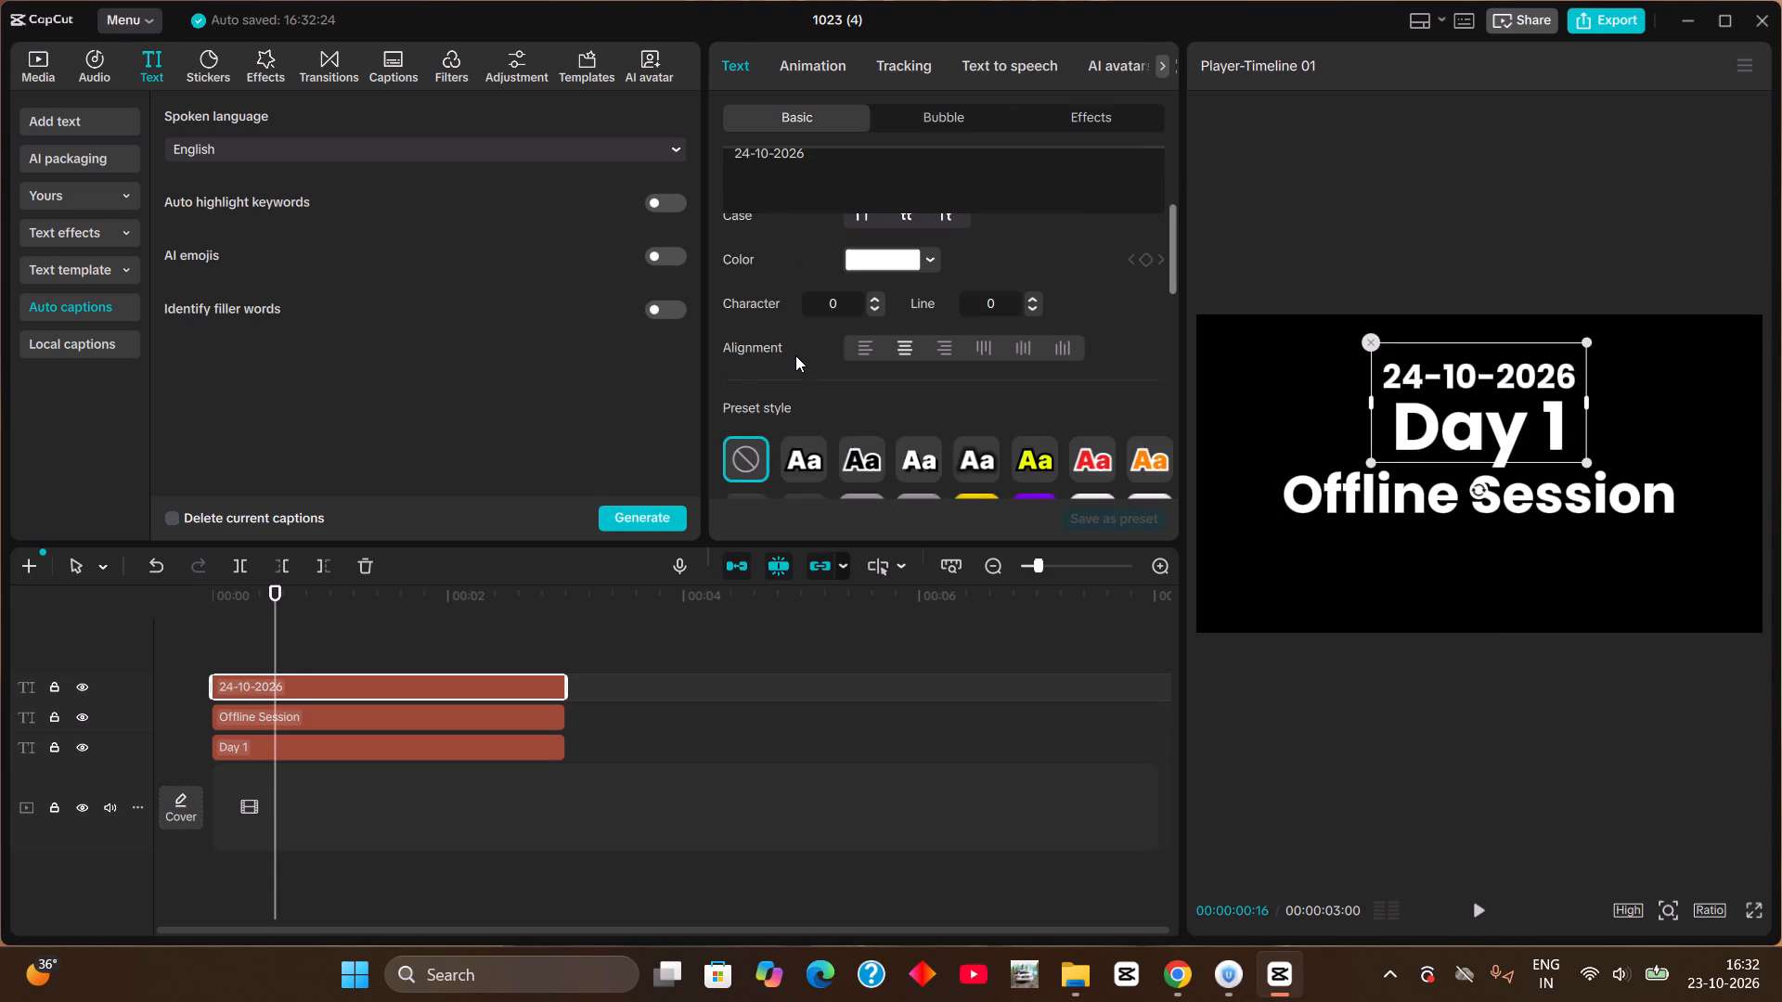
{"action": "scroll", "coordinate": [795, 355], "scroll_direction": "down", "scroll_amount": 2}
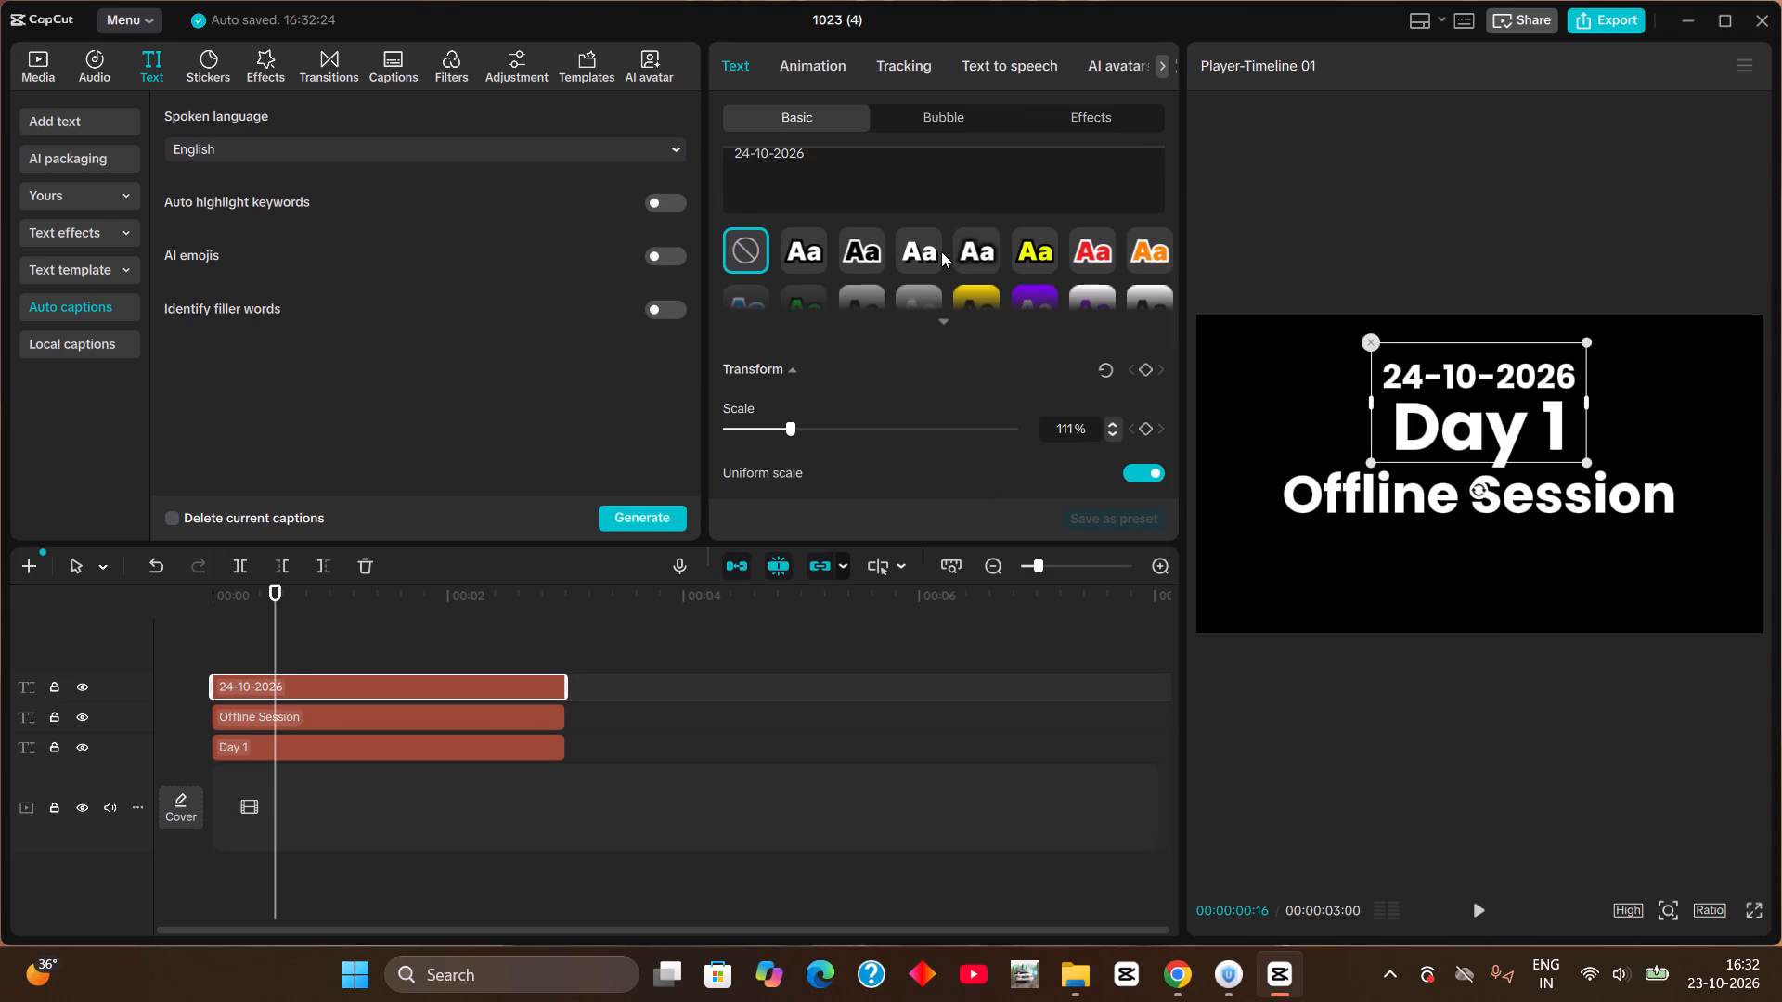
{"action": "left_click", "coordinate": [923, 259]}
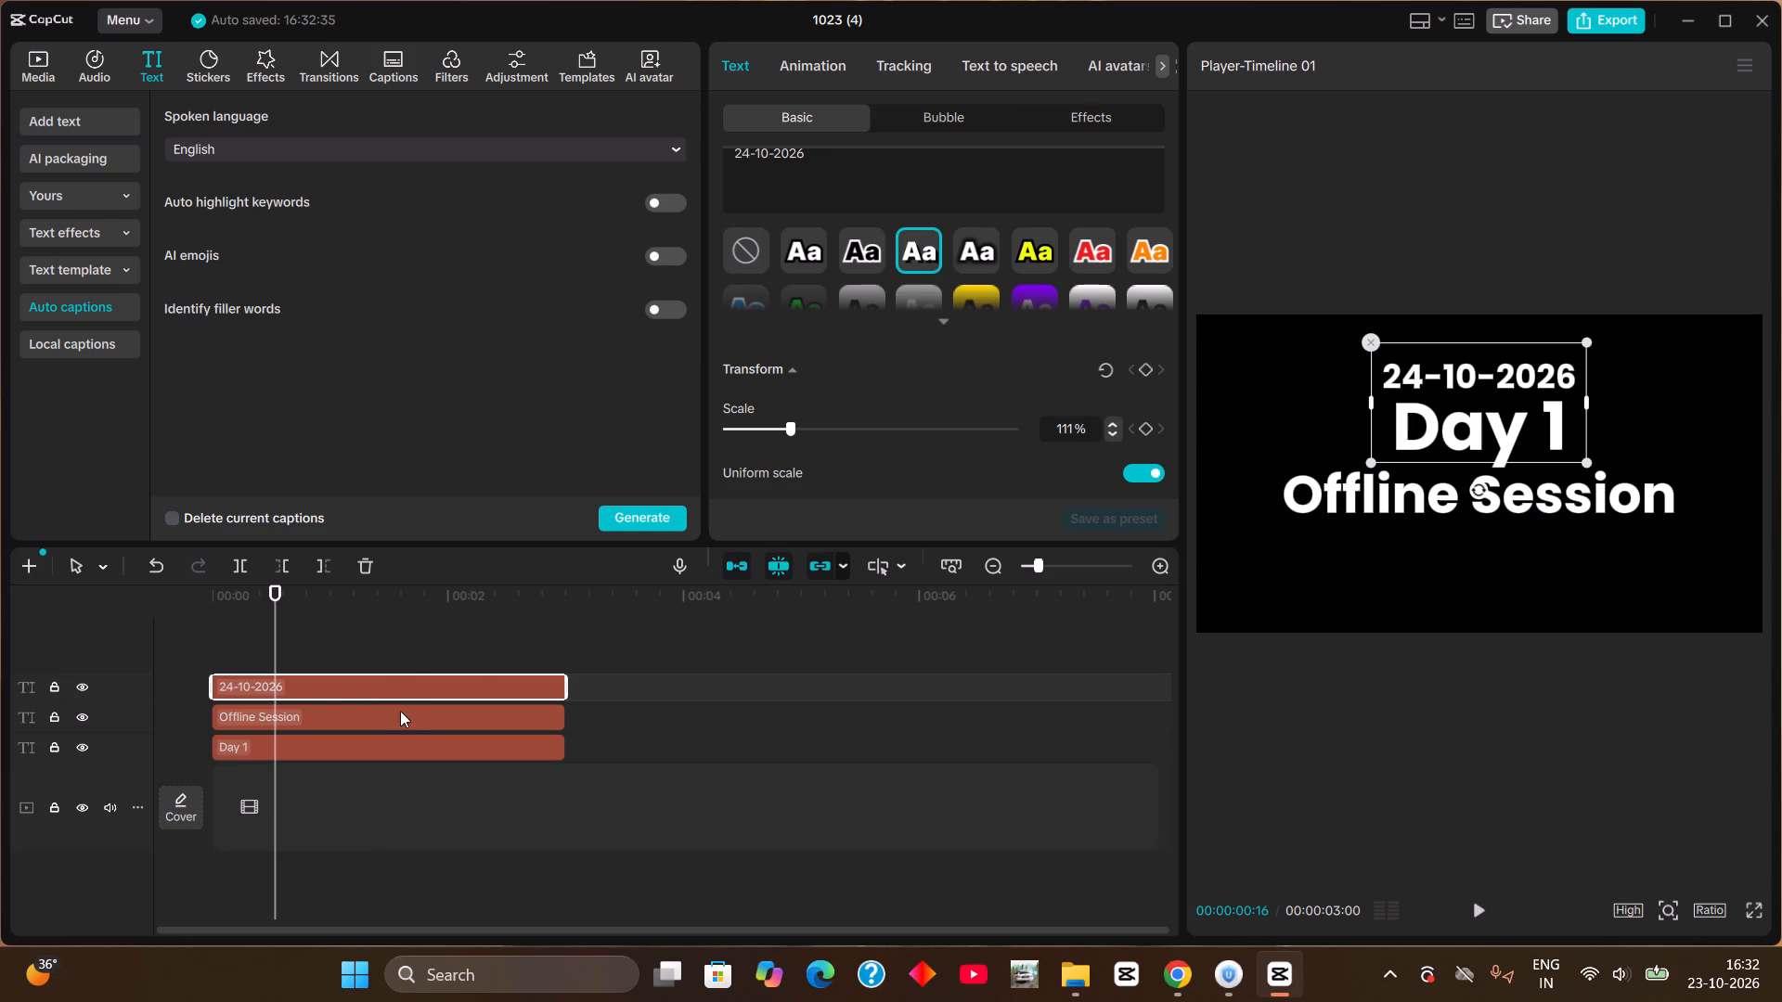
{"action": "left_click", "coordinate": [404, 719]}
{"action": "left_click", "coordinate": [918, 259]}
{"action": "left_click", "coordinate": [416, 745]}
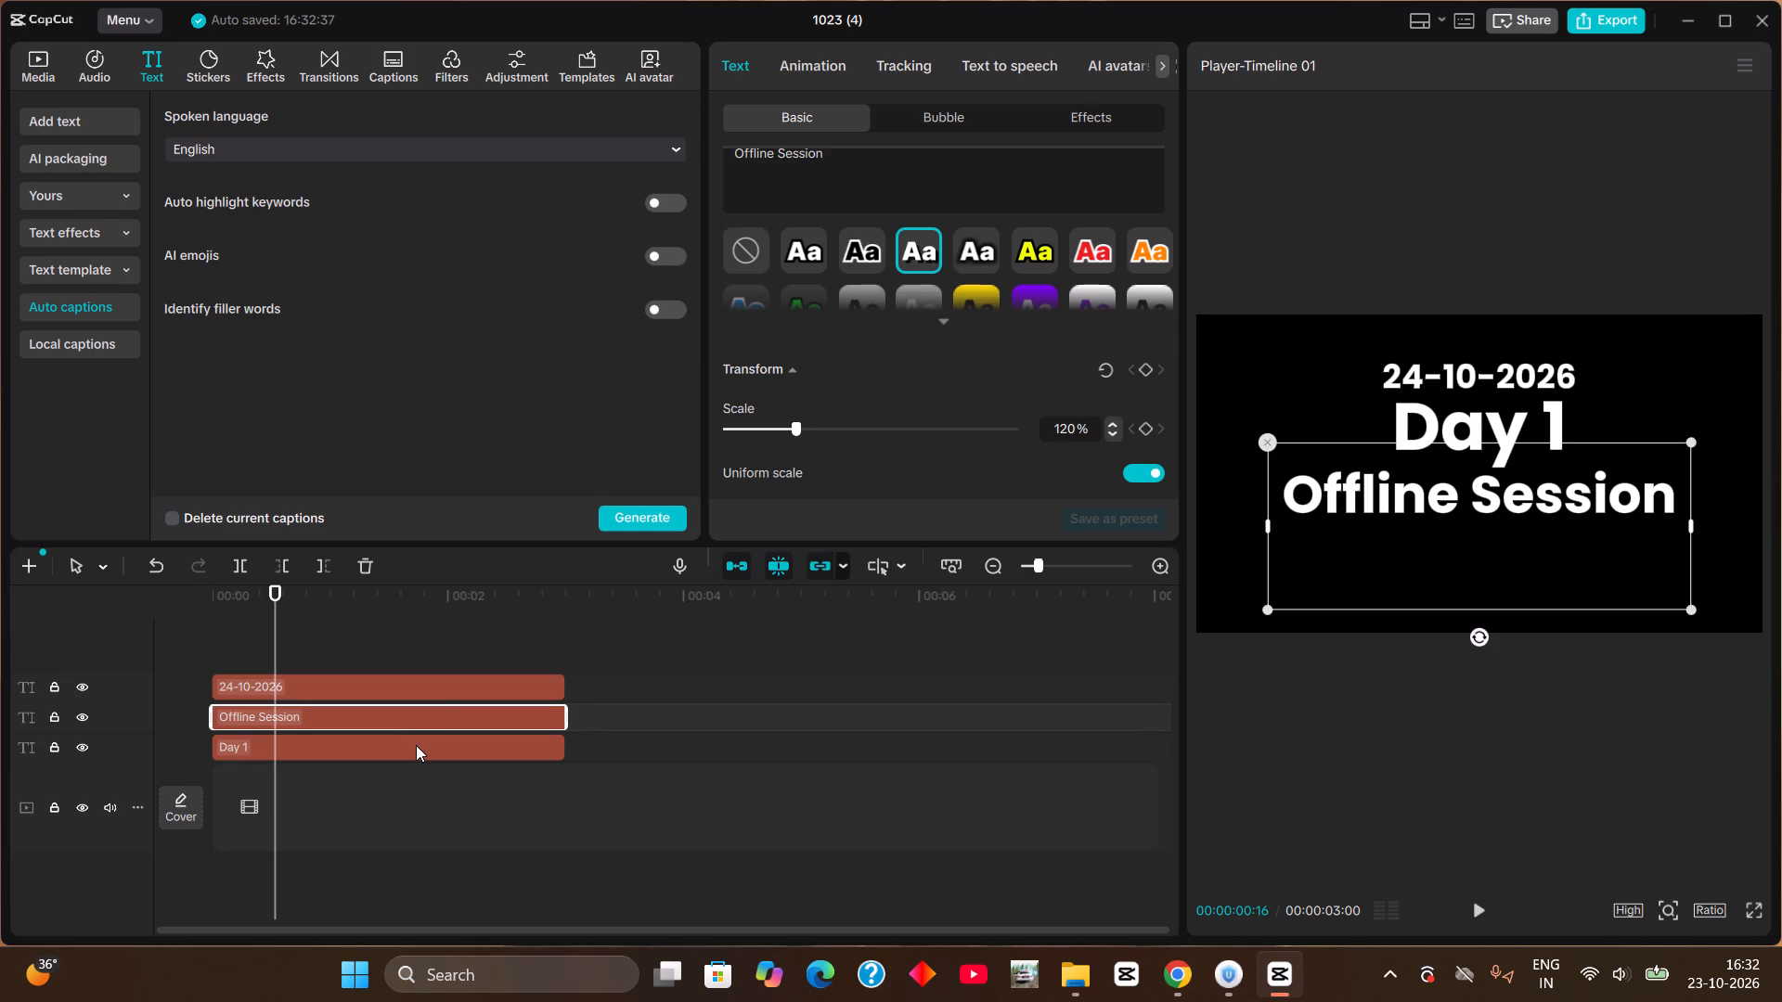
{"action": "left_click", "coordinate": [914, 263]}
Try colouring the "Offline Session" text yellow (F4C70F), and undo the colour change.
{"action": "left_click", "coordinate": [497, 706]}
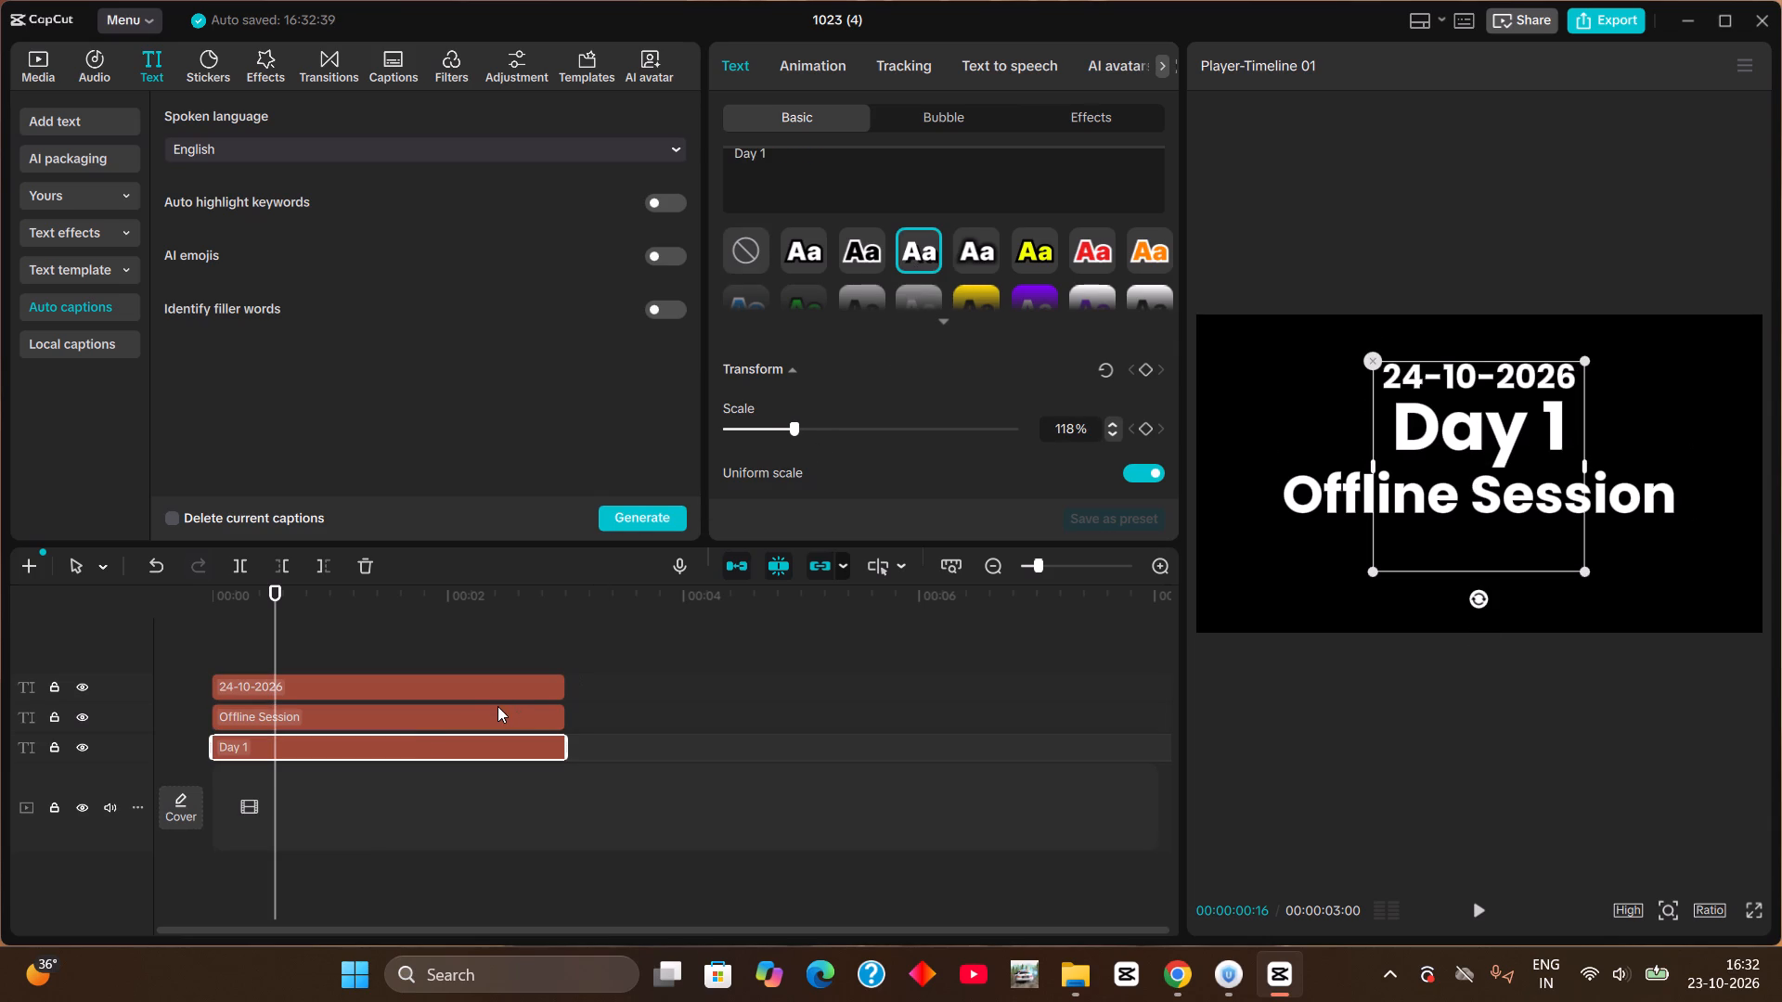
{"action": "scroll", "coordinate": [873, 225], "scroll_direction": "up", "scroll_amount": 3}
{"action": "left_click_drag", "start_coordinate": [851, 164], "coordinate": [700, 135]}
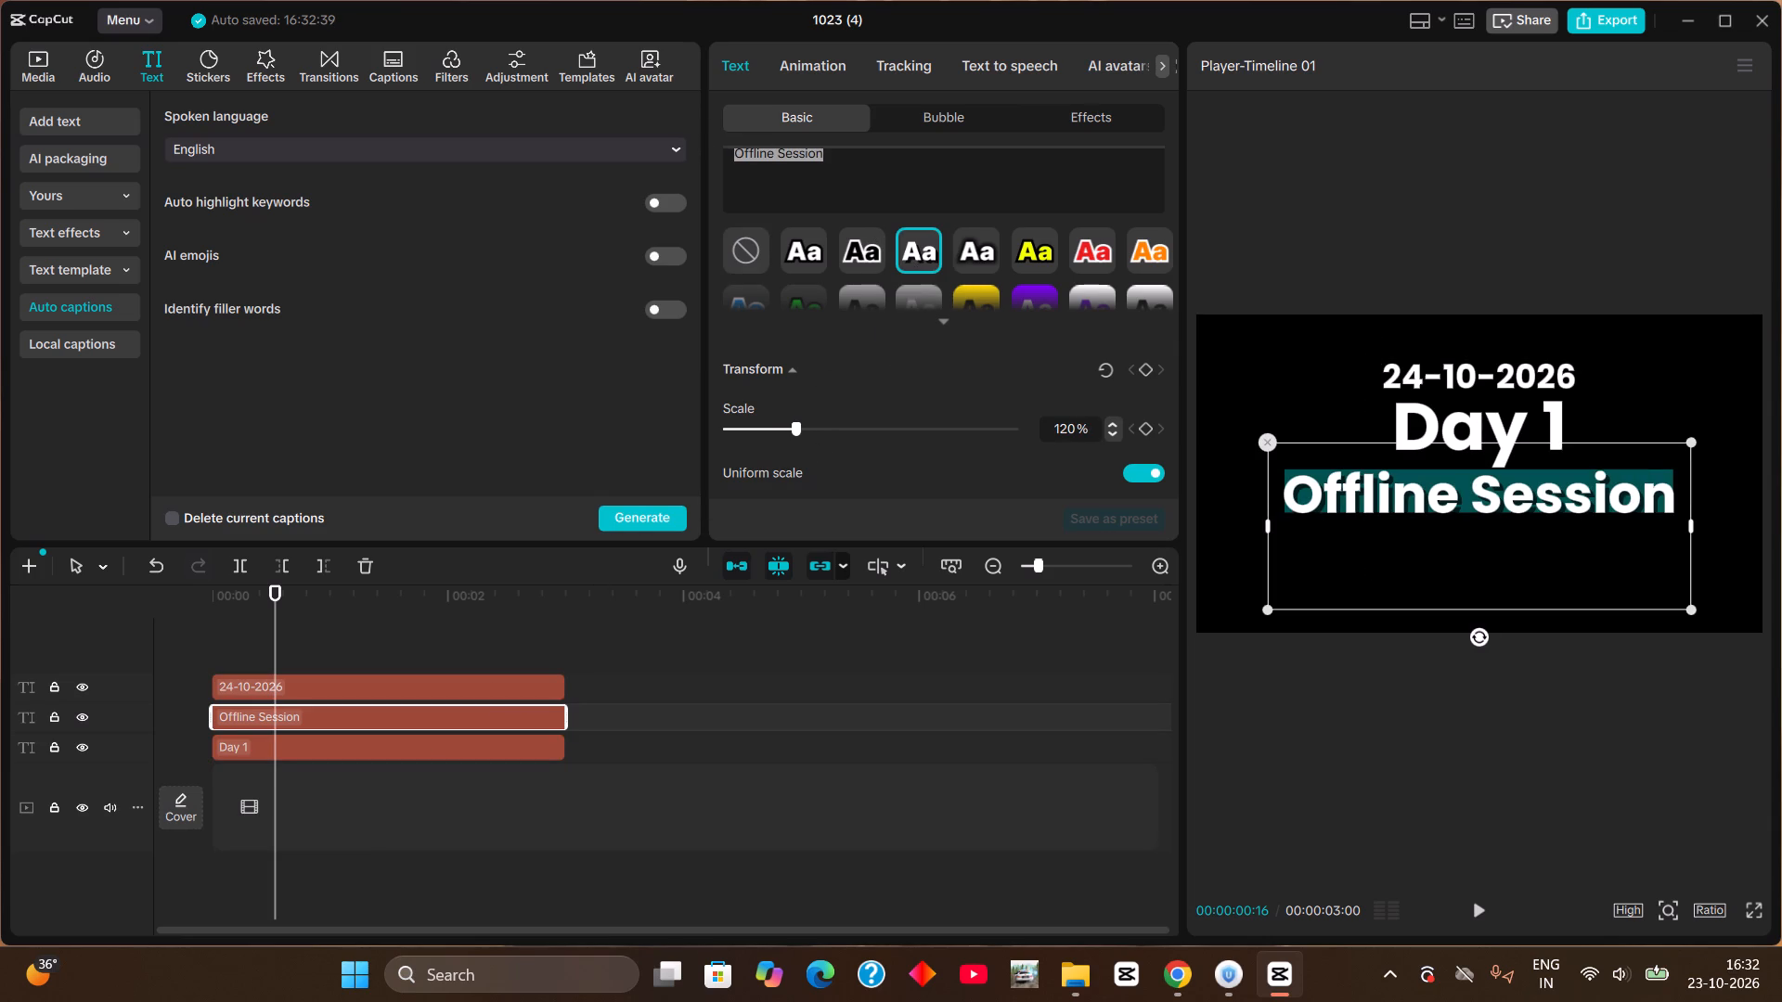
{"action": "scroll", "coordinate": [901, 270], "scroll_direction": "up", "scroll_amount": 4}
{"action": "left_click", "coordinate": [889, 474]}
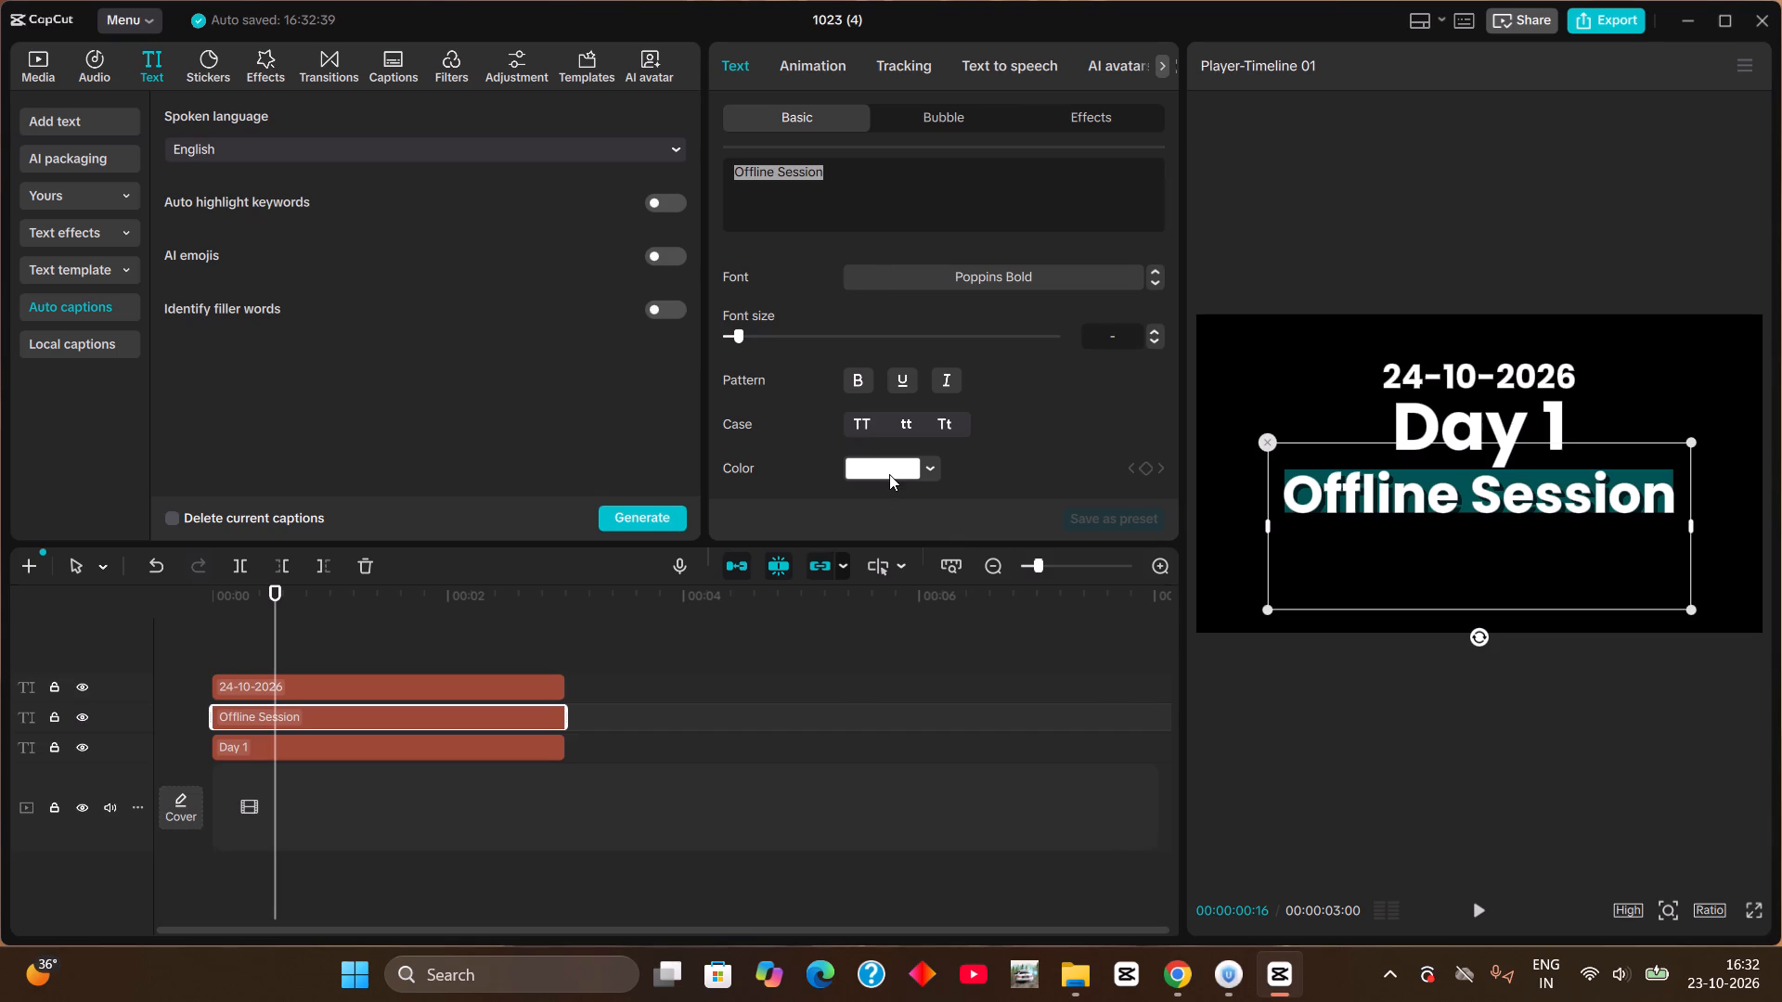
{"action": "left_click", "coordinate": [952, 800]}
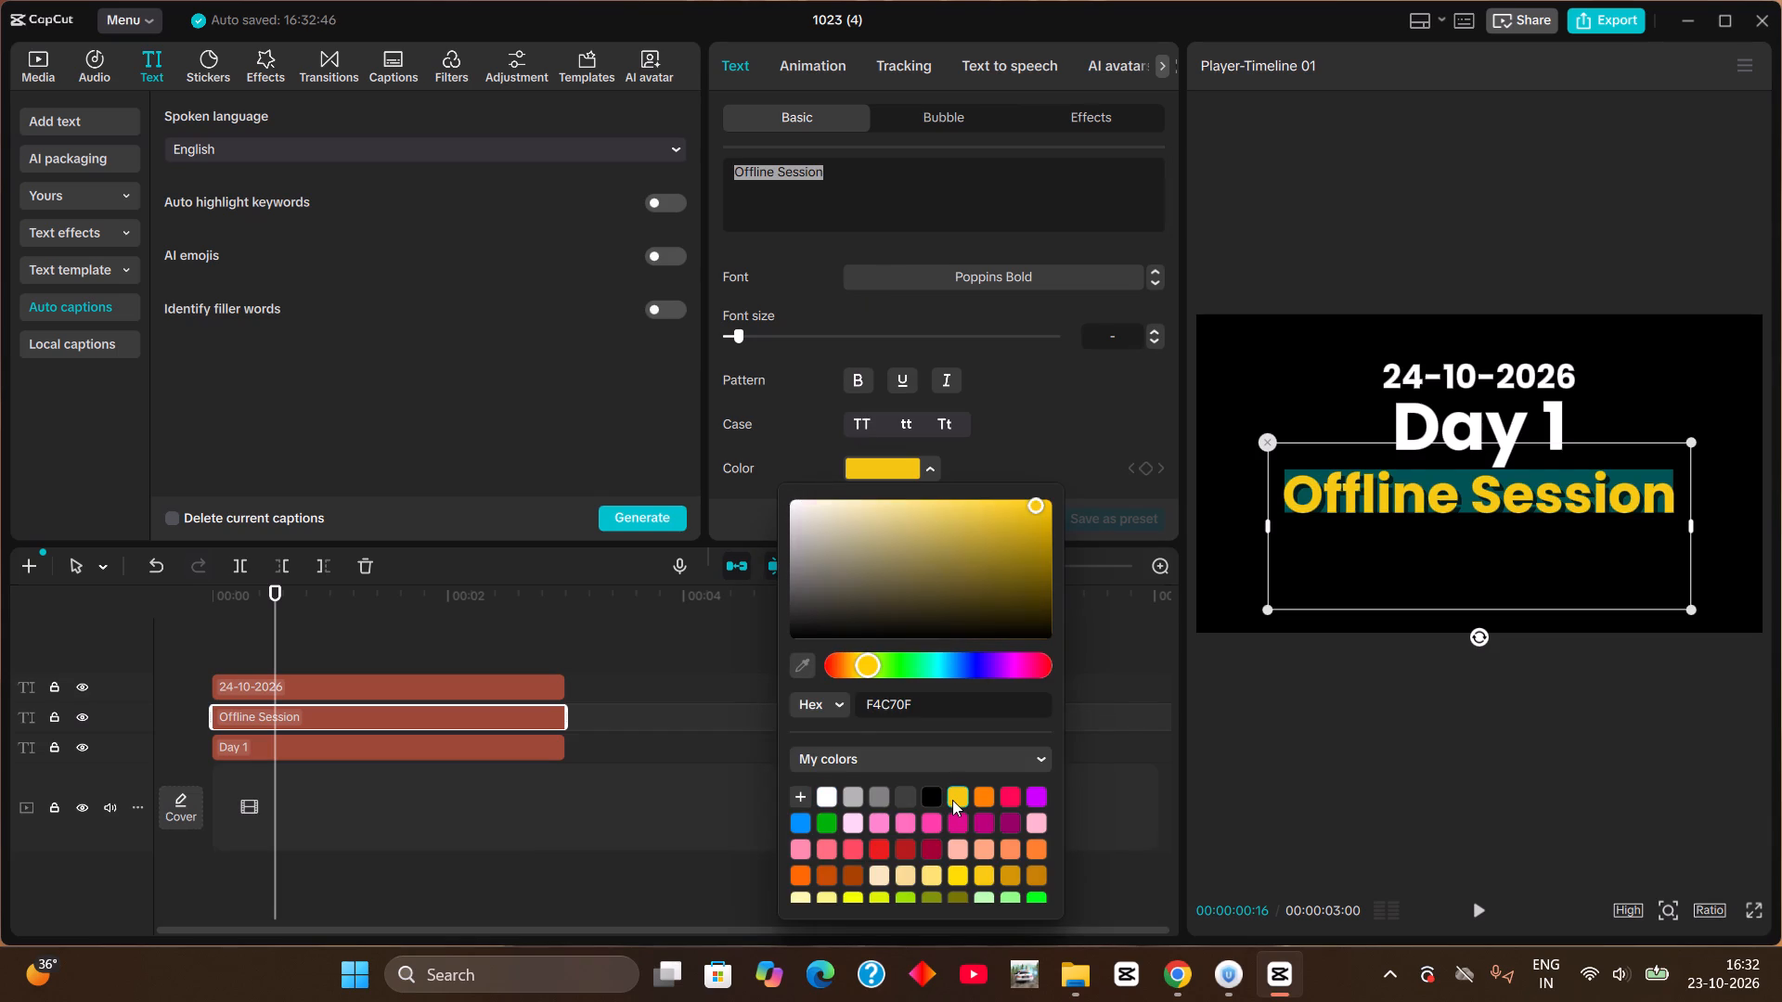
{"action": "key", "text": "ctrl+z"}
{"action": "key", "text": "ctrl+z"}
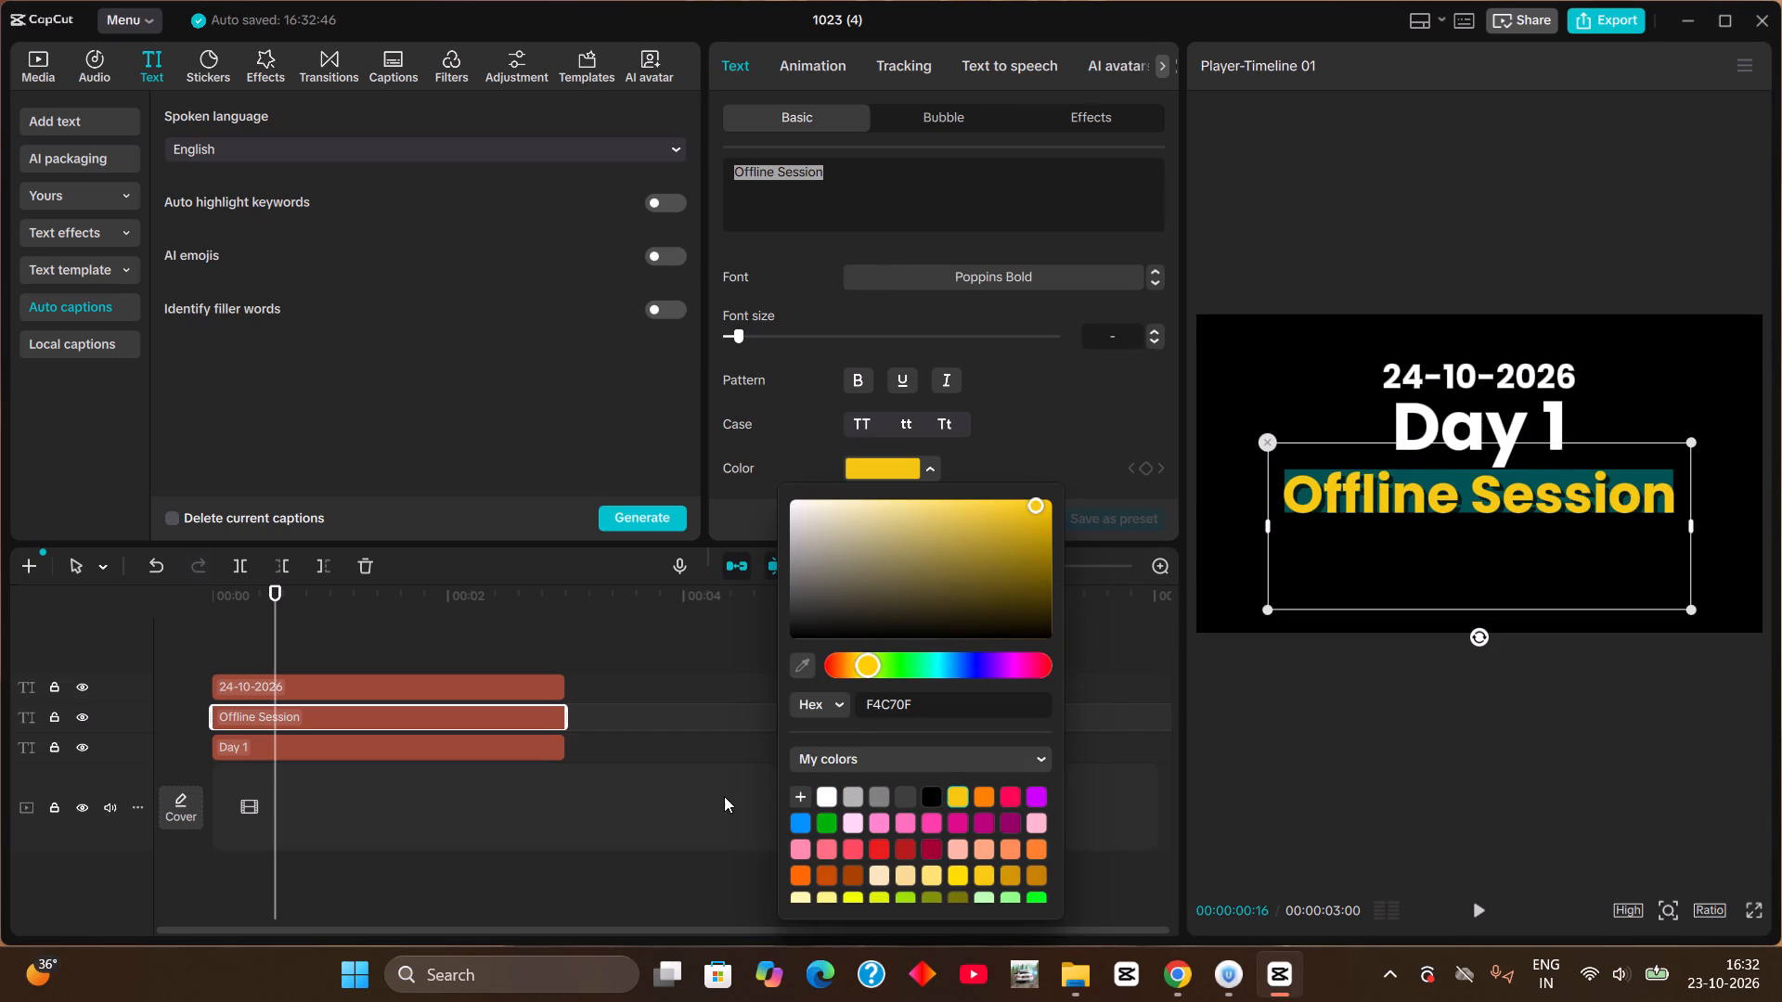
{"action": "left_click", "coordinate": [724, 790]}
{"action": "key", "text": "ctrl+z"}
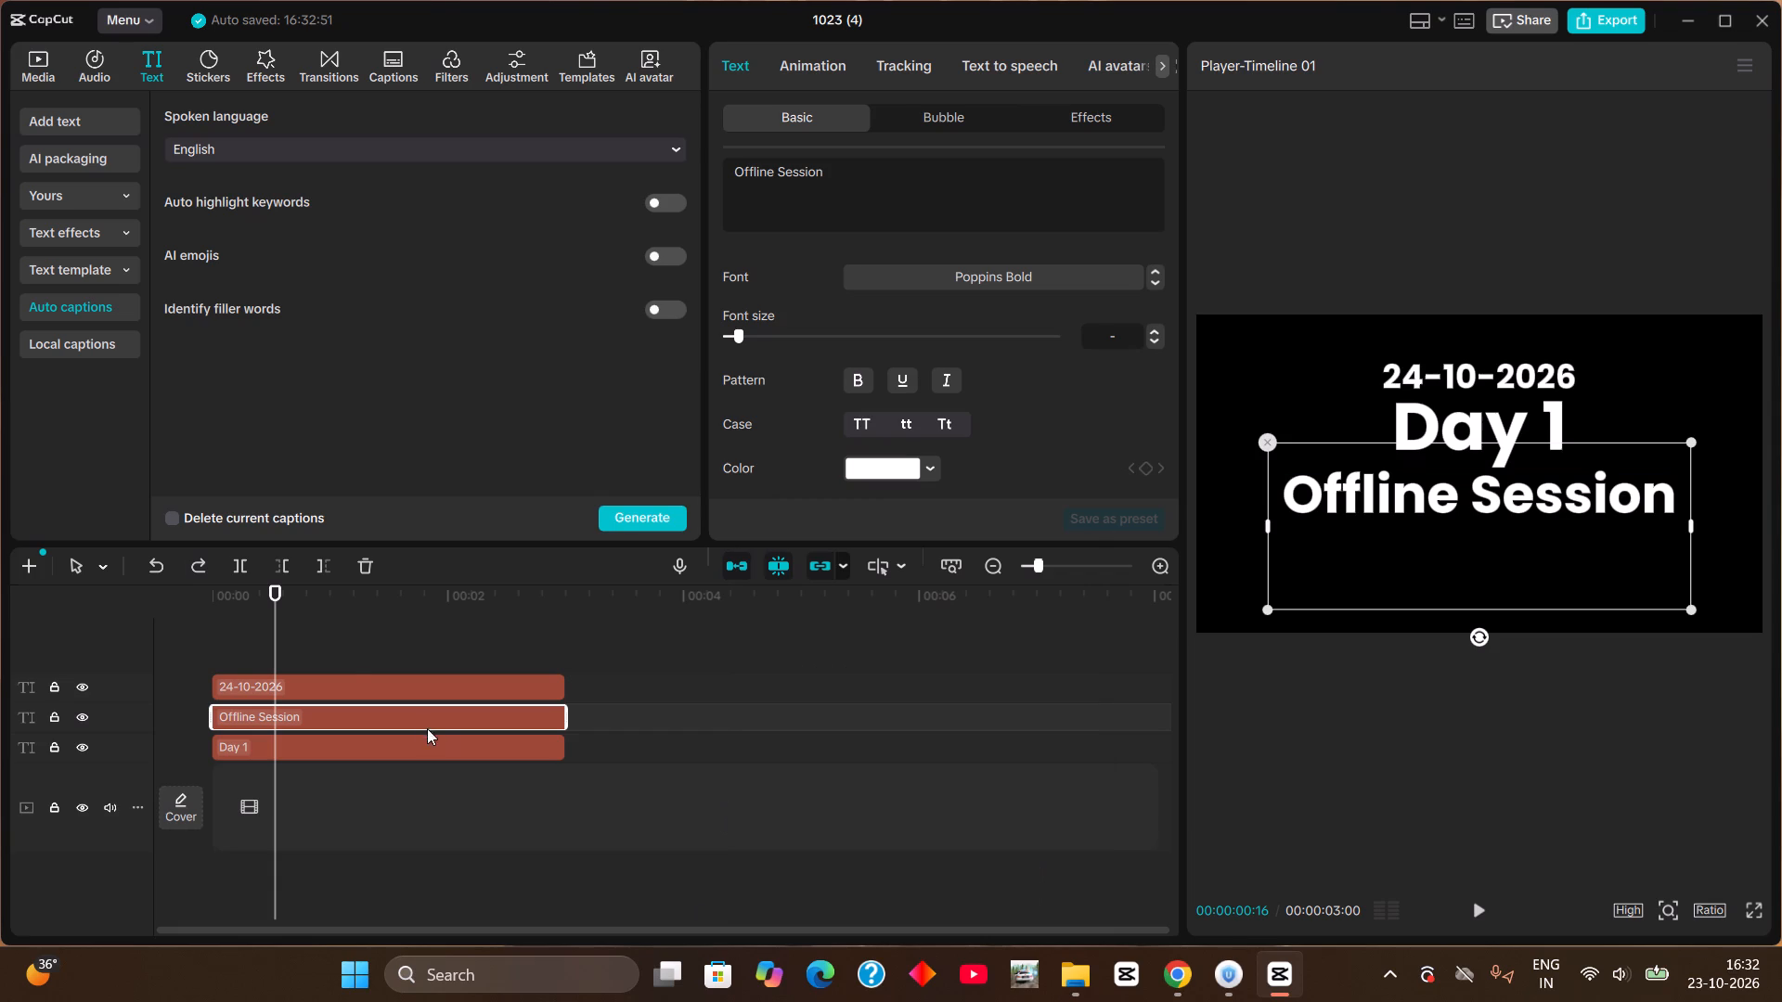
Select all of the "Day 1" text, colour it yellow FFCE00, and deselect the clip.
{"action": "left_click", "coordinate": [334, 749]}
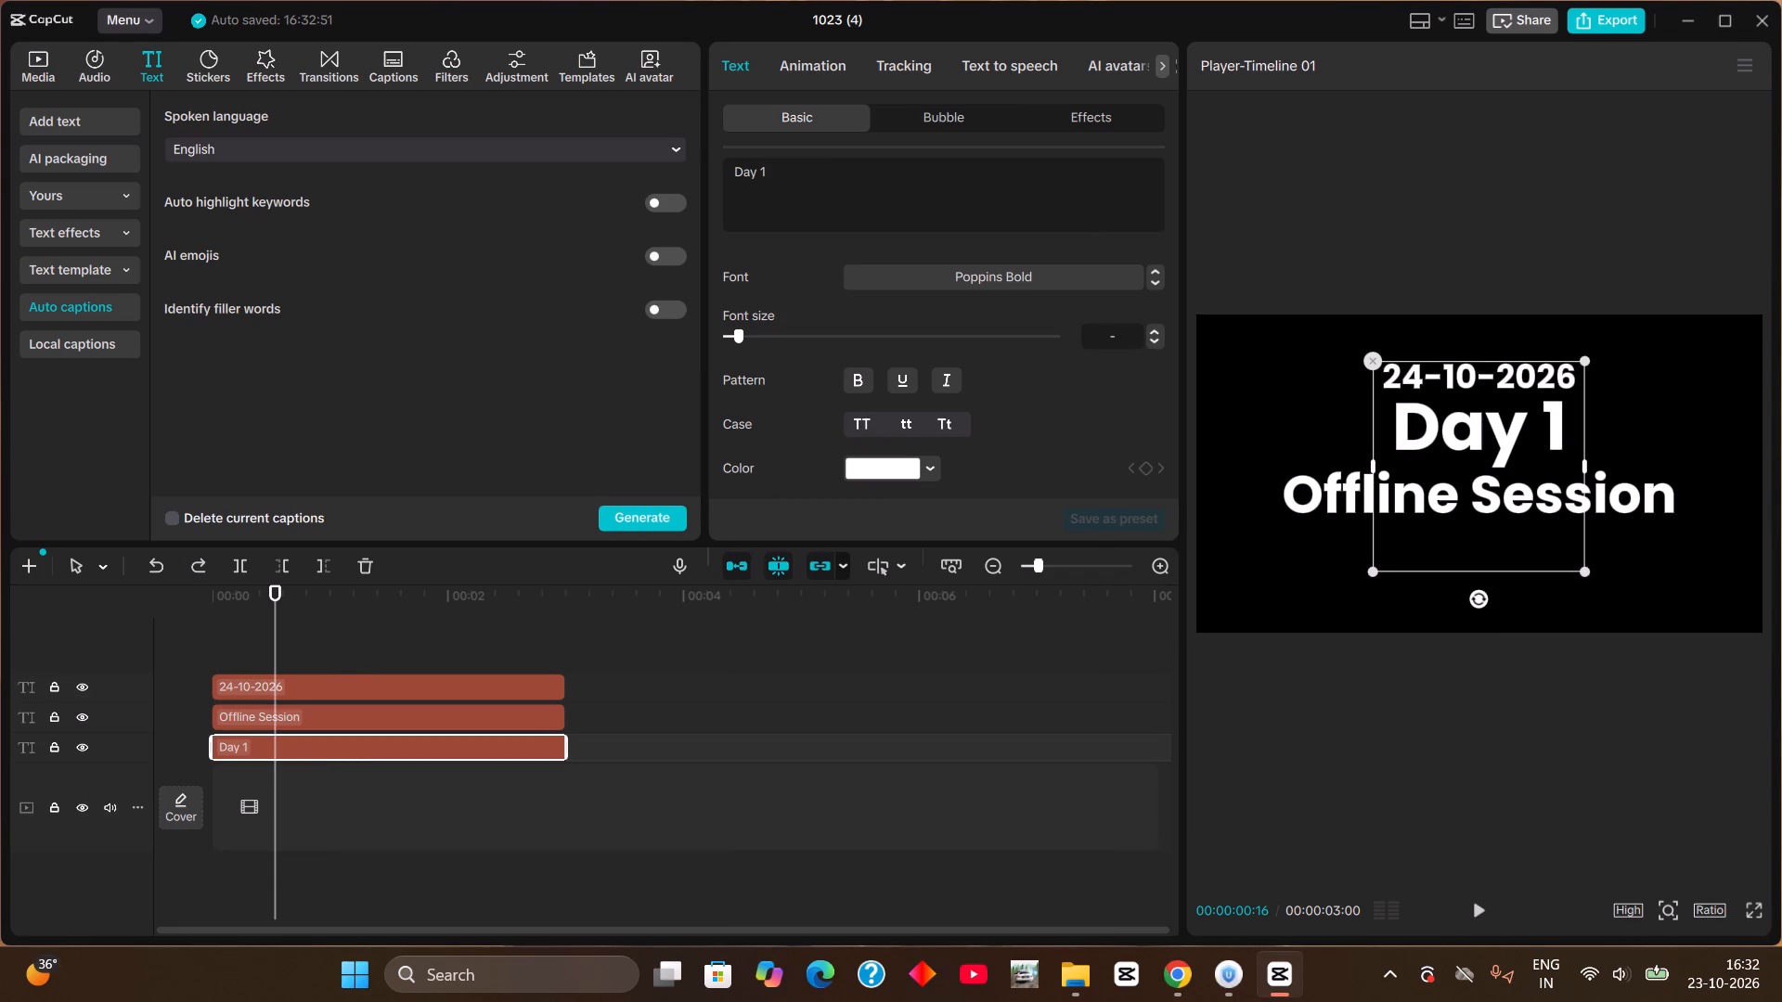
{"action": "left_click", "coordinate": [880, 473]}
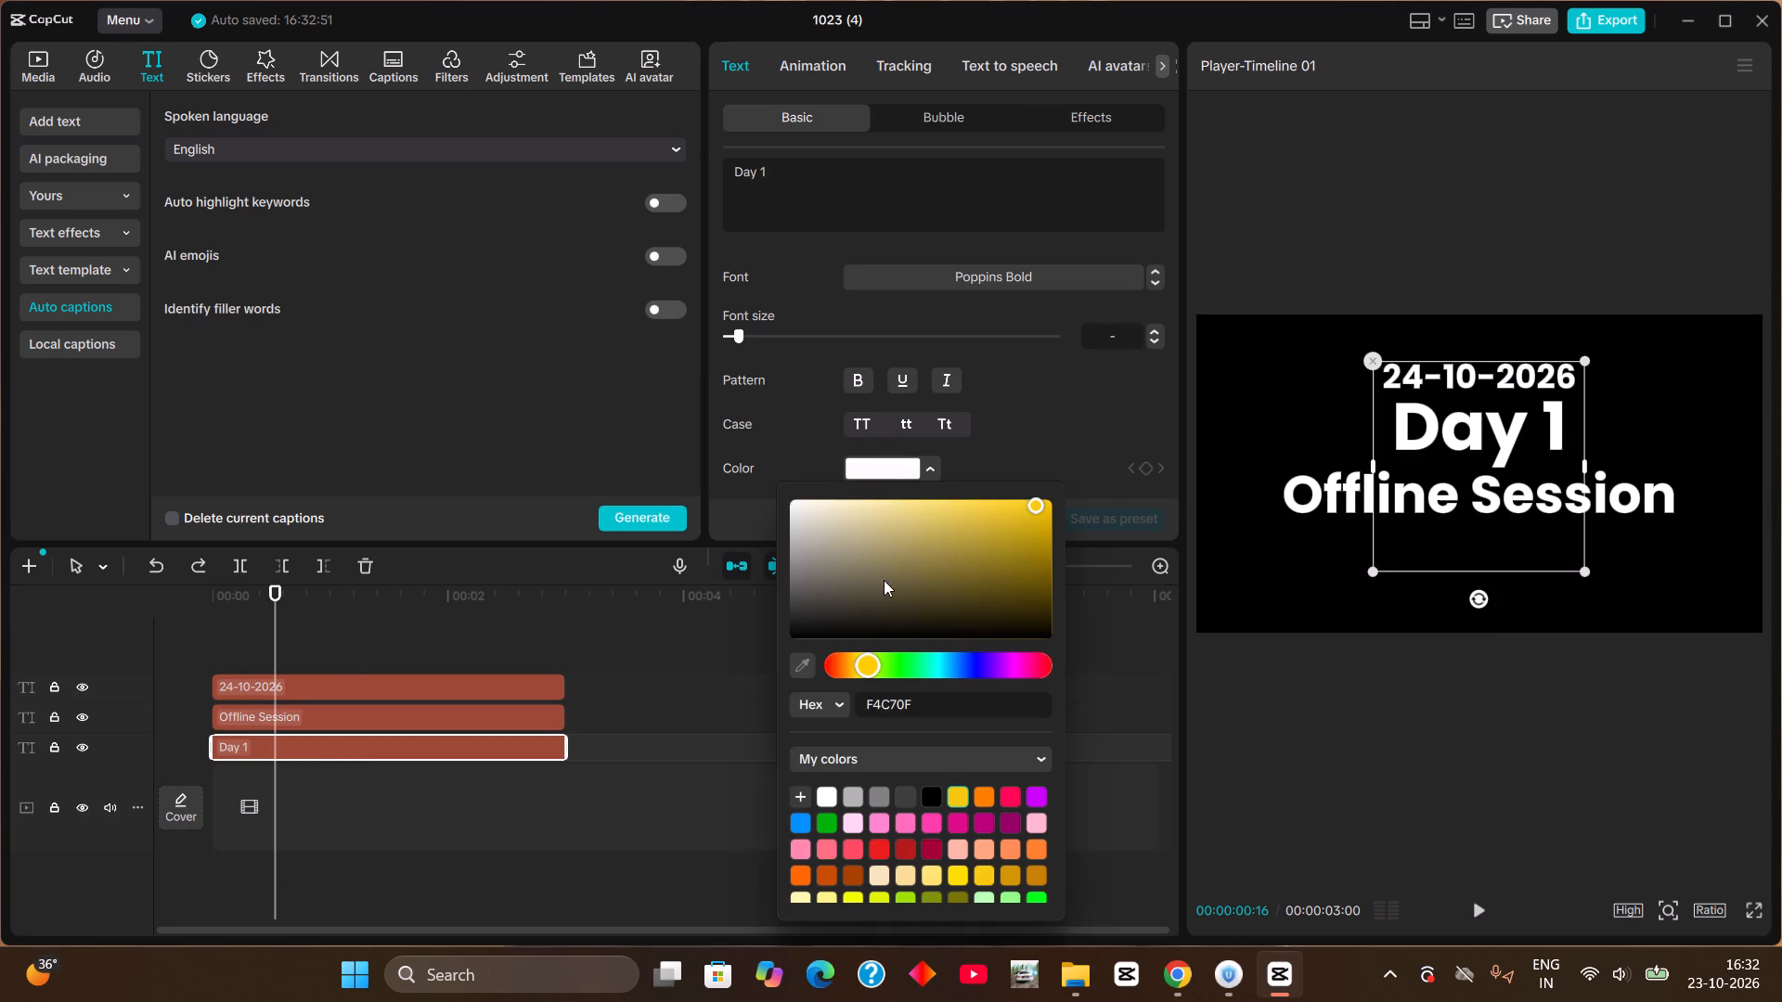
{"action": "left_click", "coordinate": [954, 800]}
{"action": "left_click_drag", "start_coordinate": [794, 178], "coordinate": [692, 158]}
{"action": "left_click", "coordinate": [859, 469]}
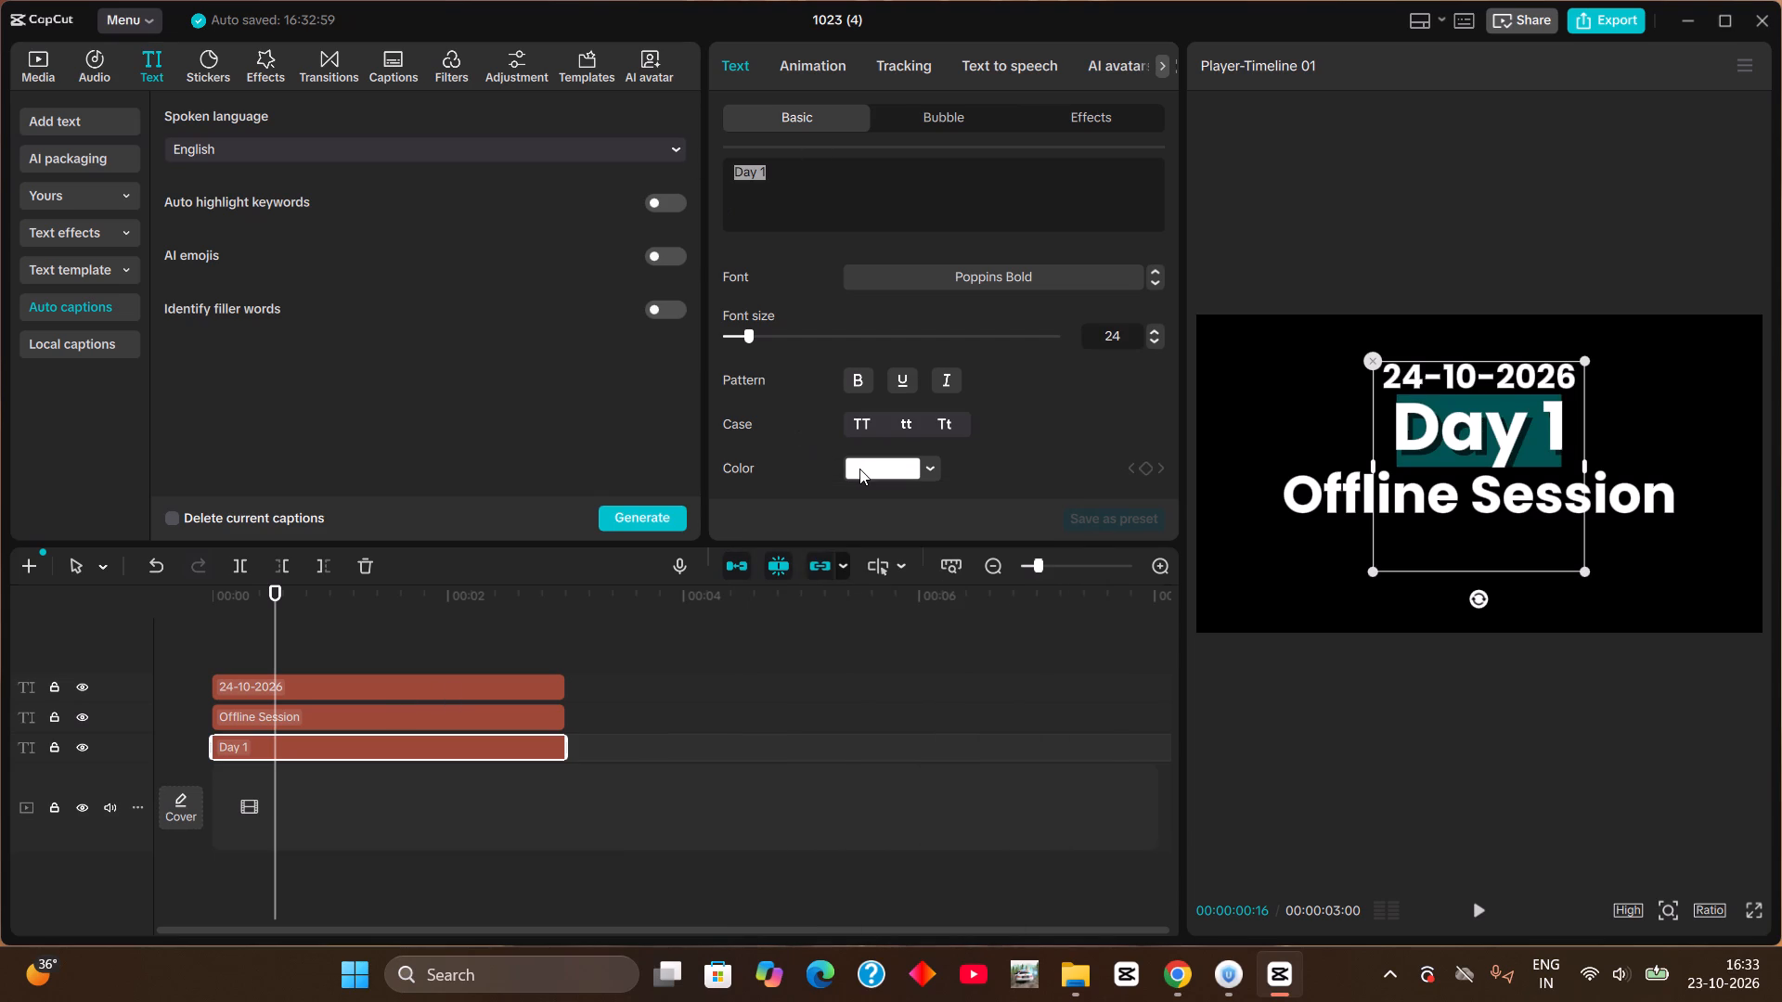
{"action": "triple_click", "coordinate": [961, 799]}
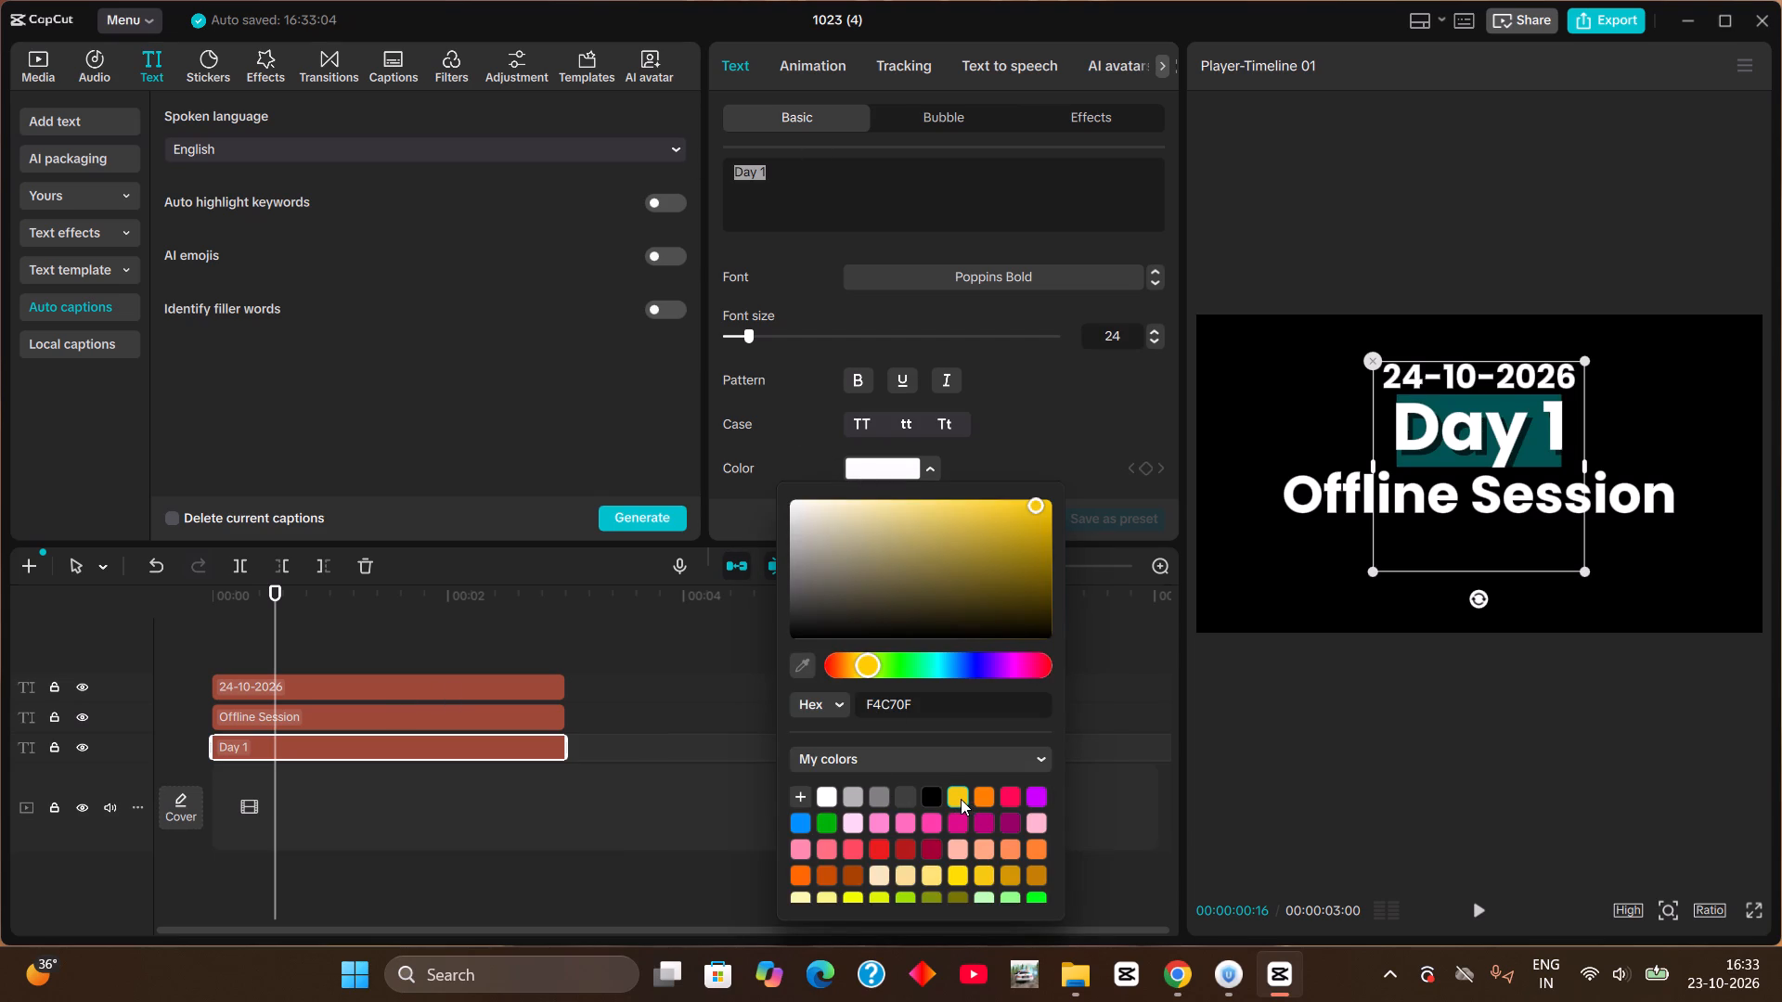
{"action": "left_click_drag", "start_coordinate": [1014, 521], "coordinate": [1146, 379]}
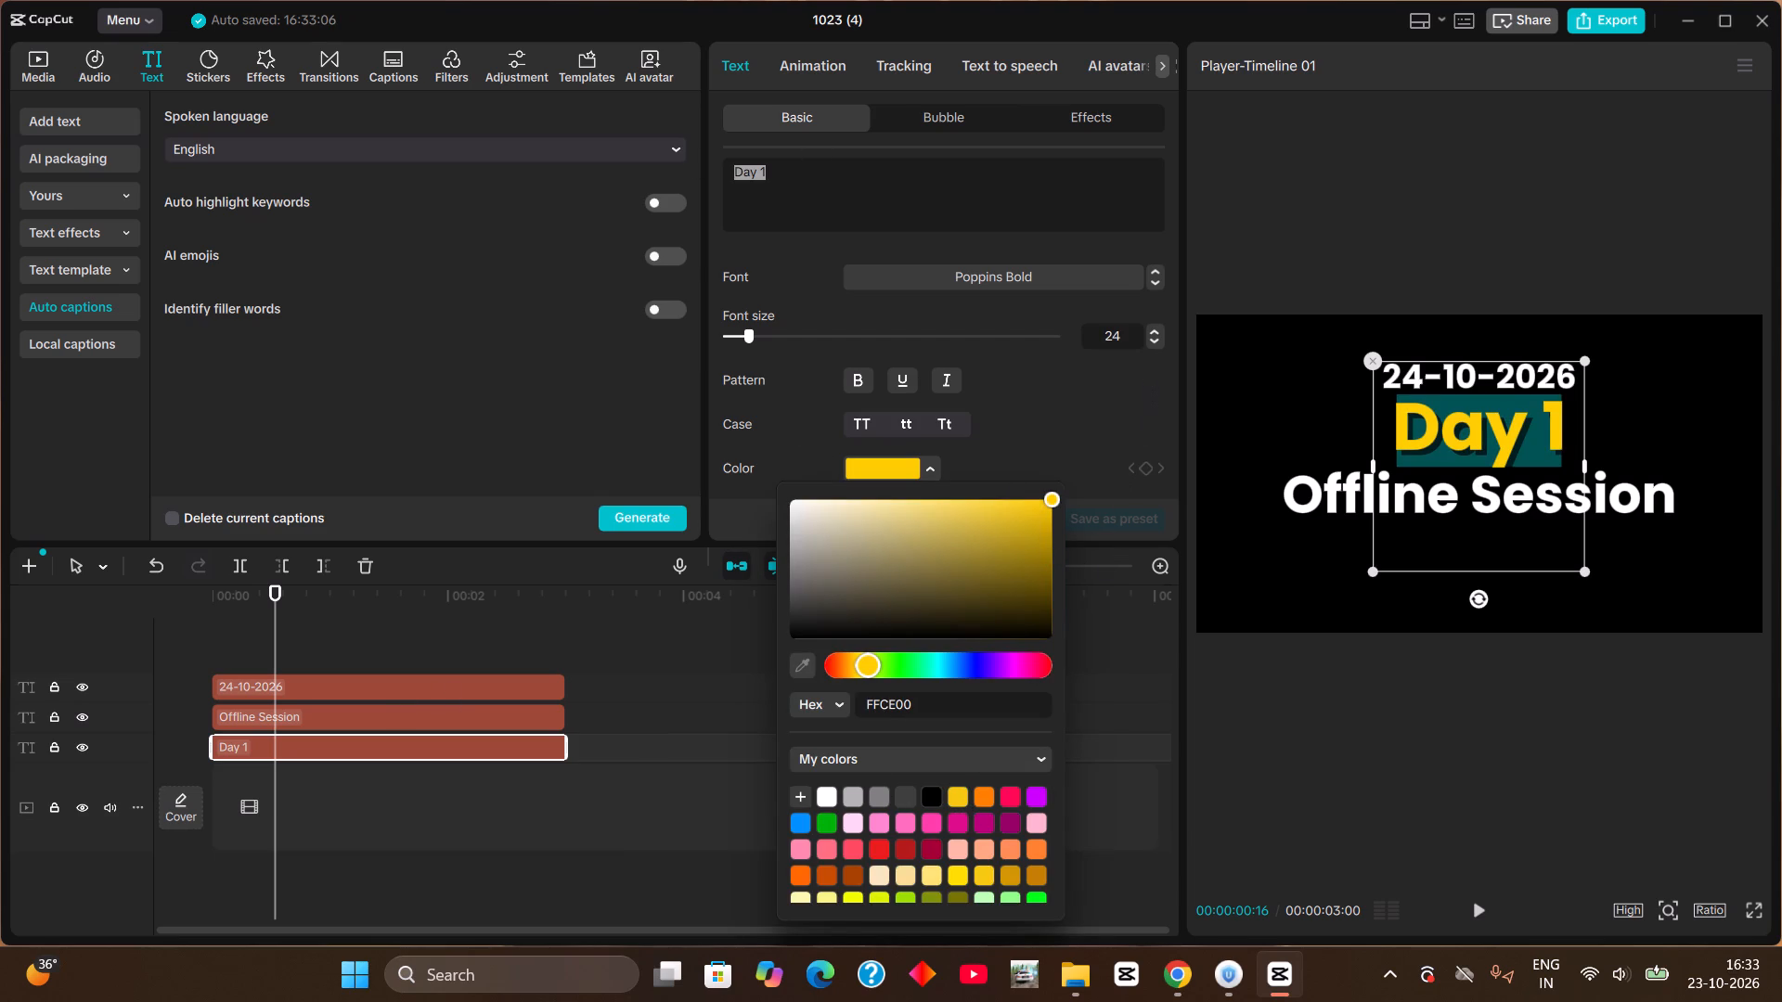
{"action": "left_click", "coordinate": [1260, 383]}
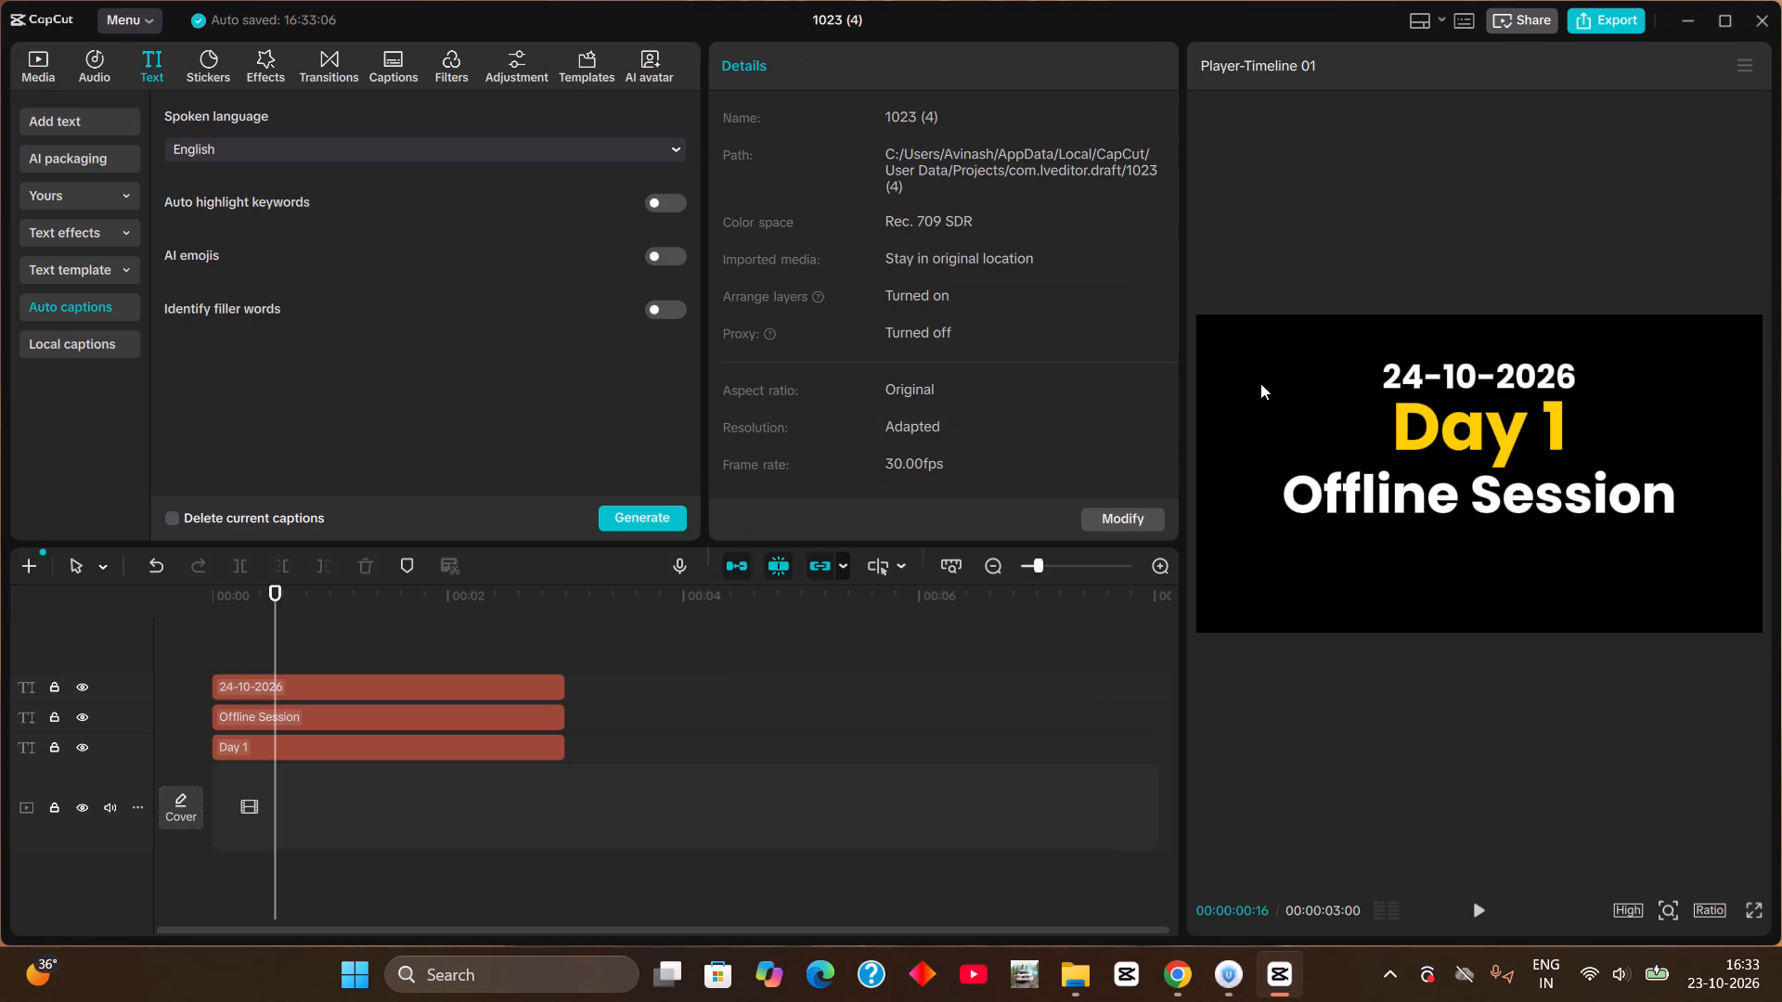
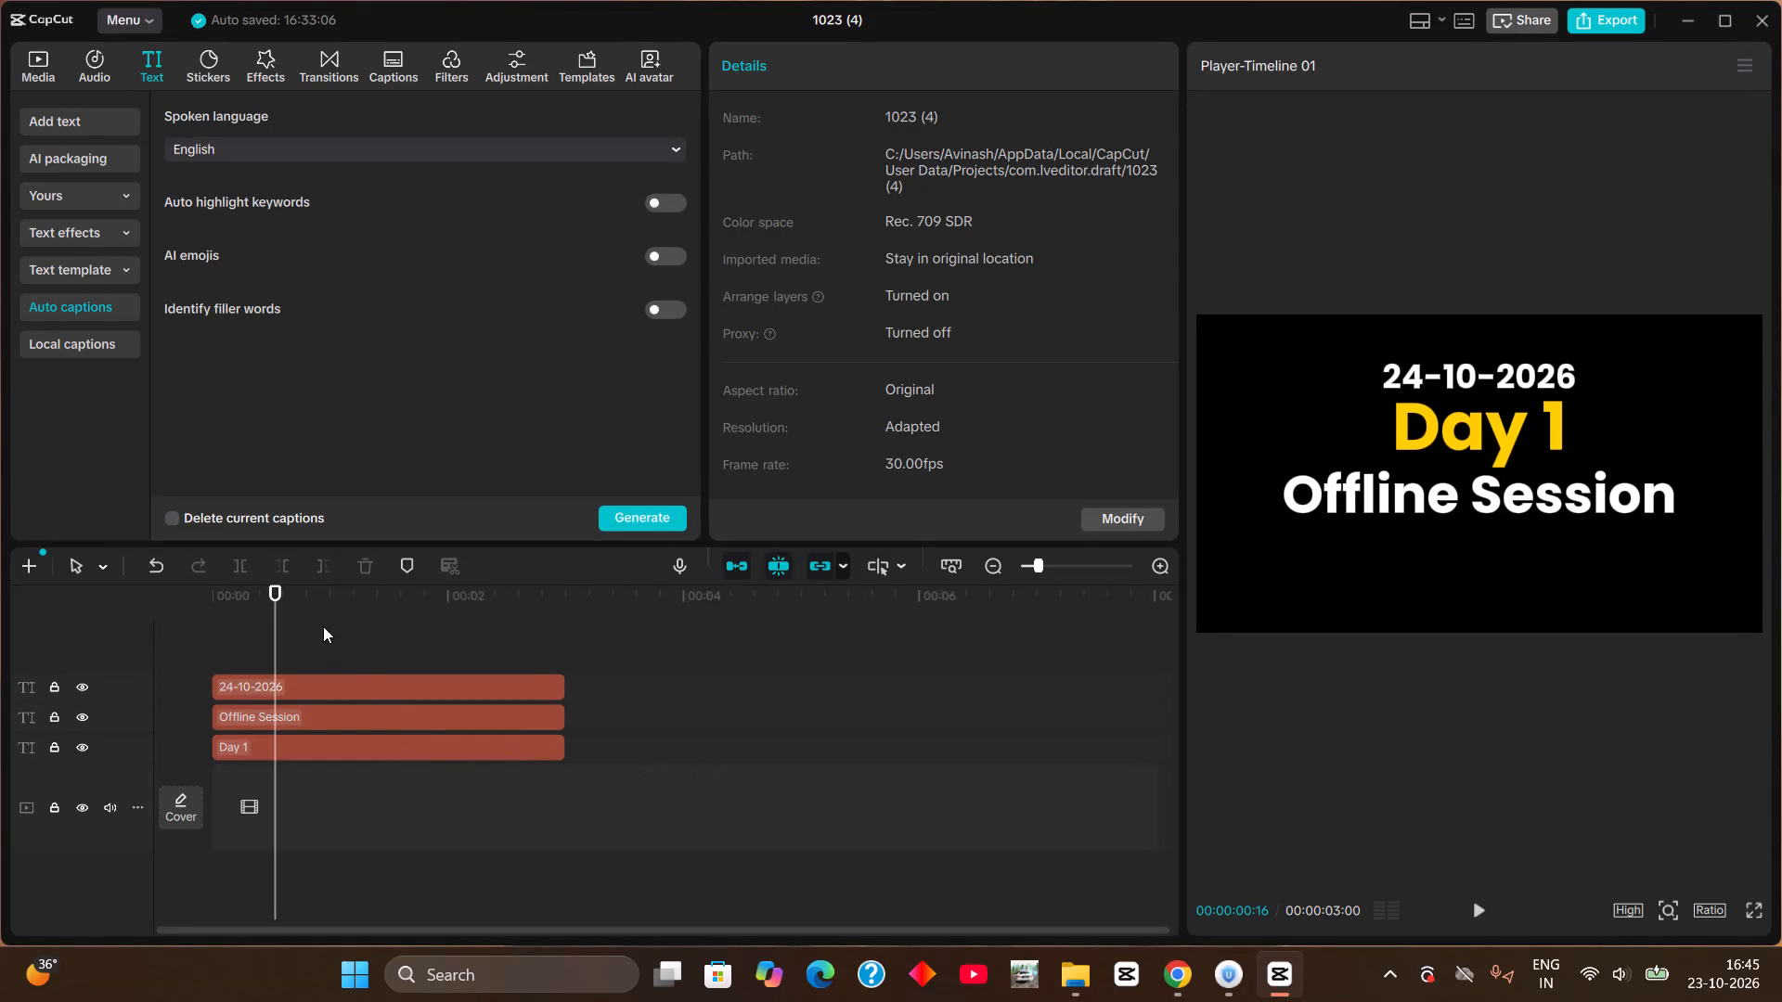
Combine the "24-10-2026", "Offline Session" and "Day 1" text clips into one compound clip.
{"action": "left_click_drag", "start_coordinate": [294, 593], "coordinate": [118, 609]}
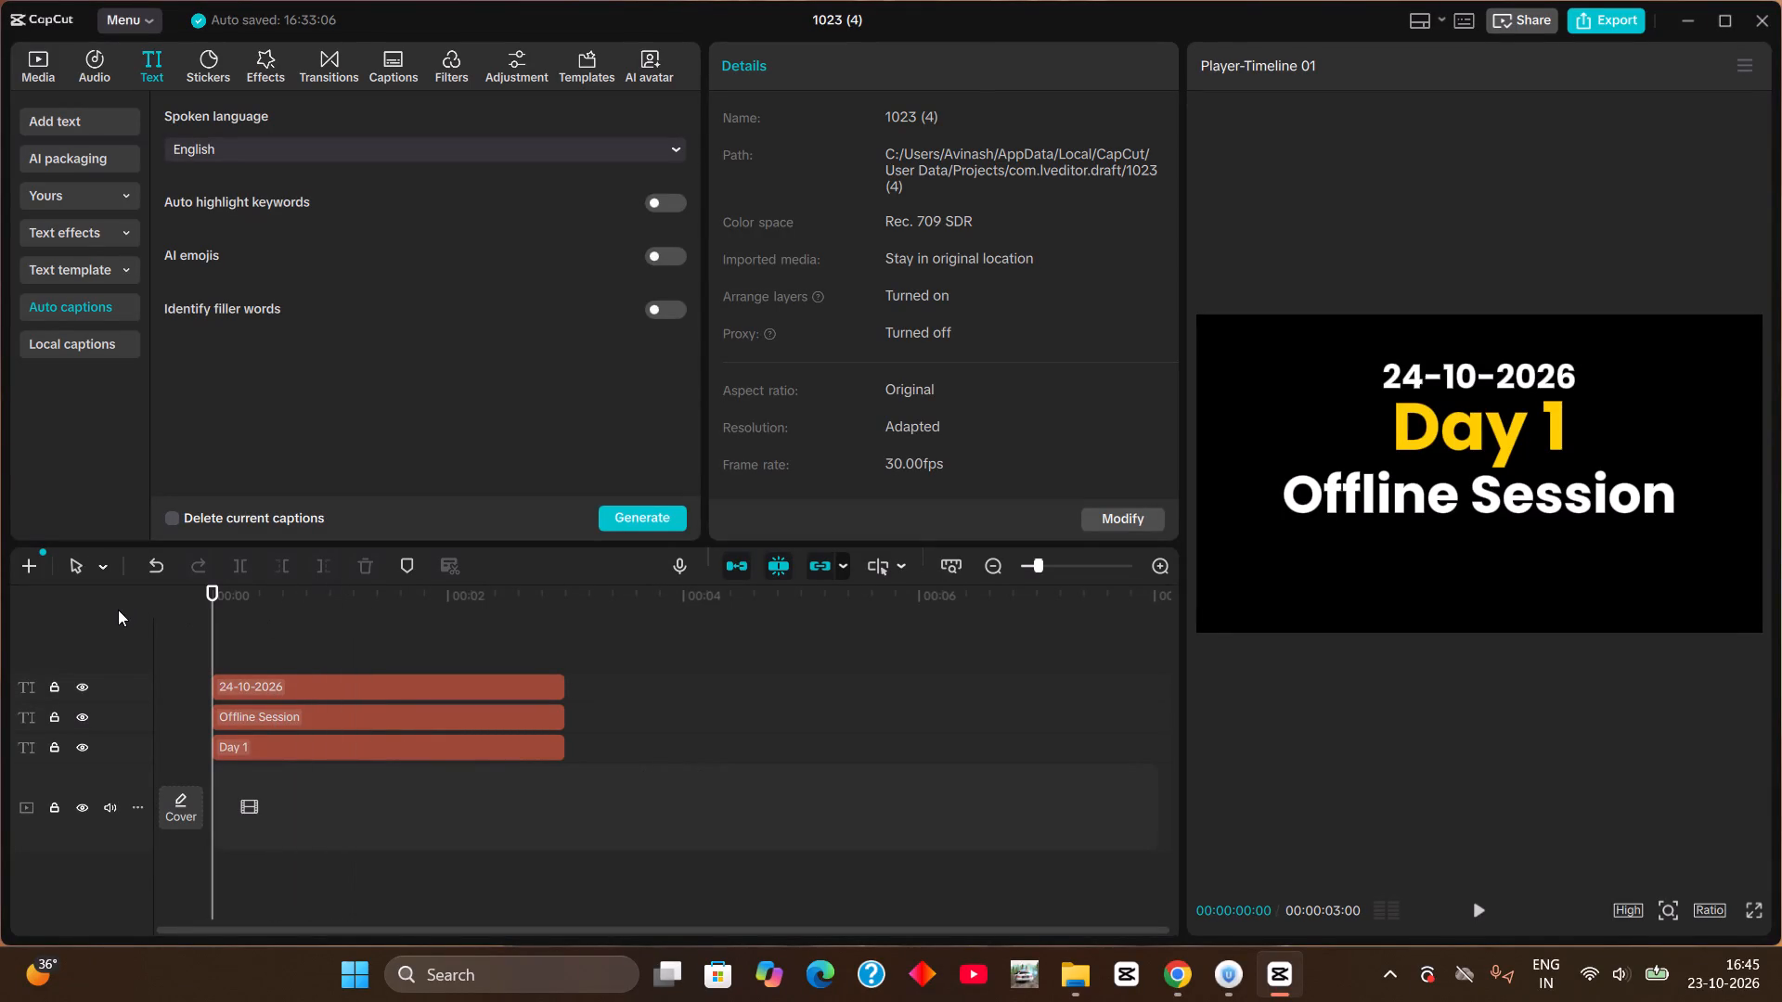
{"action": "left_click", "coordinate": [267, 755]}
{"action": "left_click_drag", "start_coordinate": [499, 790], "coordinate": [307, 623]}
{"action": "right_click", "coordinate": [360, 722]}
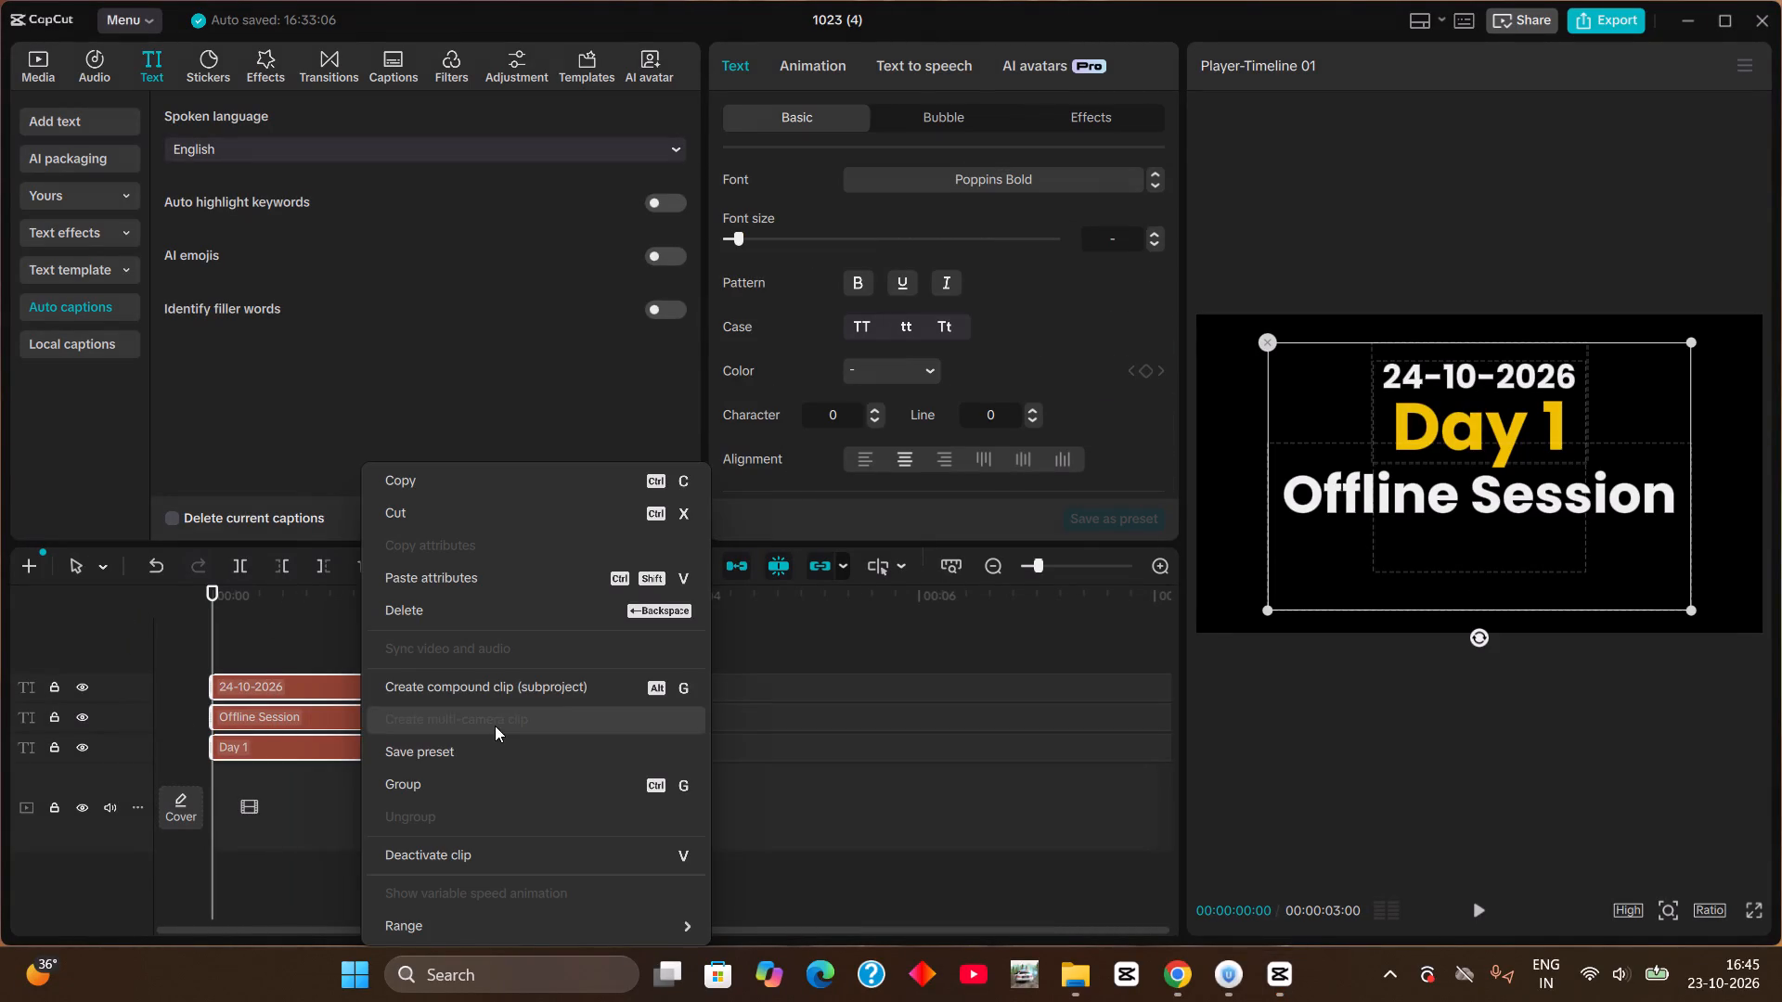
{"action": "left_click", "coordinate": [508, 690]}
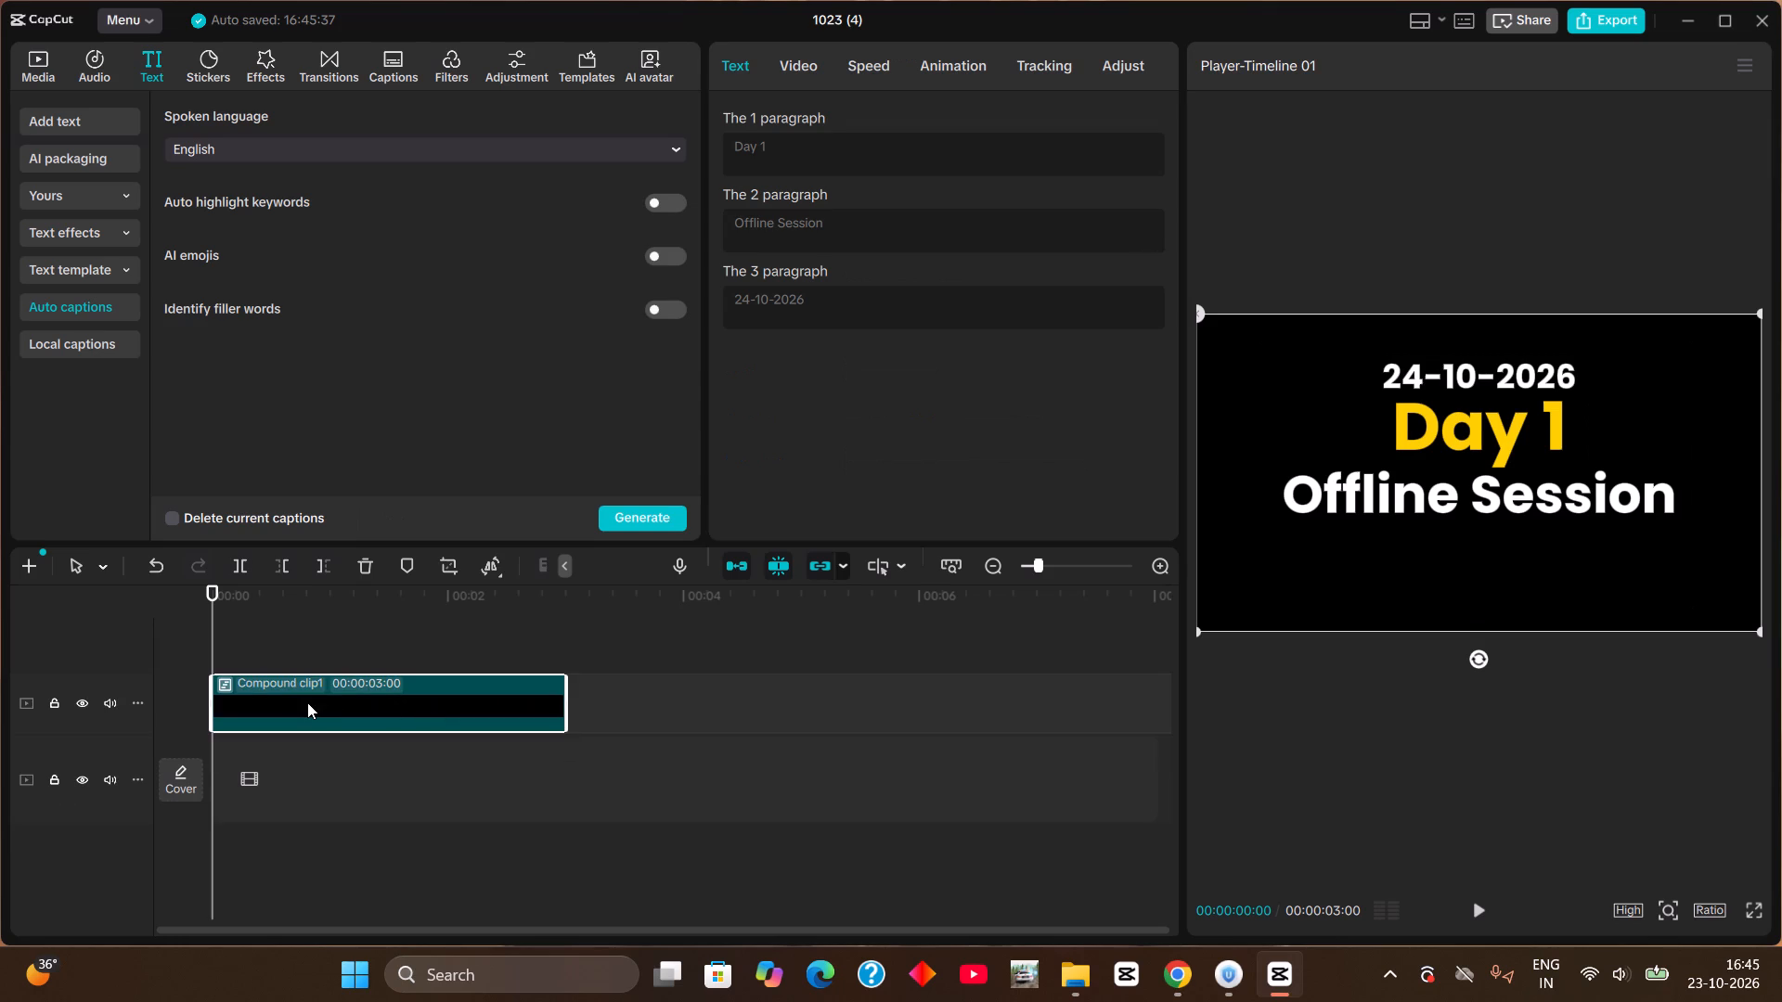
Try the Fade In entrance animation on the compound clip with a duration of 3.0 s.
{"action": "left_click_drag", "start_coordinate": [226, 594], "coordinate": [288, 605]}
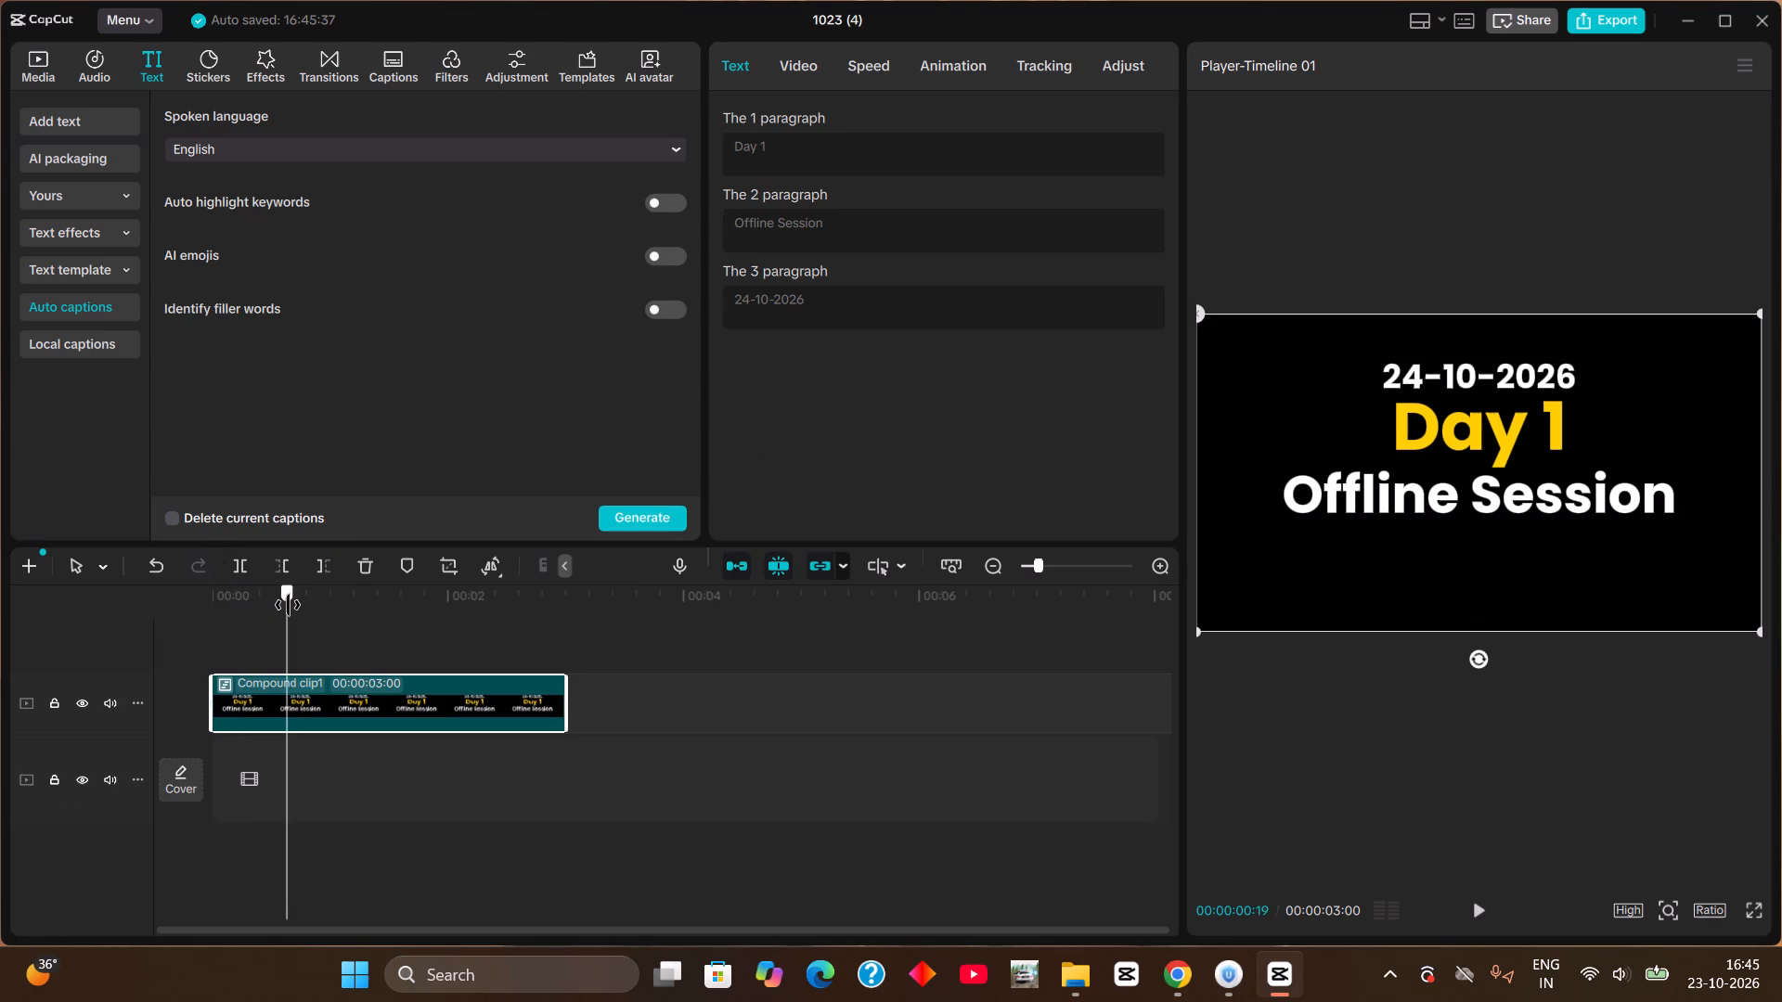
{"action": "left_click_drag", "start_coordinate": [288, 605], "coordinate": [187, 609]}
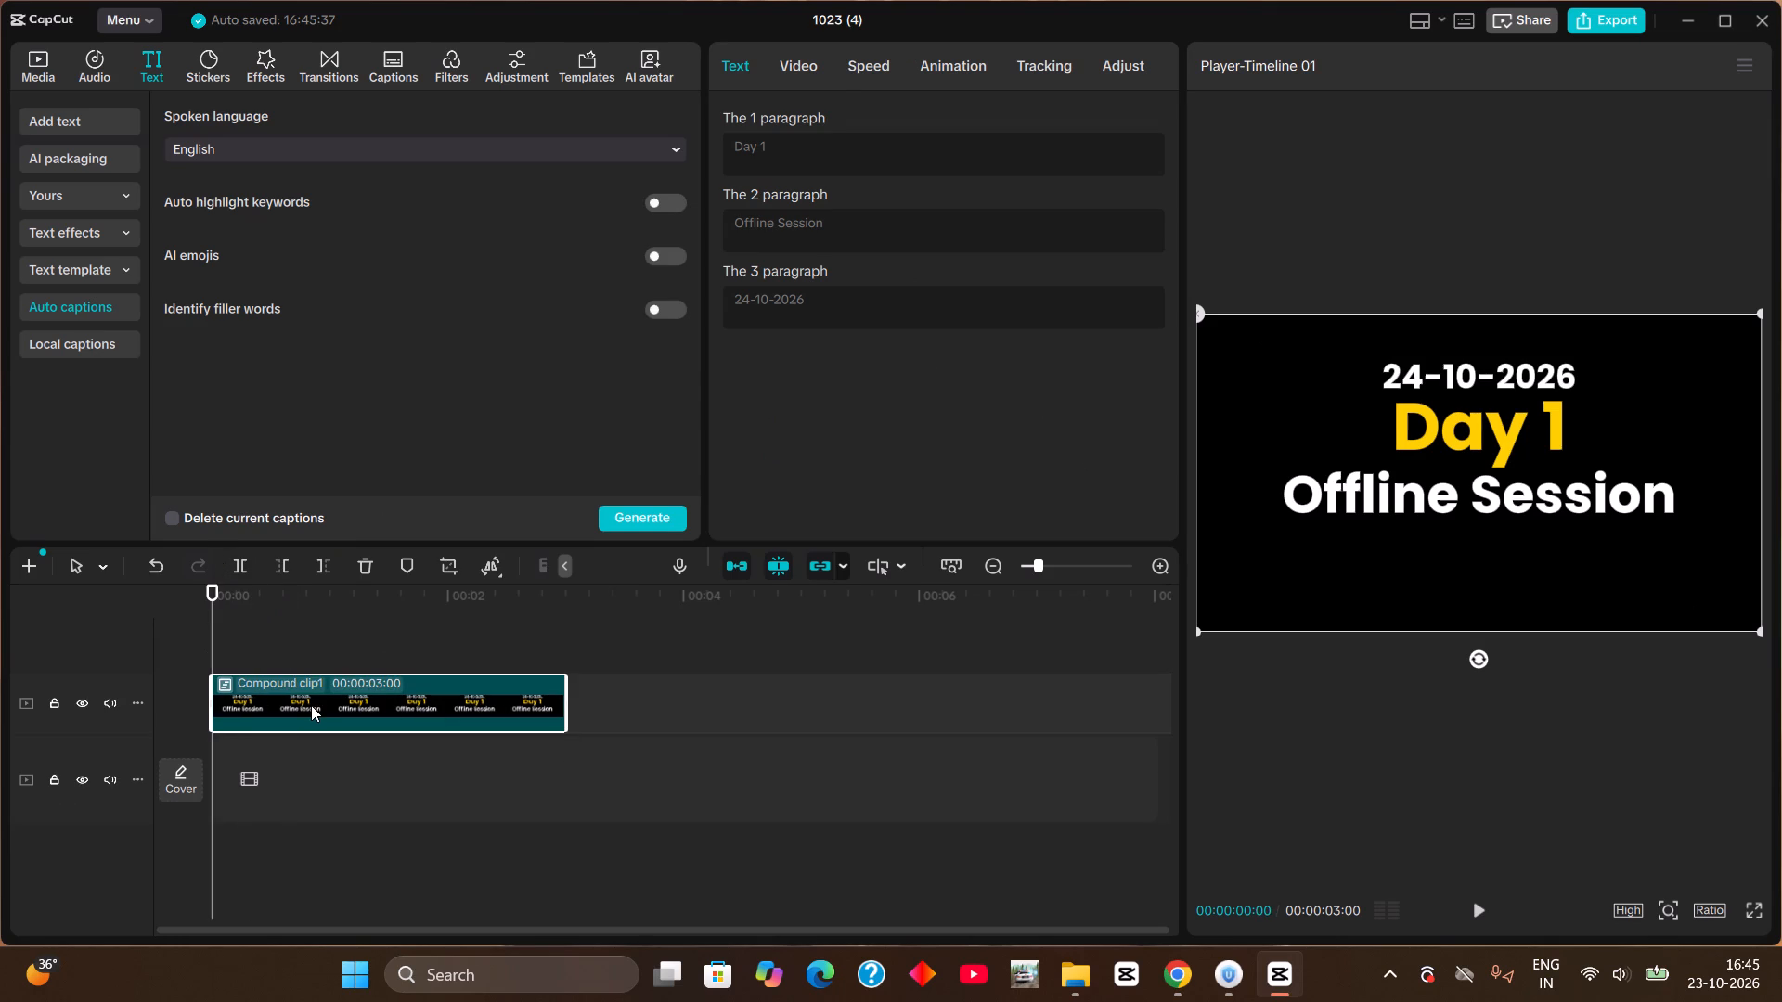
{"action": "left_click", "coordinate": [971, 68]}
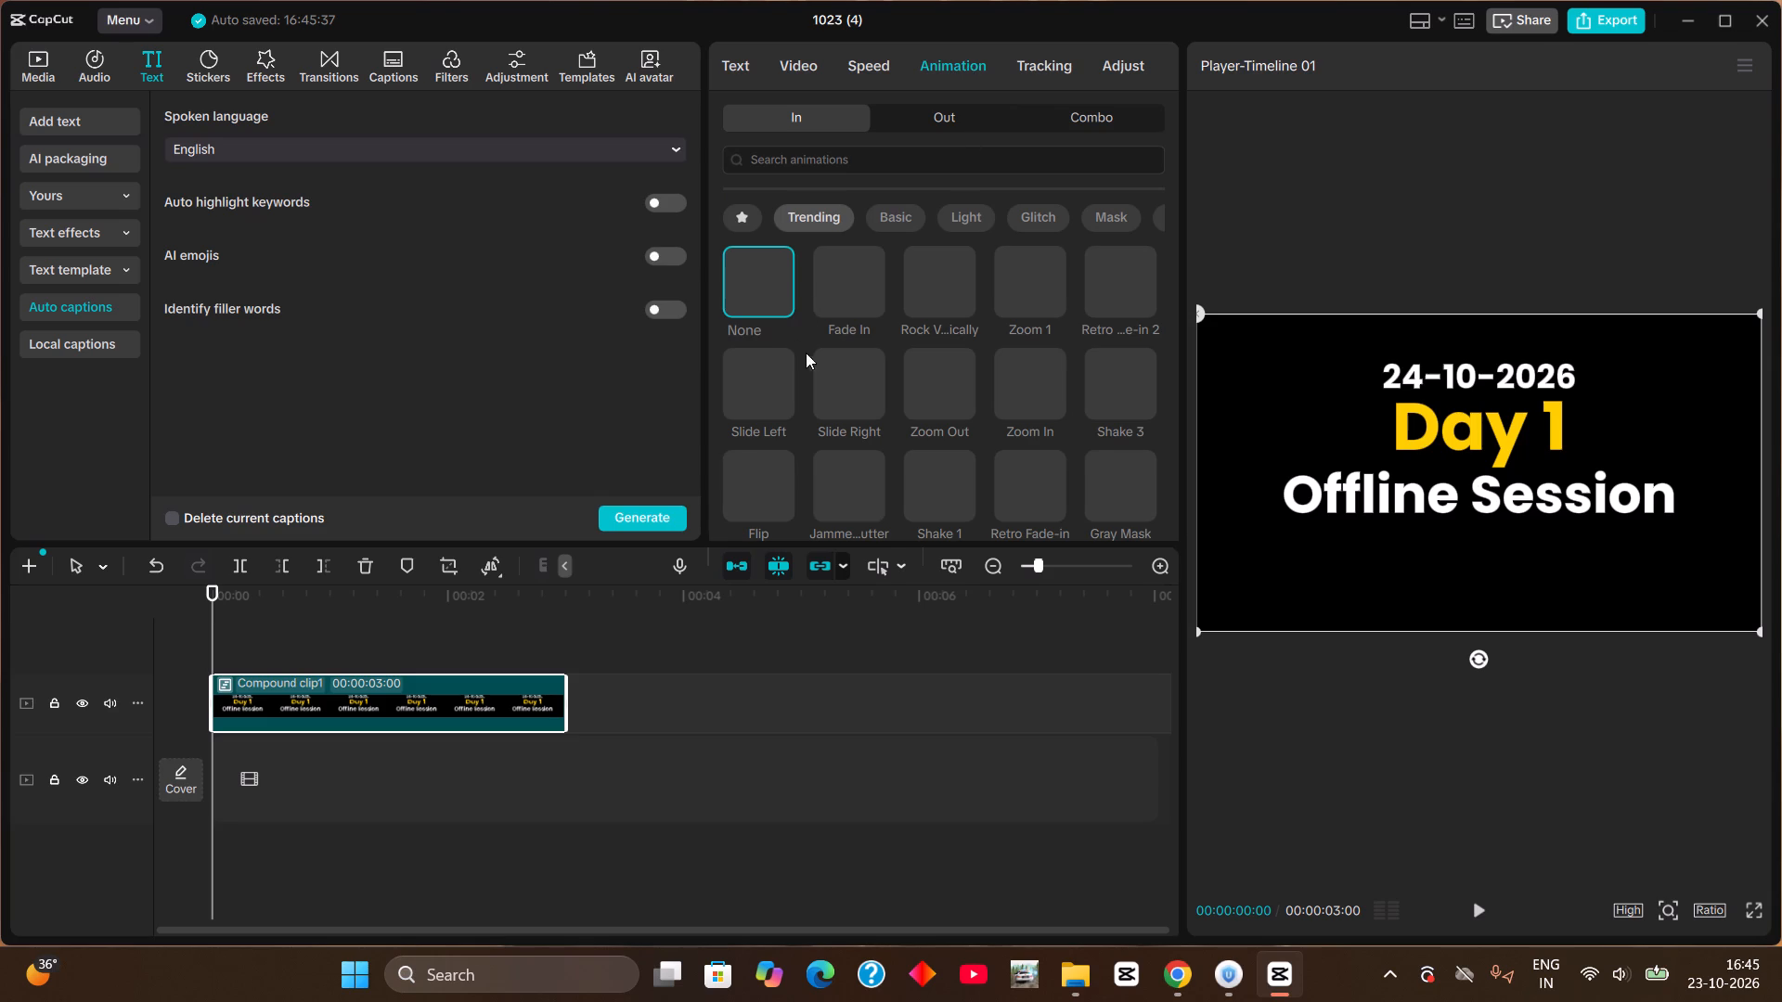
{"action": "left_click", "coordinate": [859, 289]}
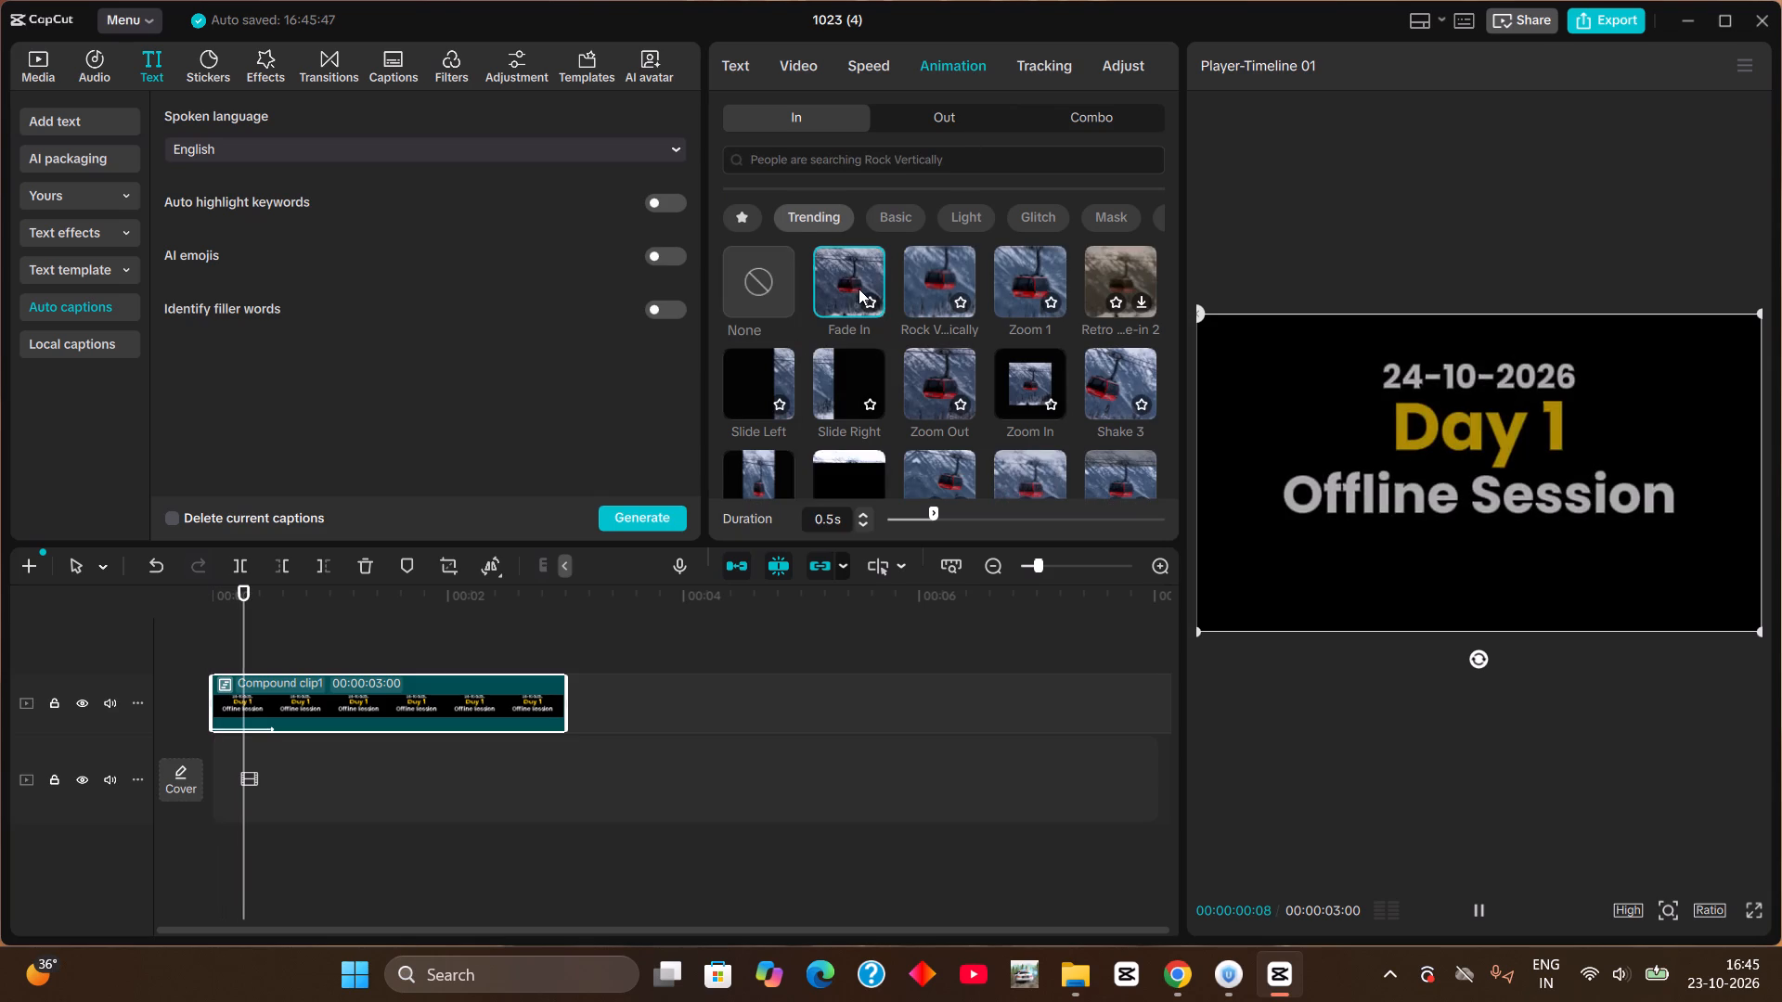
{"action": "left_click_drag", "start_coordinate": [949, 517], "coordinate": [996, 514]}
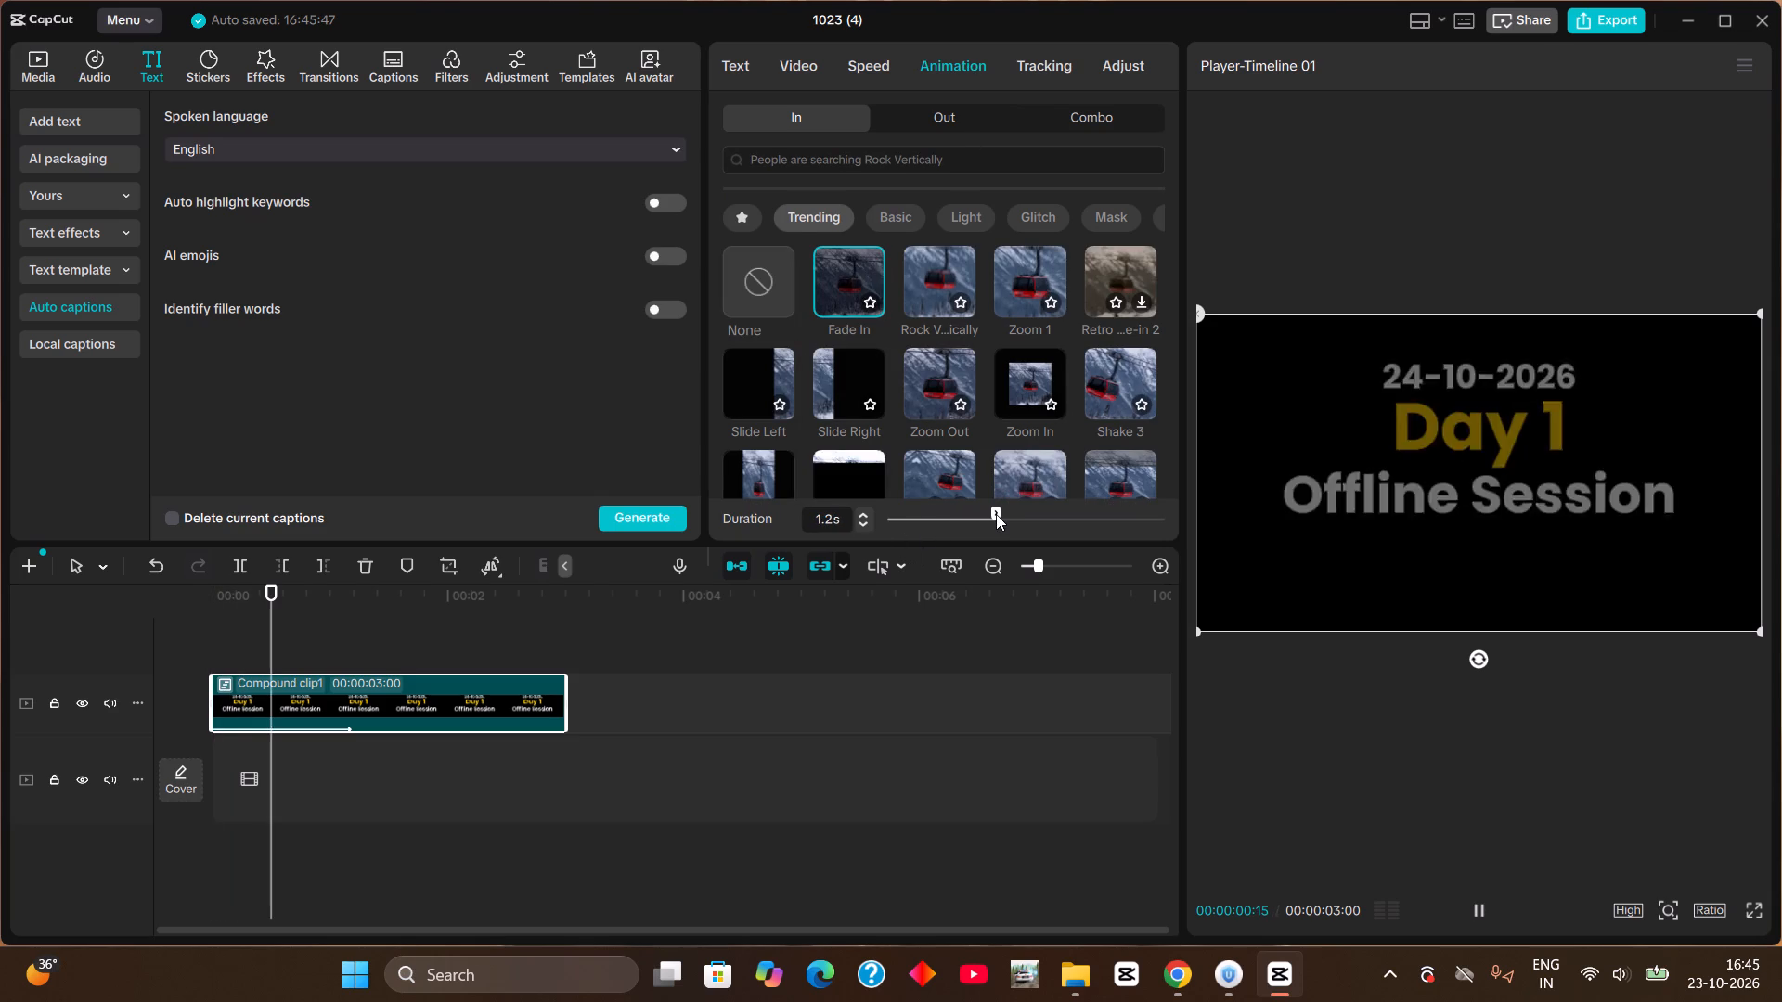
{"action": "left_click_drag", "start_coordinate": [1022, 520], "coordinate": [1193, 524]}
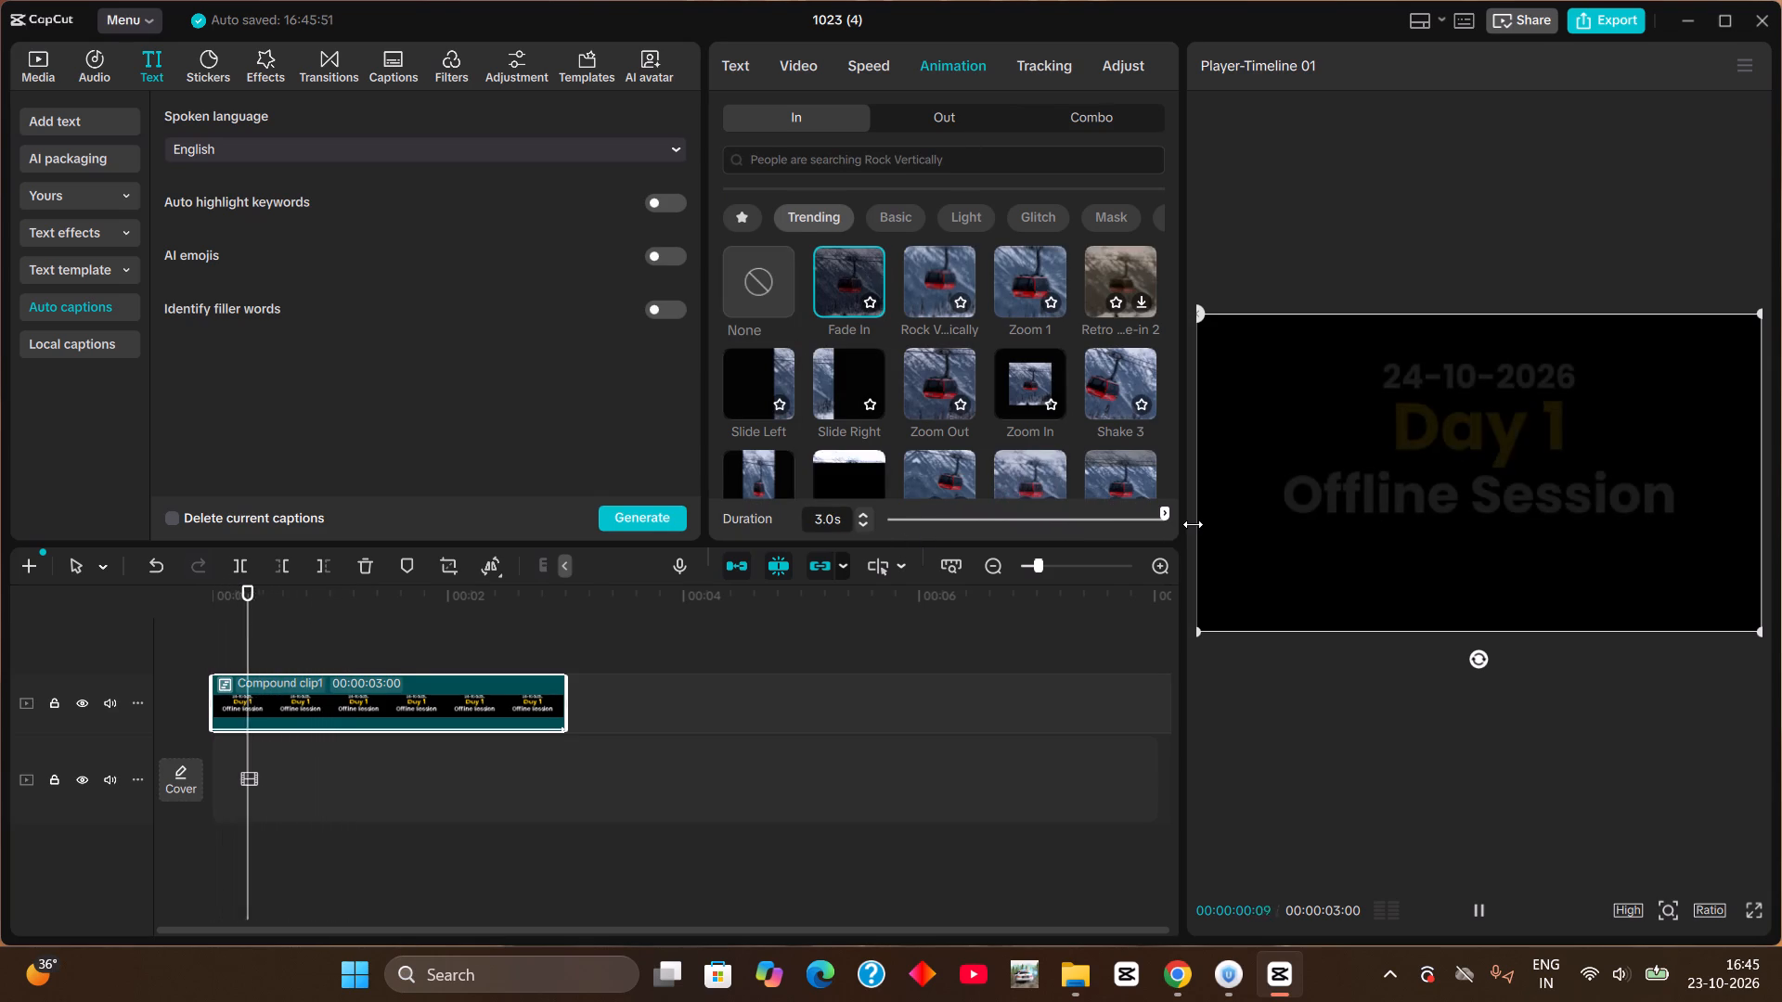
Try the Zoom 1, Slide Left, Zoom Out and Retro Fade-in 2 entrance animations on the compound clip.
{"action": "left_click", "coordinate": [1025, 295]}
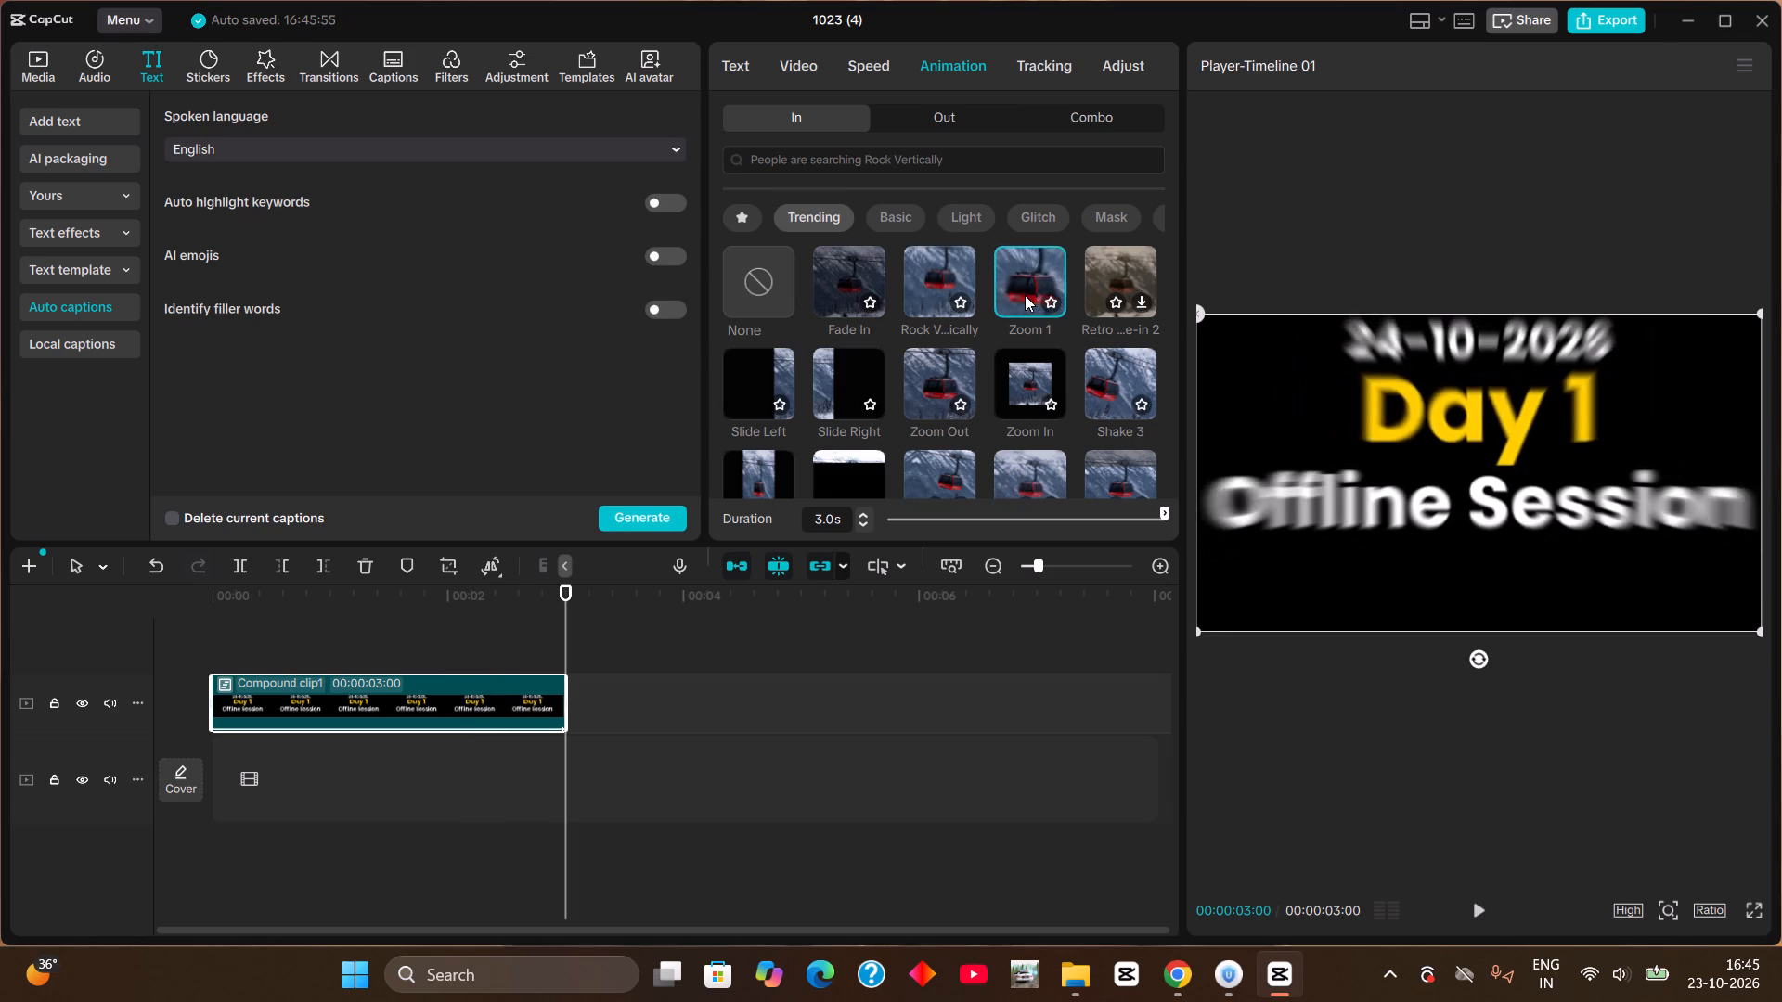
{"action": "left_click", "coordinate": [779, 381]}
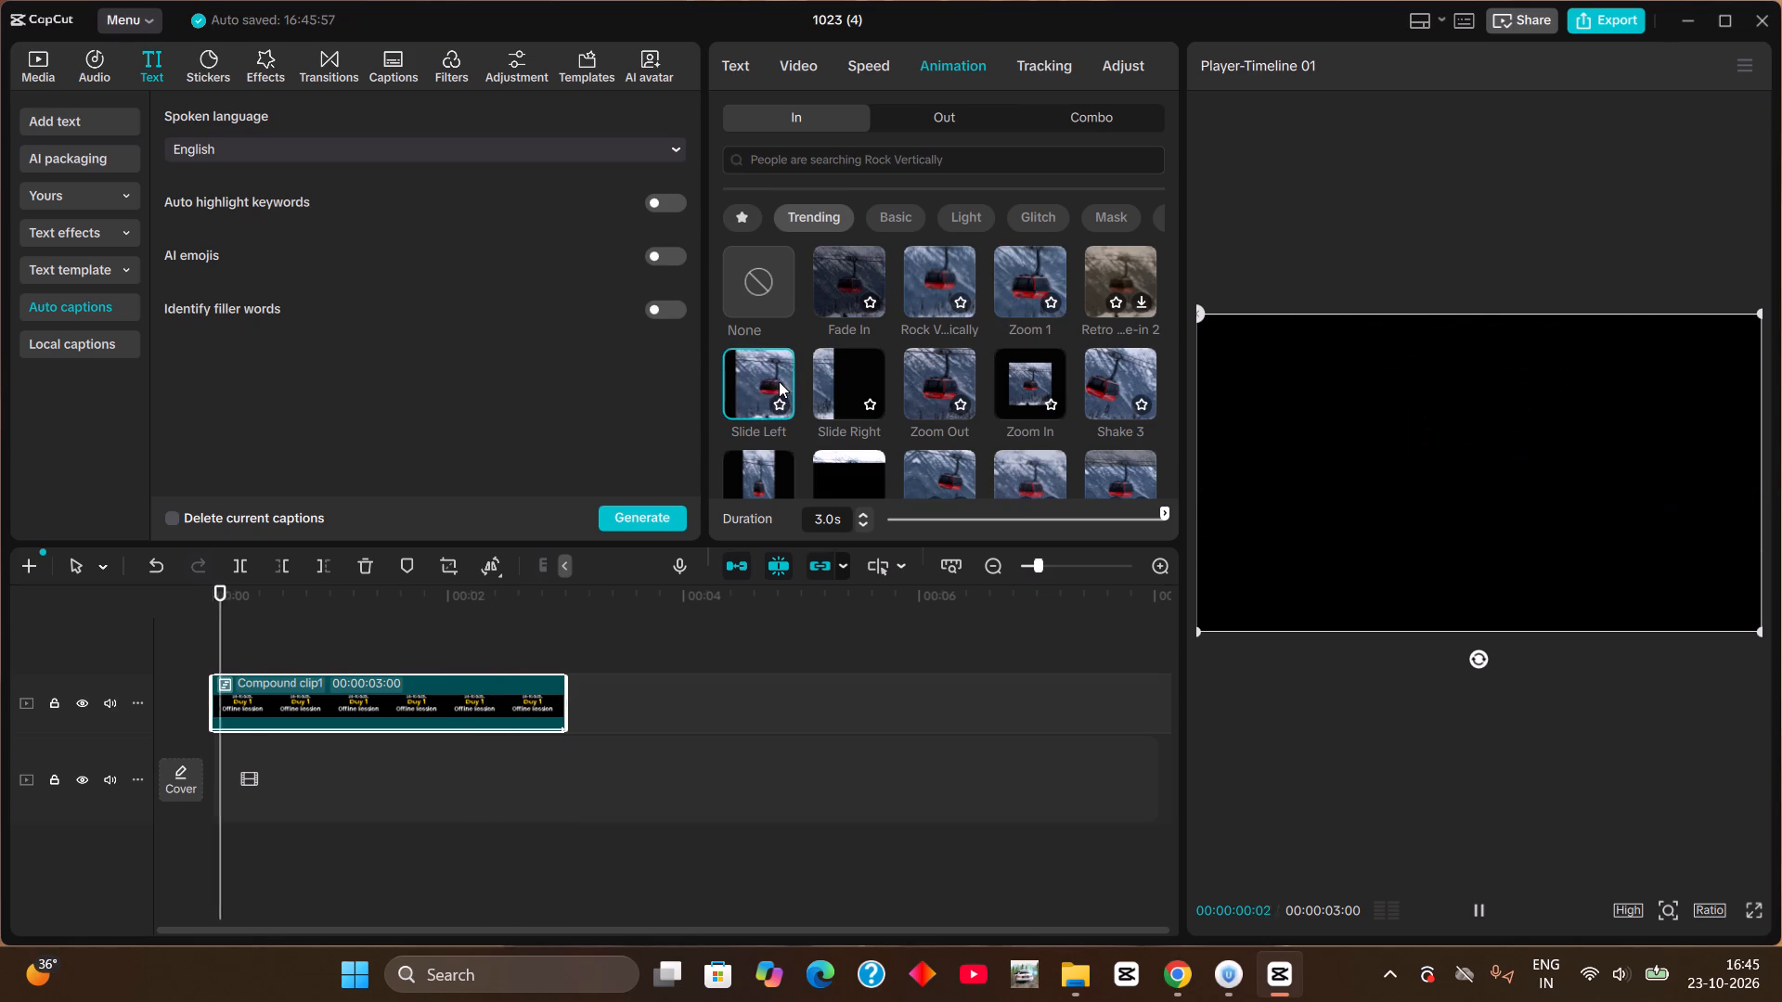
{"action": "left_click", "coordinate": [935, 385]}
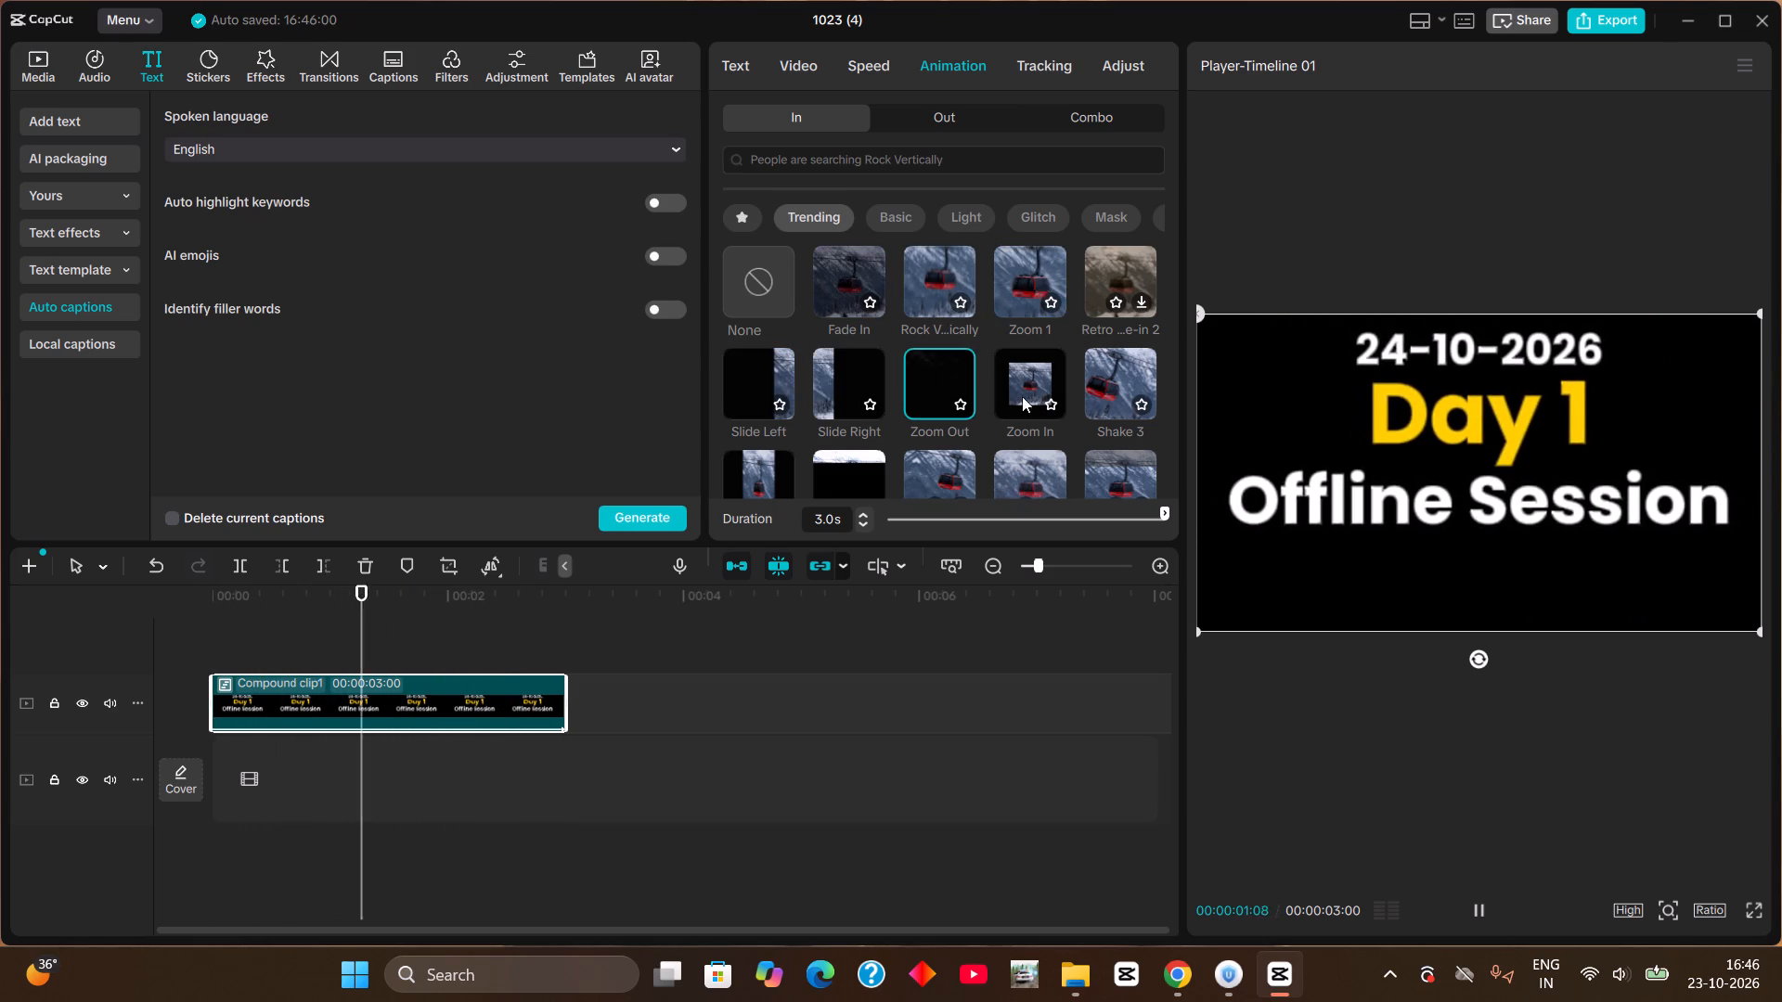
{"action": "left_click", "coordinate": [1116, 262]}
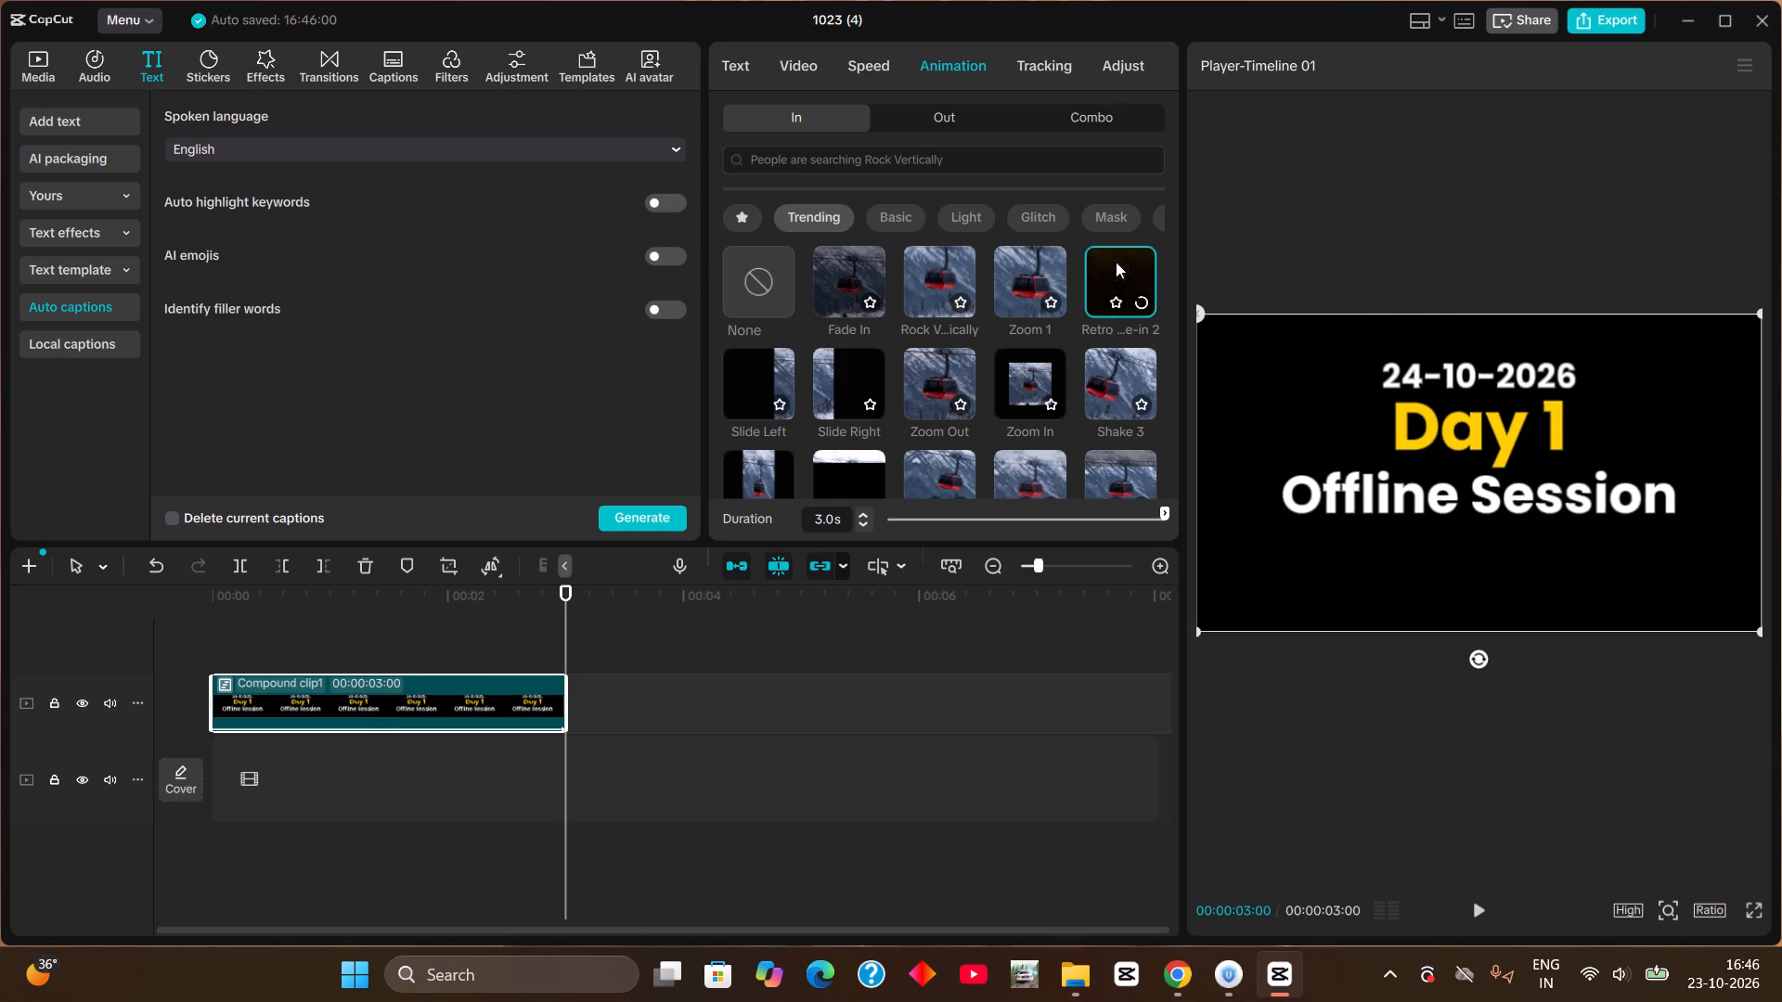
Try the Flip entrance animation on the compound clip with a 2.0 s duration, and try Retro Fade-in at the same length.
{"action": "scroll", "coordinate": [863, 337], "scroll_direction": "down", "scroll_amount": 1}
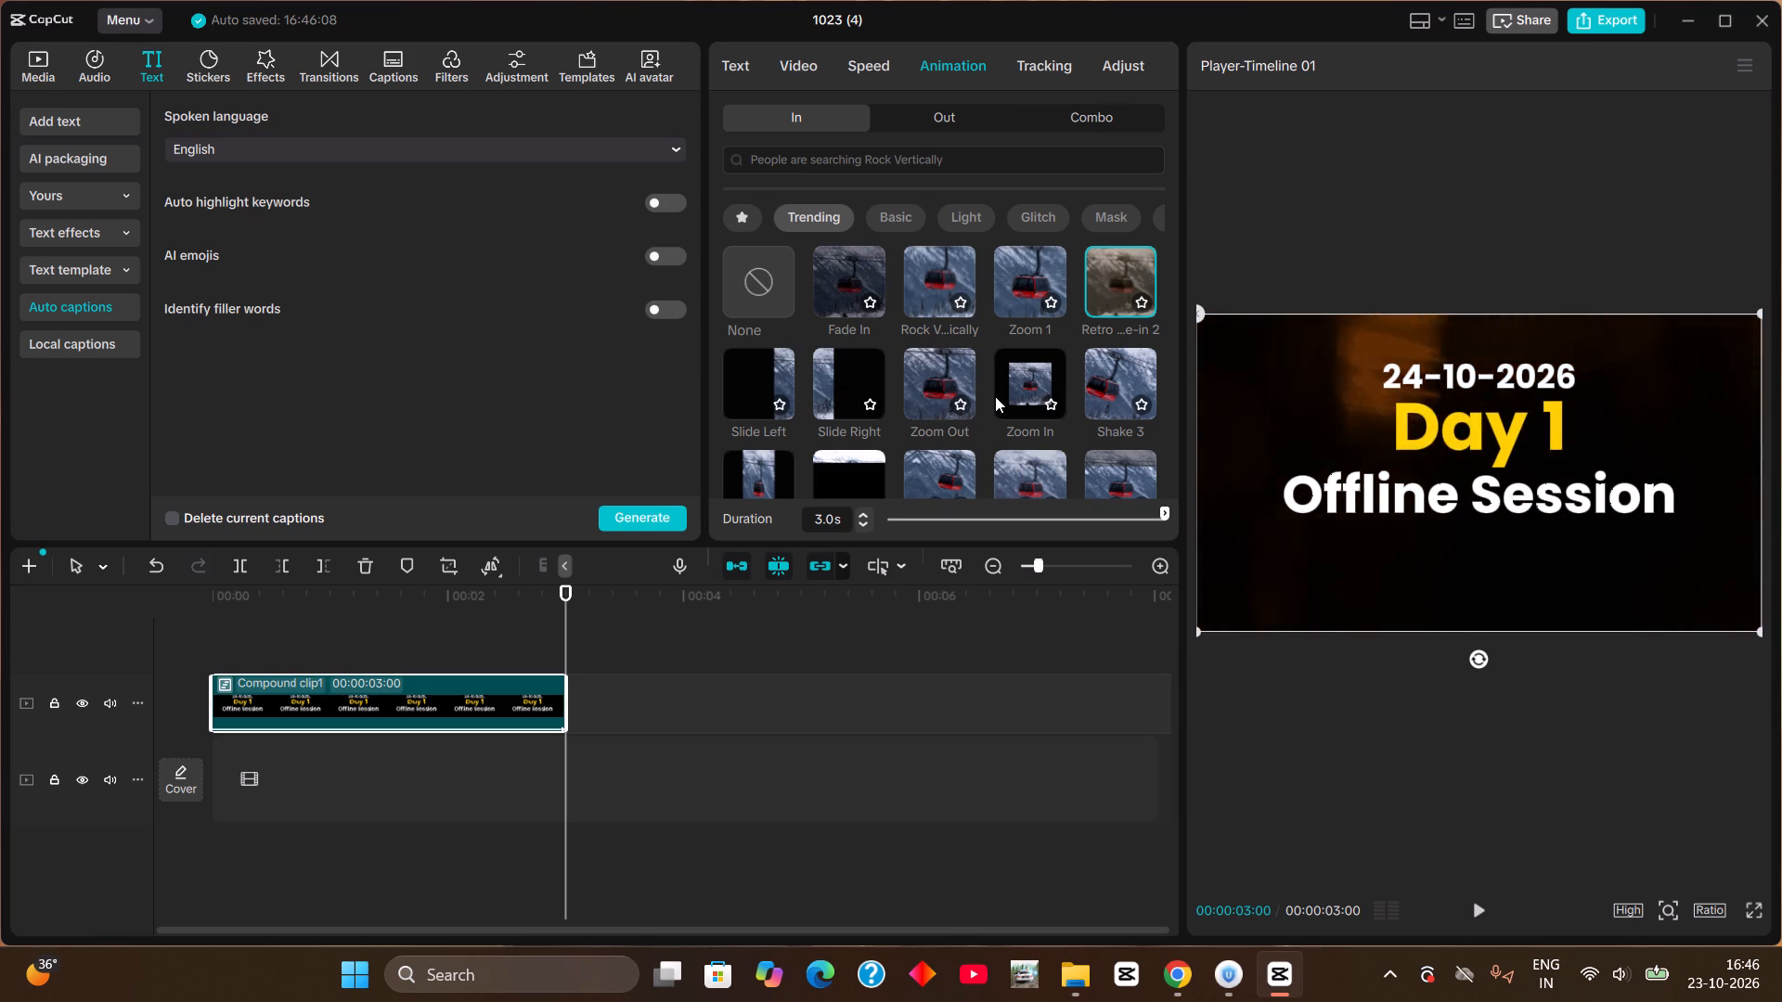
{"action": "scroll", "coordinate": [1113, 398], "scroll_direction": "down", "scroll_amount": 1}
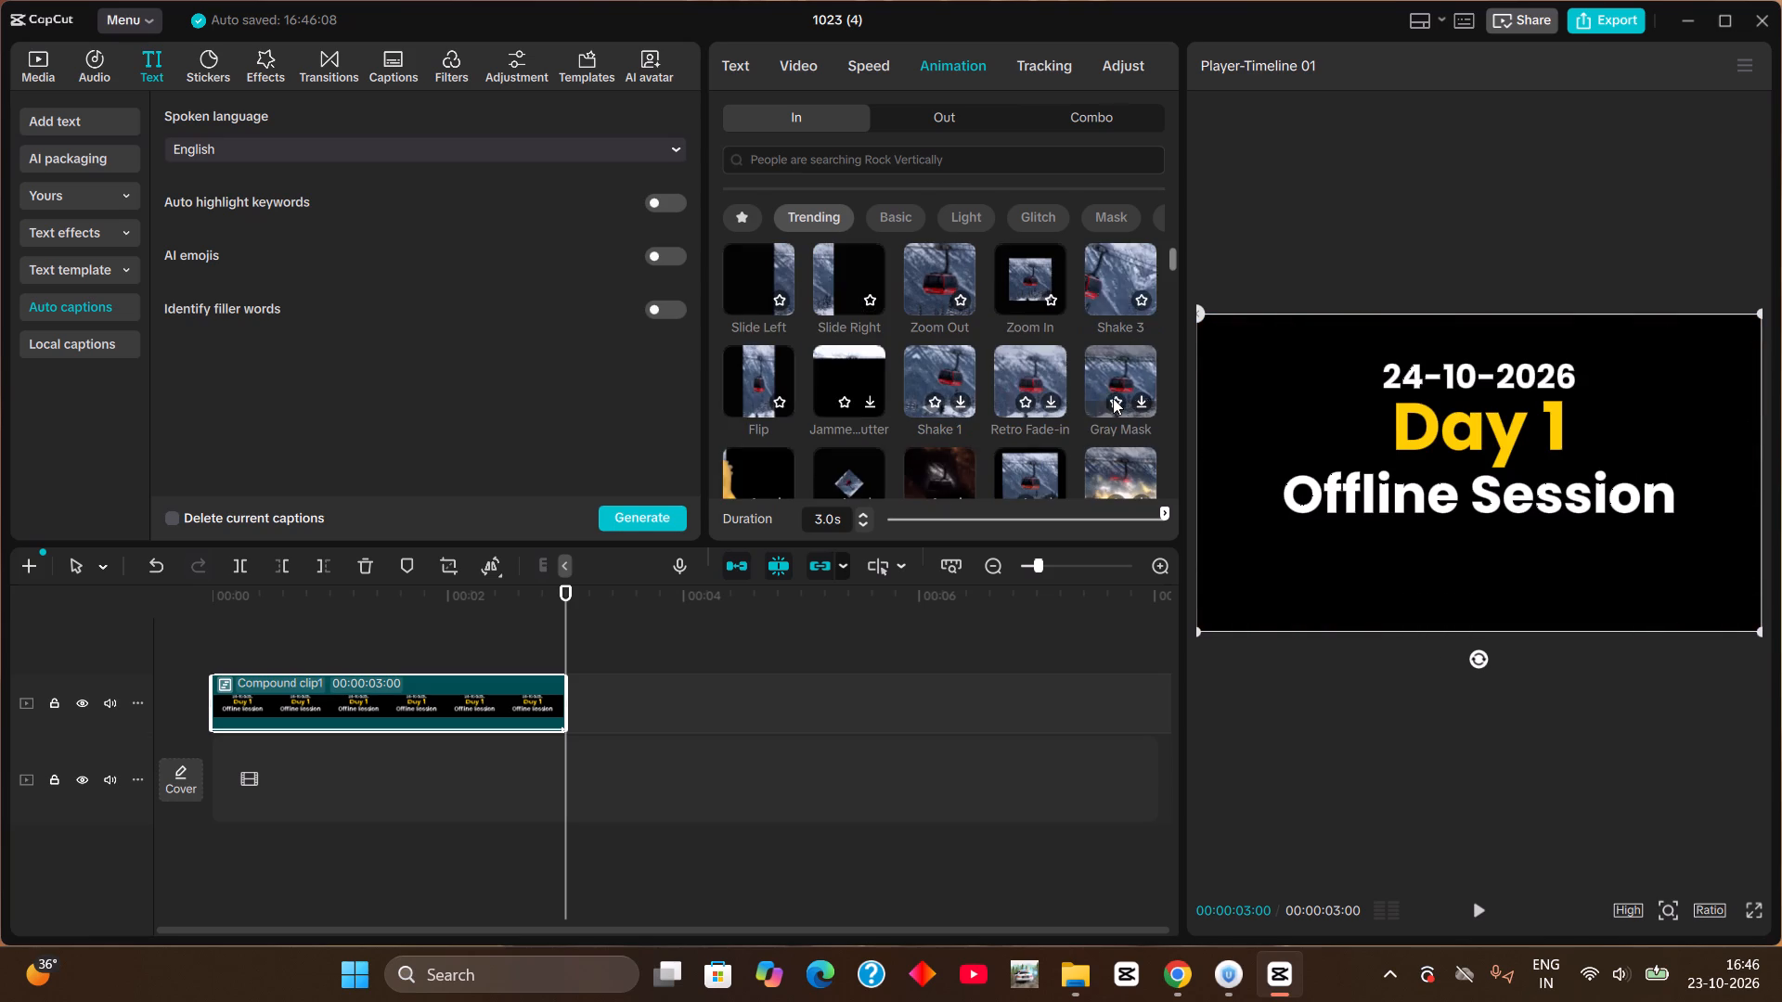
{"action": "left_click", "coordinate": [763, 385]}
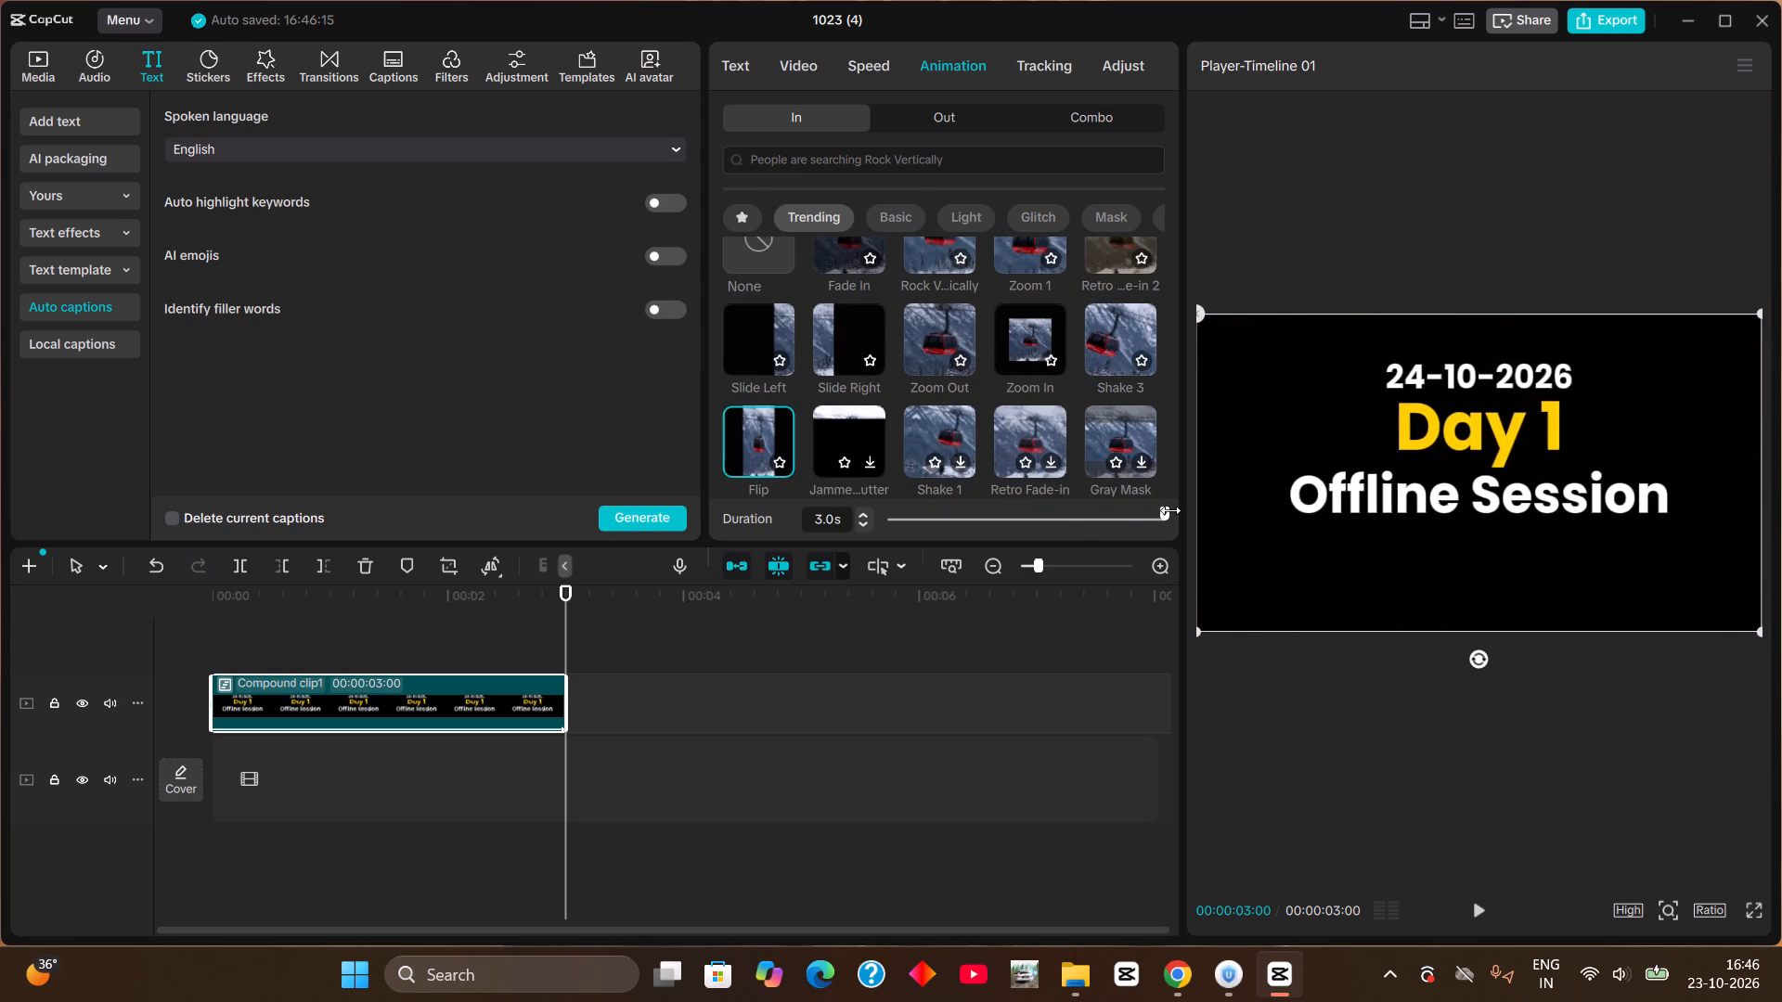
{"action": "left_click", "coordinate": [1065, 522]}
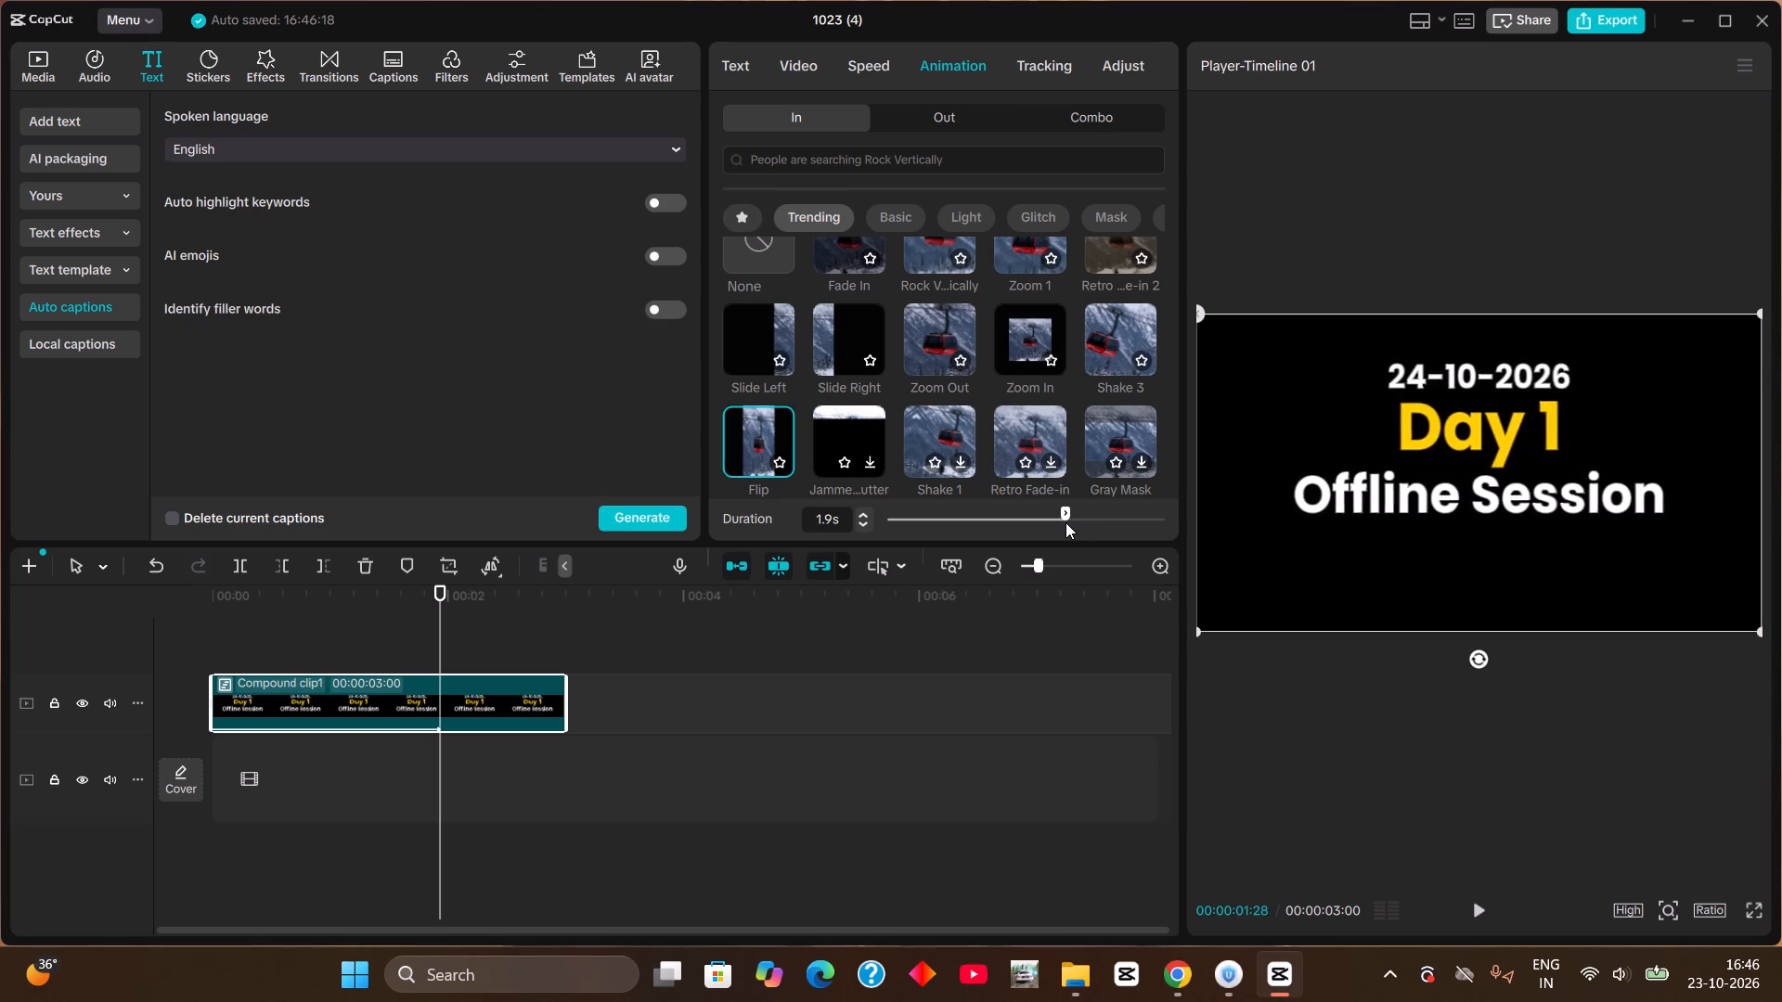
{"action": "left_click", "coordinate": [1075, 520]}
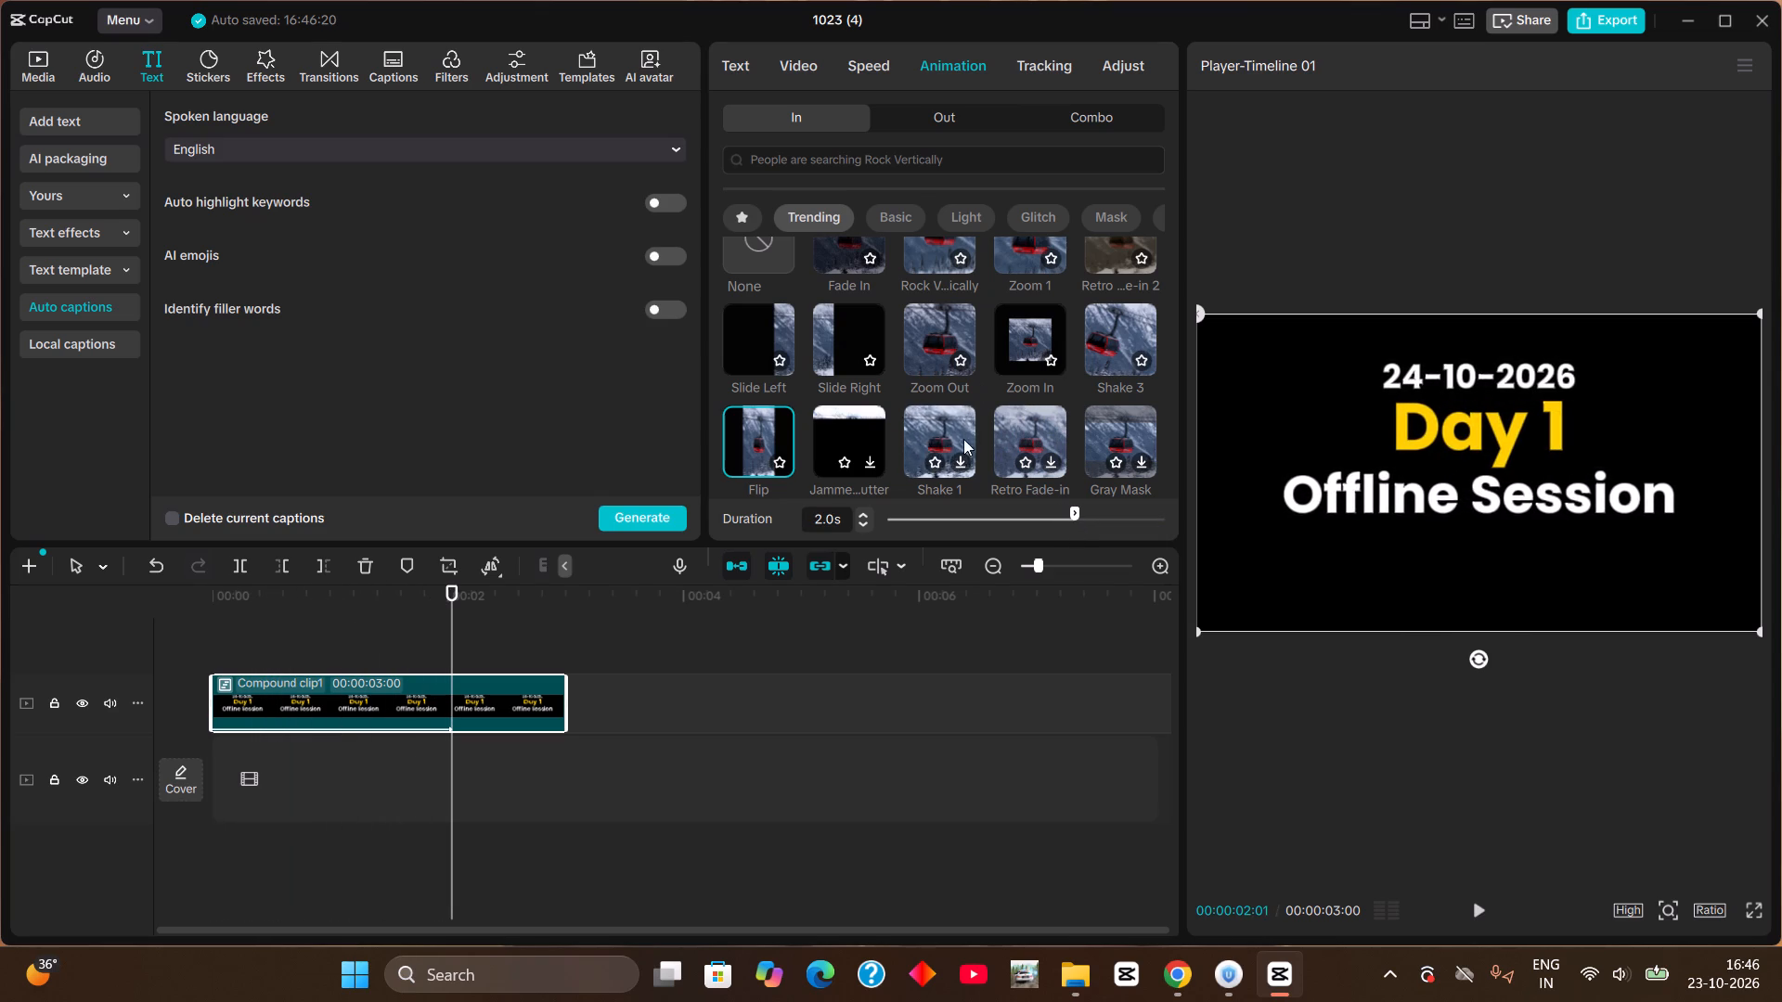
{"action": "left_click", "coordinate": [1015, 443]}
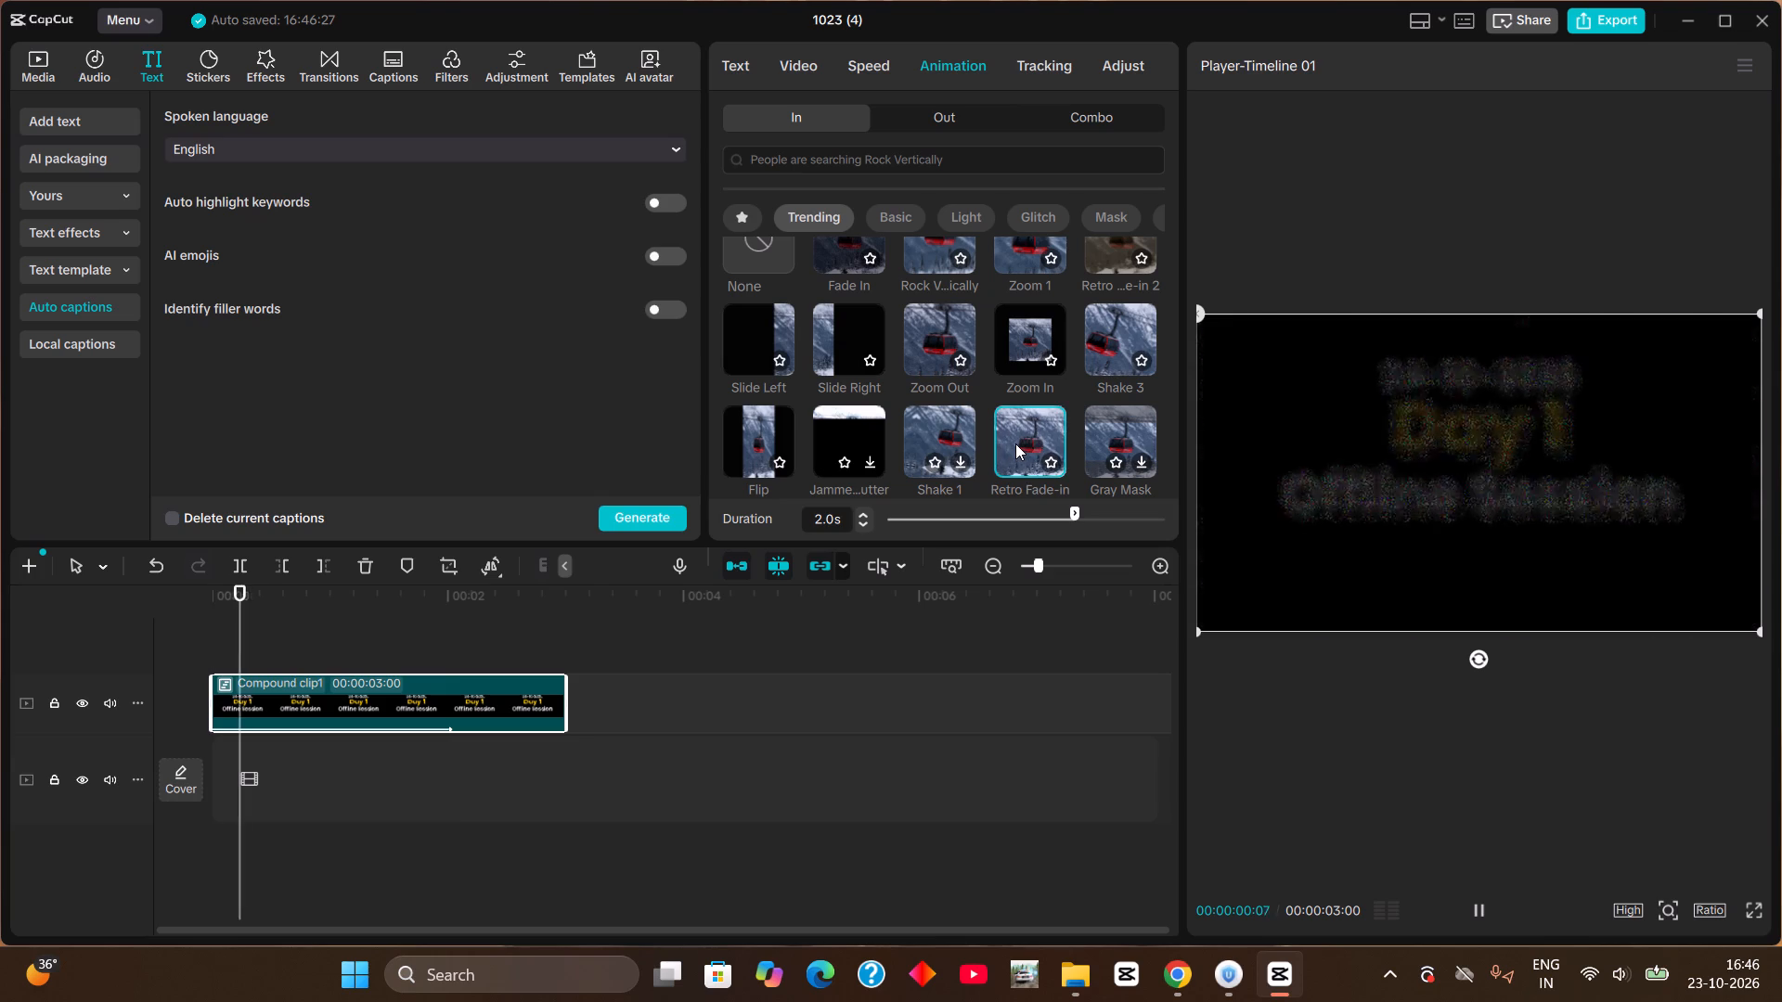
Look through the trending entrance animations for one that suits the title.
{"action": "scroll", "coordinate": [1004, 412], "scroll_direction": "down", "scroll_amount": 1}
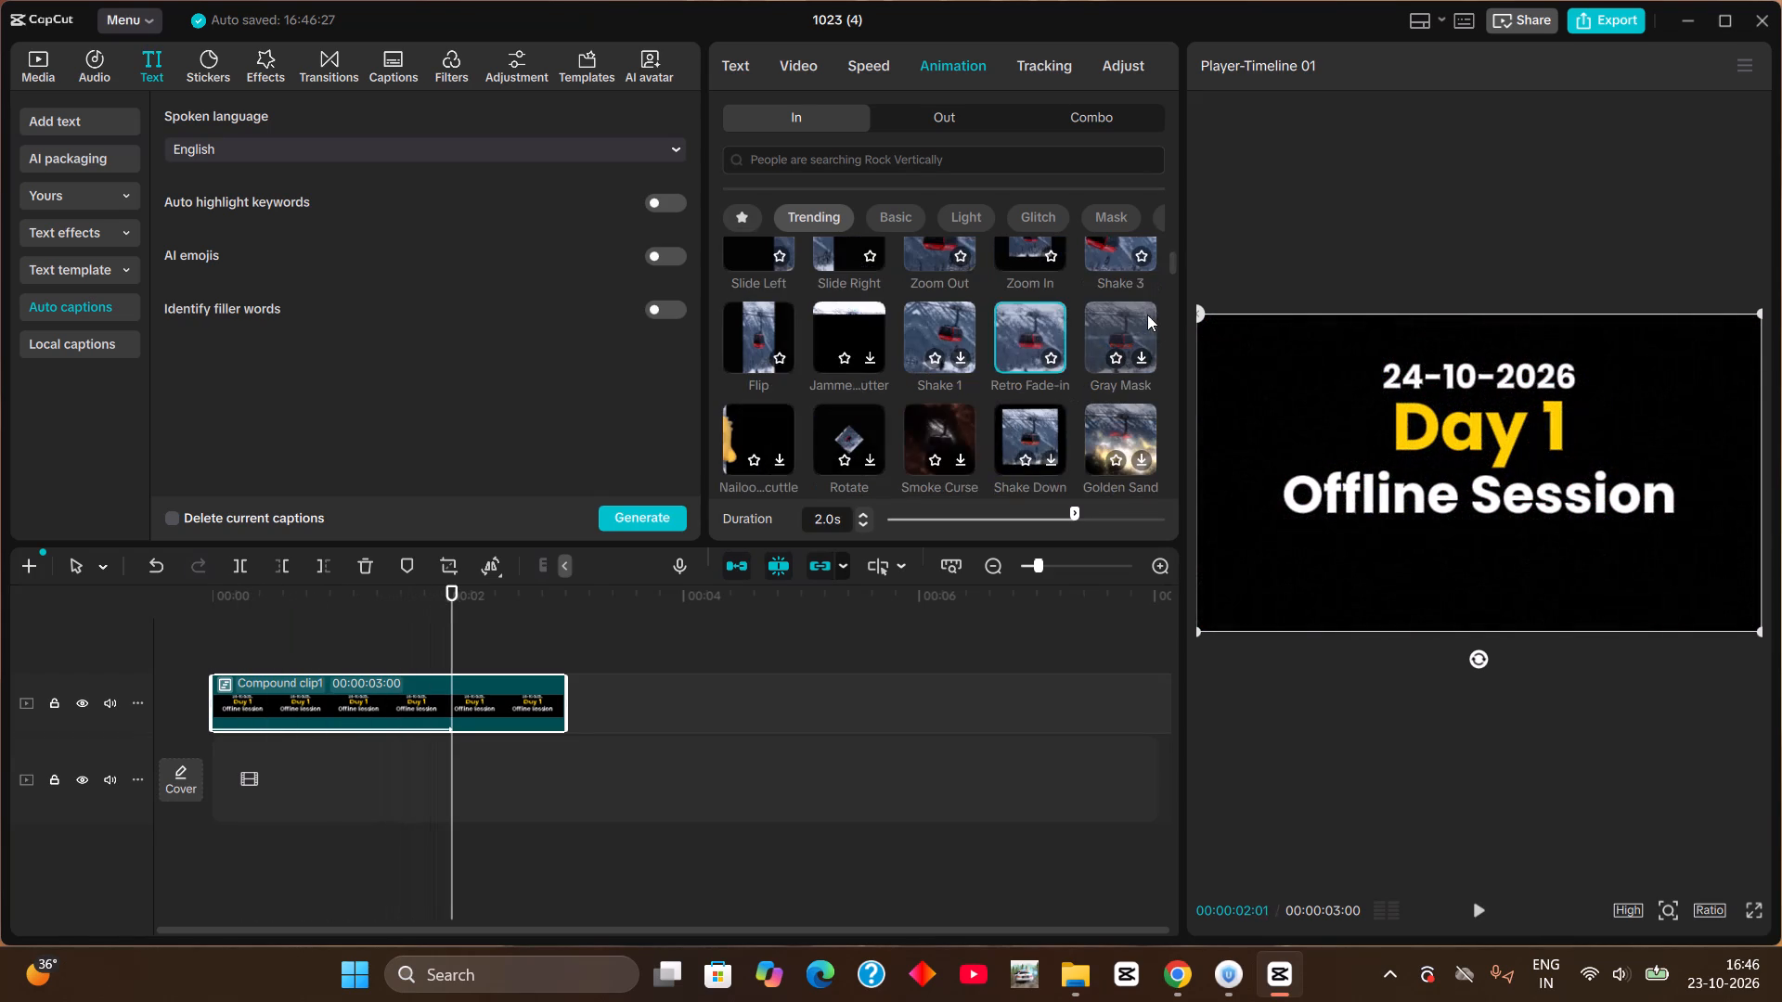
{"action": "scroll", "coordinate": [1130, 326], "scroll_direction": "down", "scroll_amount": 2}
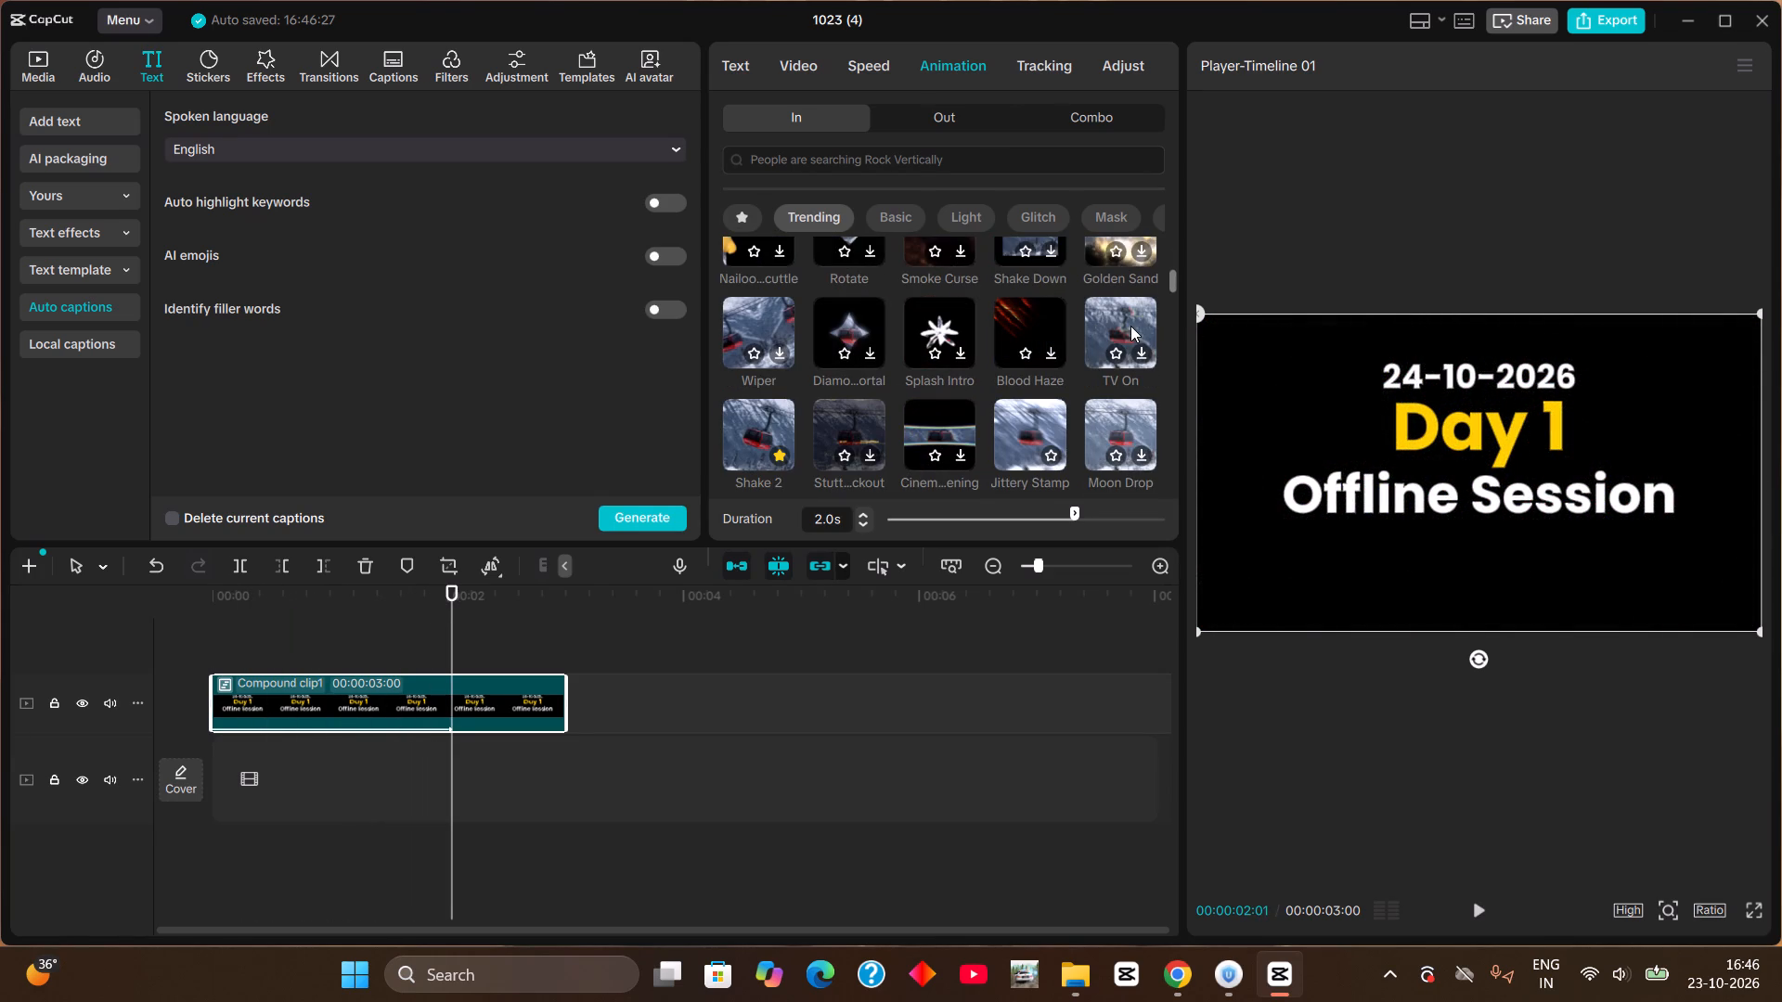
{"action": "scroll", "coordinate": [1016, 436], "scroll_direction": "down", "scroll_amount": 2}
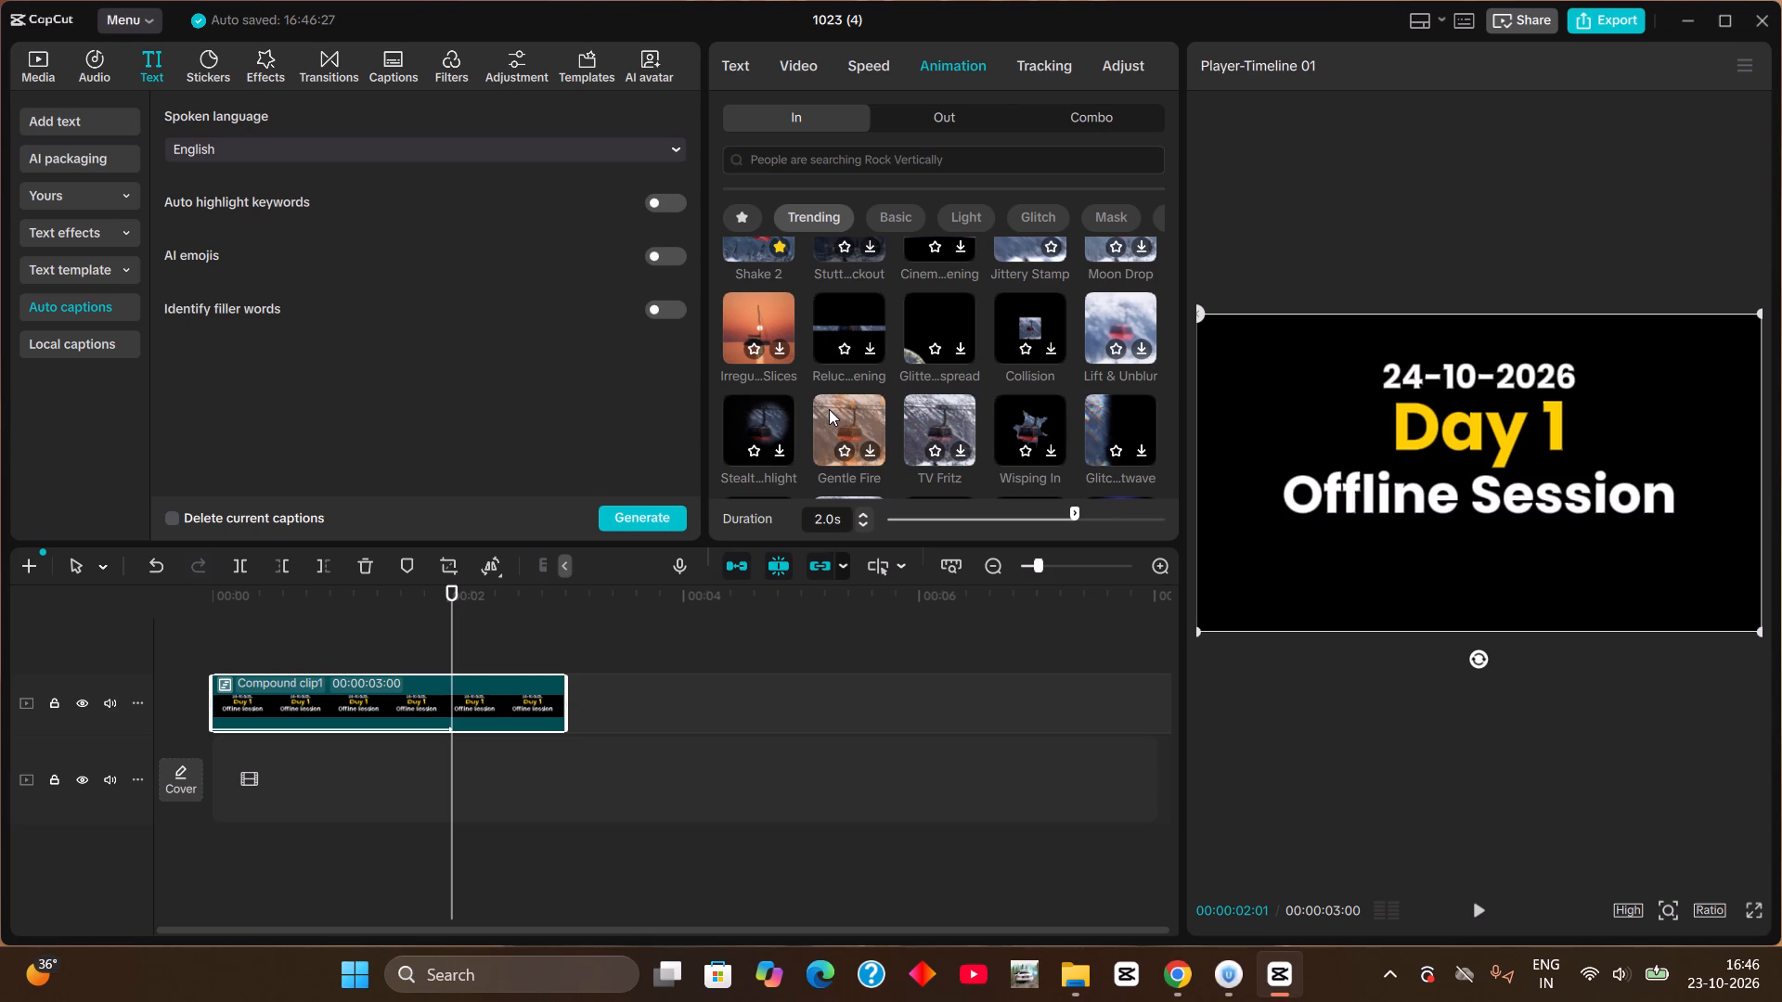
{"action": "scroll", "coordinate": [829, 409], "scroll_direction": "down", "scroll_amount": 1}
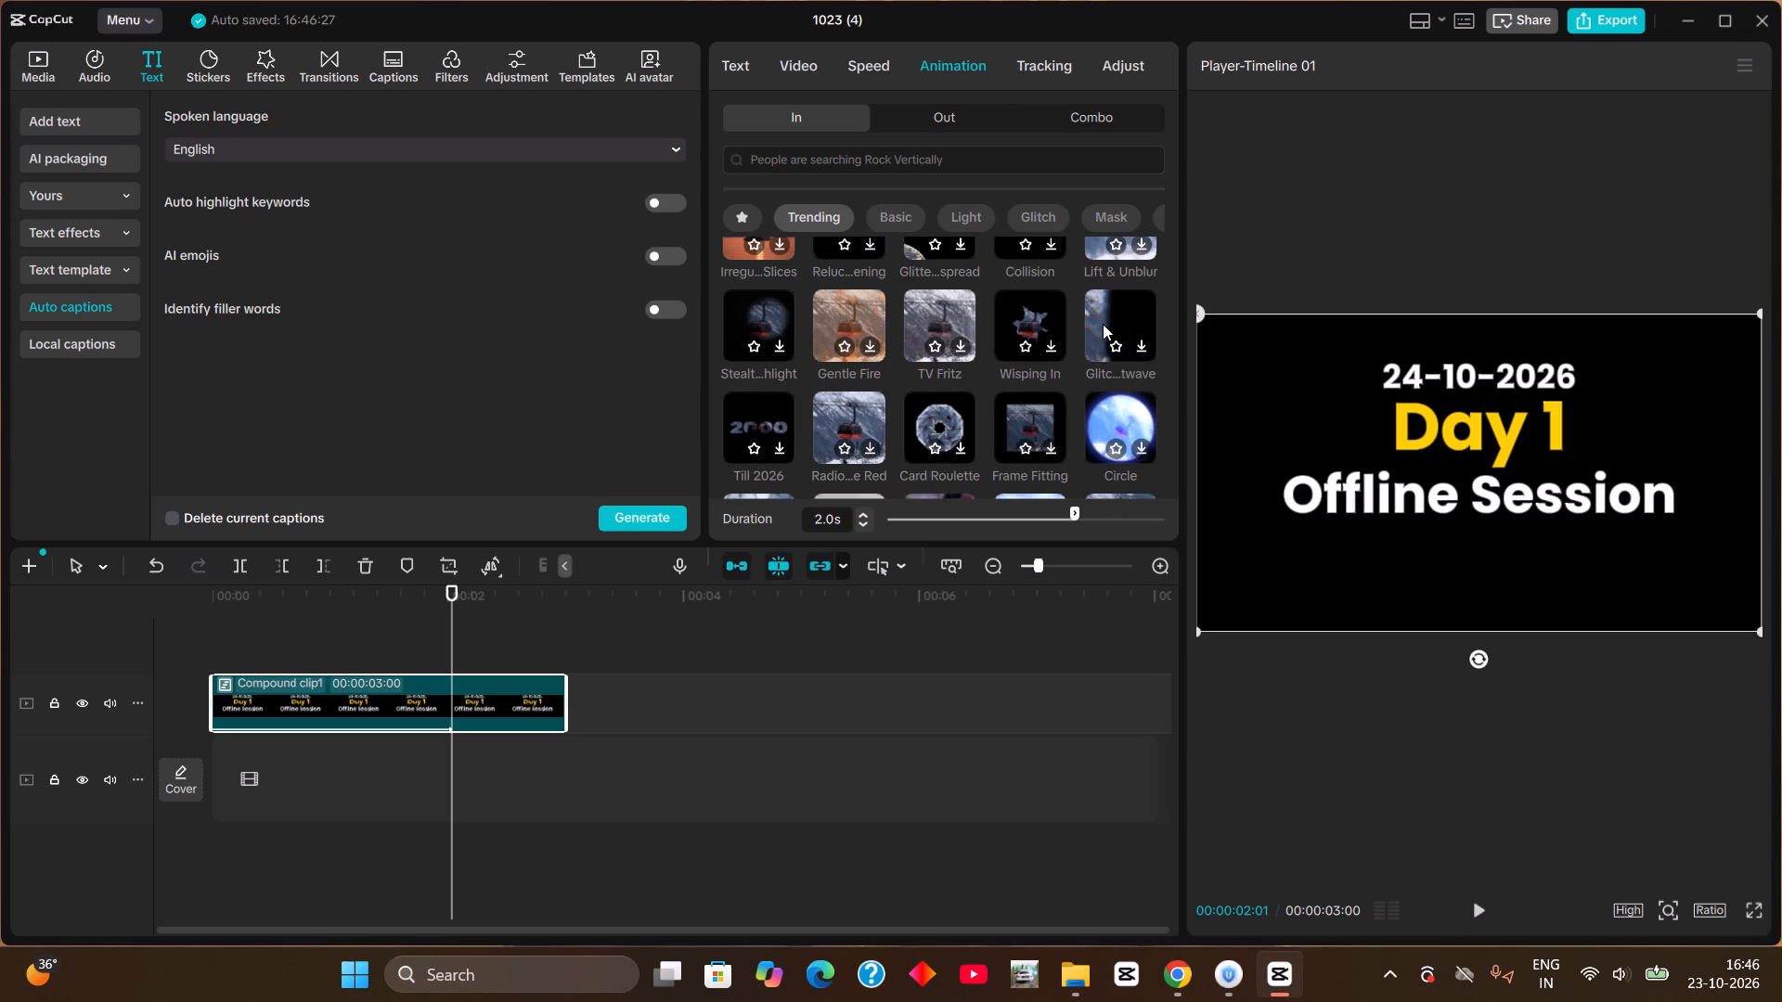
{"action": "scroll", "coordinate": [1103, 324], "scroll_direction": "down", "scroll_amount": 2}
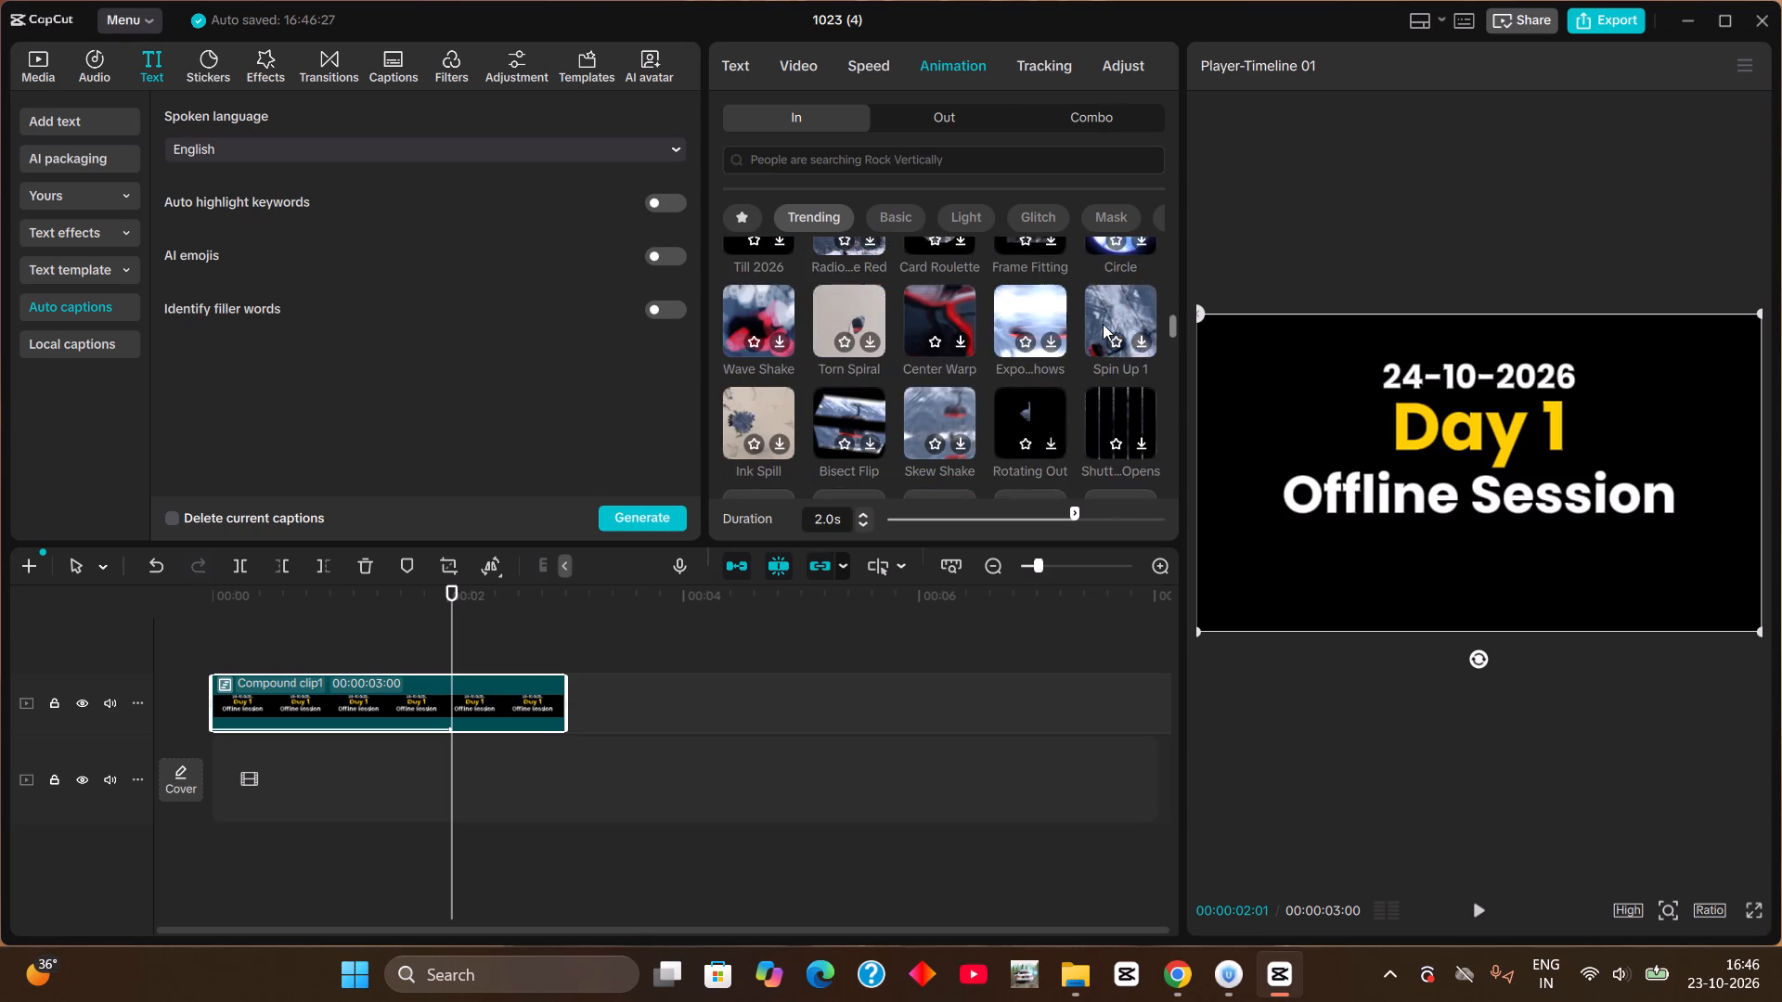
{"action": "scroll", "coordinate": [1103, 324], "scroll_direction": "down", "scroll_amount": 4}
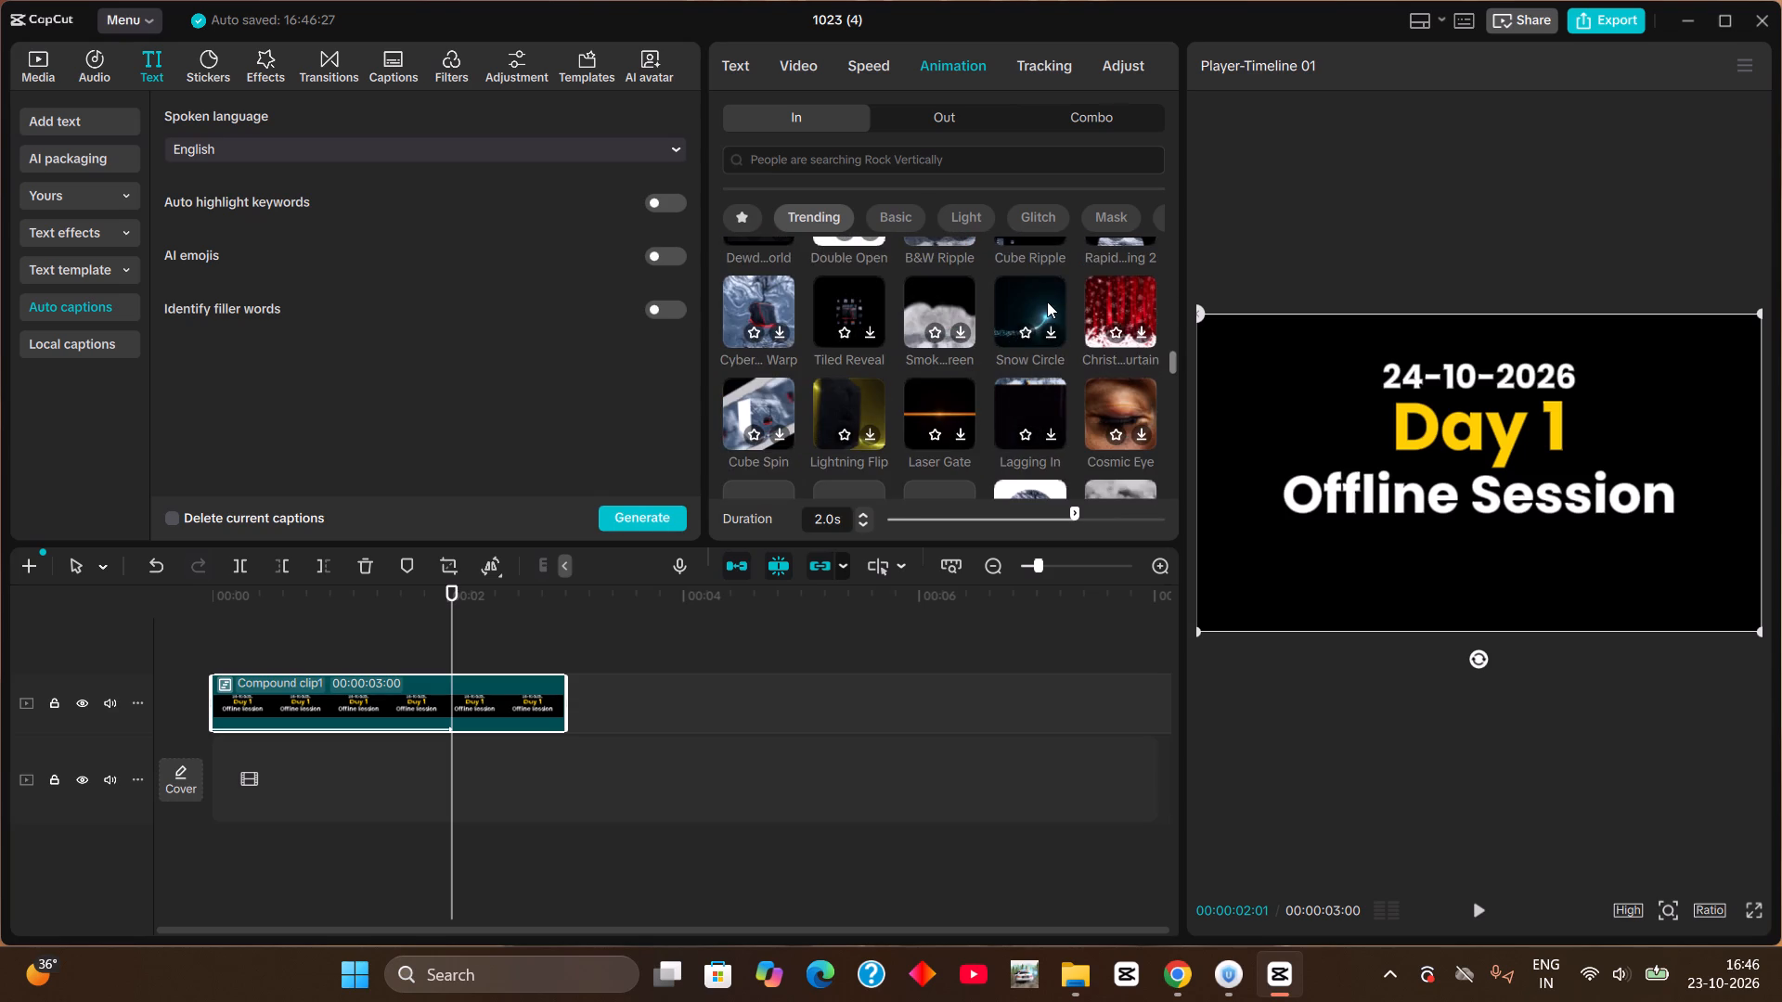
{"action": "scroll", "coordinate": [1043, 300], "scroll_direction": "up", "scroll_amount": 1}
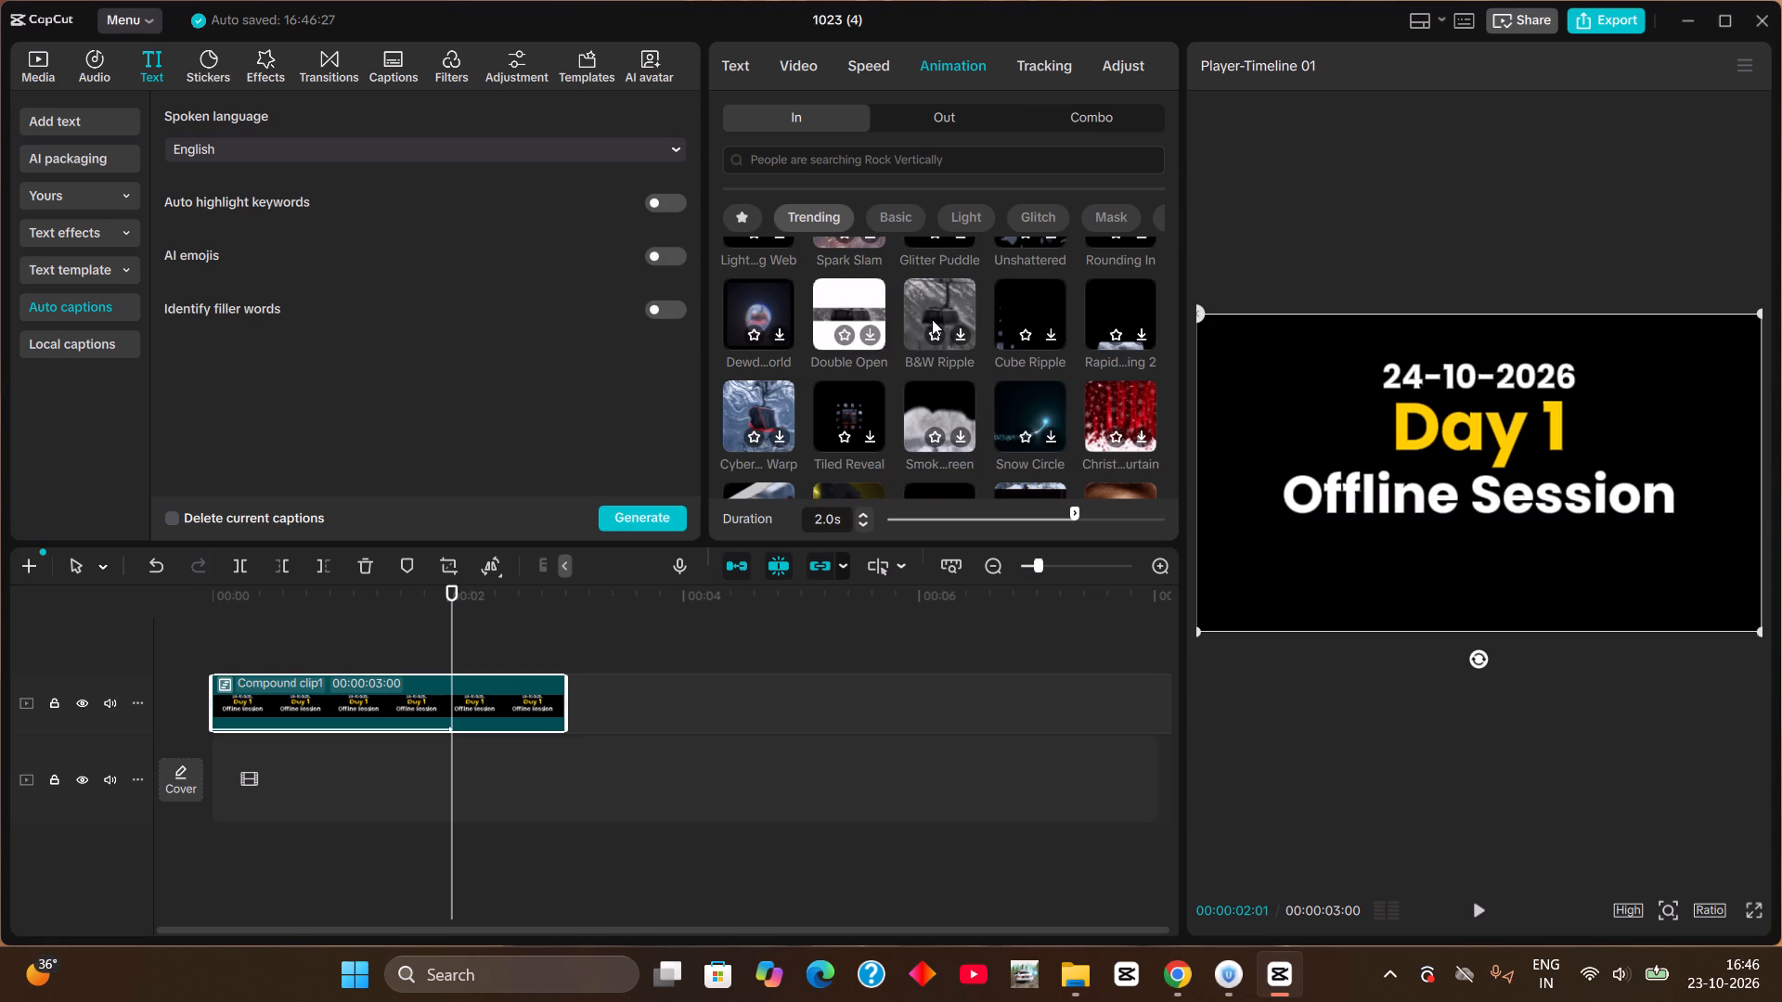
{"action": "scroll", "coordinate": [932, 319], "scroll_direction": "up", "scroll_amount": 20}
{"action": "scroll", "coordinate": [932, 319], "scroll_direction": "up", "scroll_amount": 1}
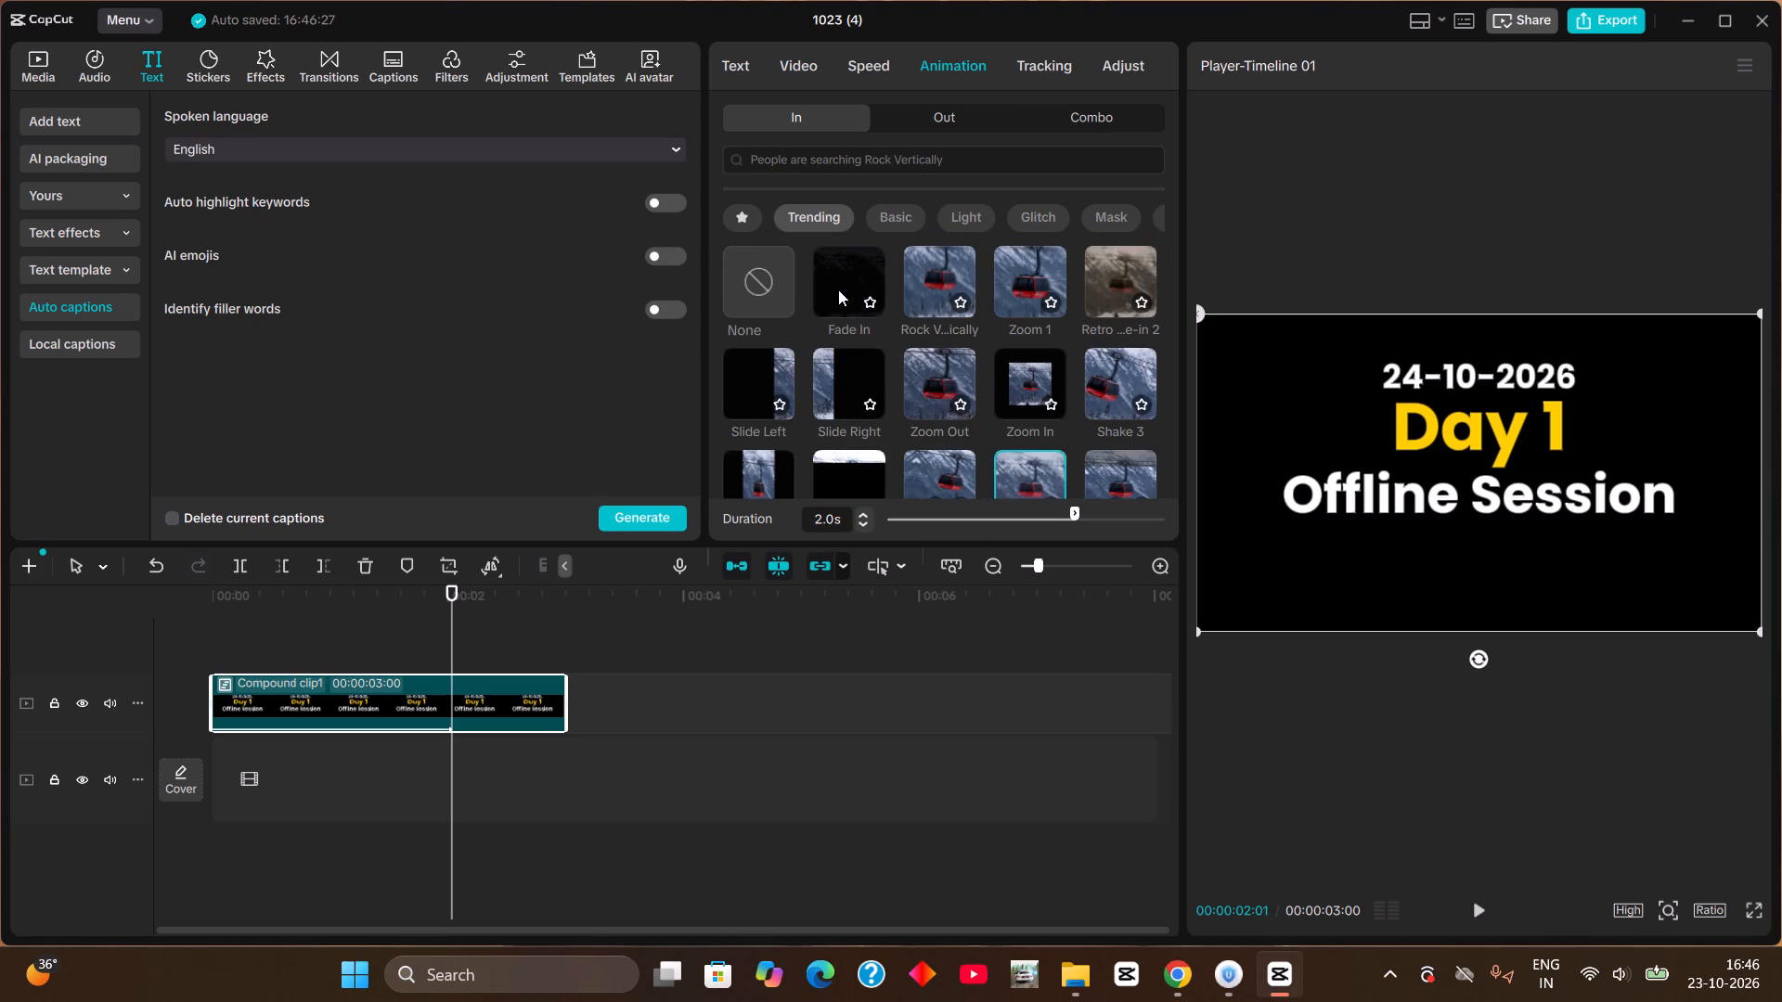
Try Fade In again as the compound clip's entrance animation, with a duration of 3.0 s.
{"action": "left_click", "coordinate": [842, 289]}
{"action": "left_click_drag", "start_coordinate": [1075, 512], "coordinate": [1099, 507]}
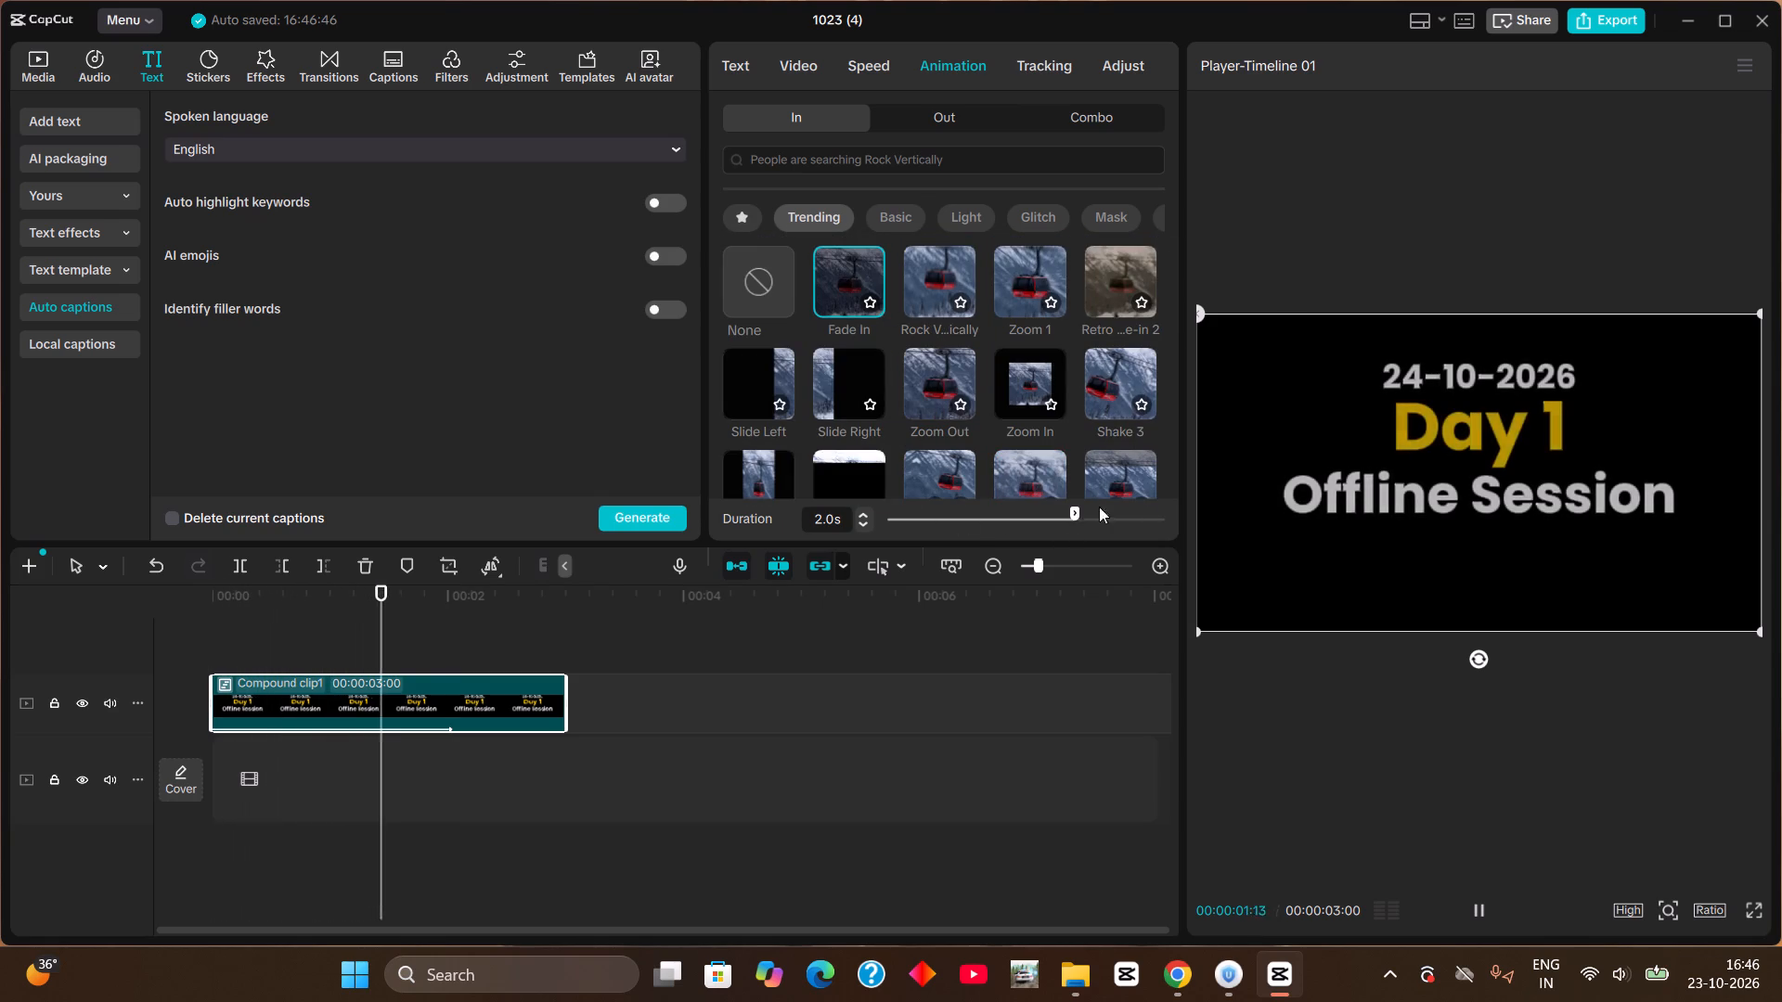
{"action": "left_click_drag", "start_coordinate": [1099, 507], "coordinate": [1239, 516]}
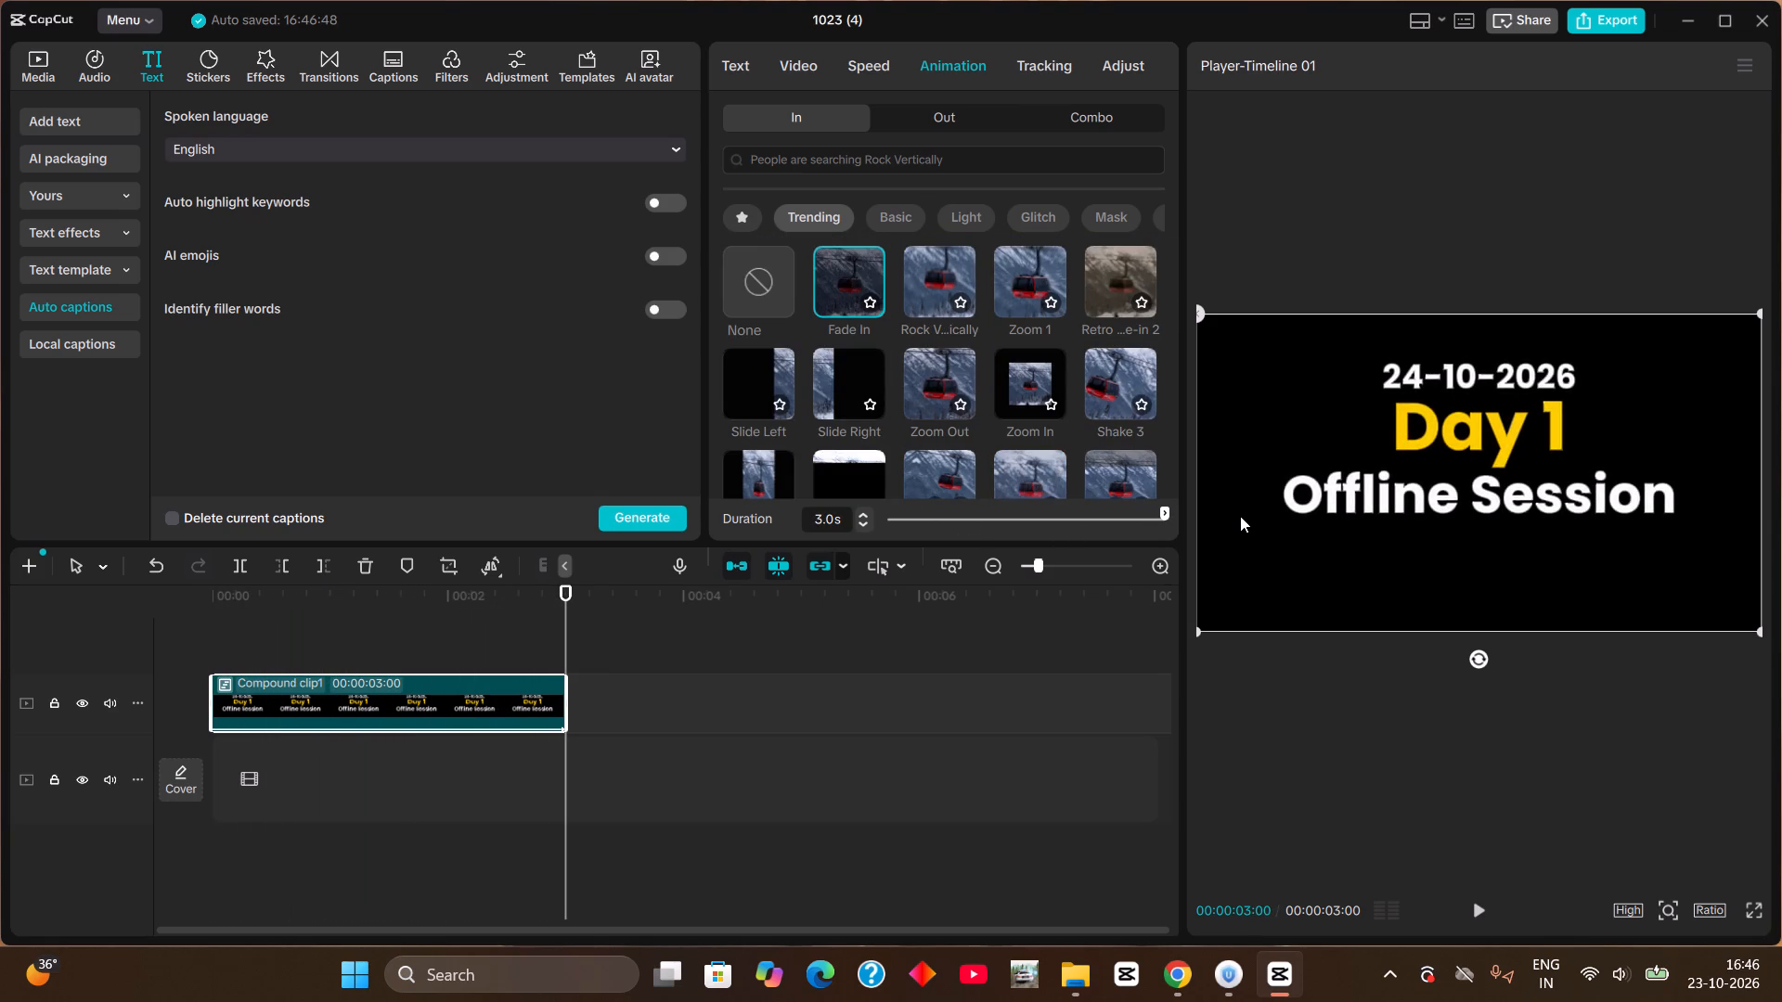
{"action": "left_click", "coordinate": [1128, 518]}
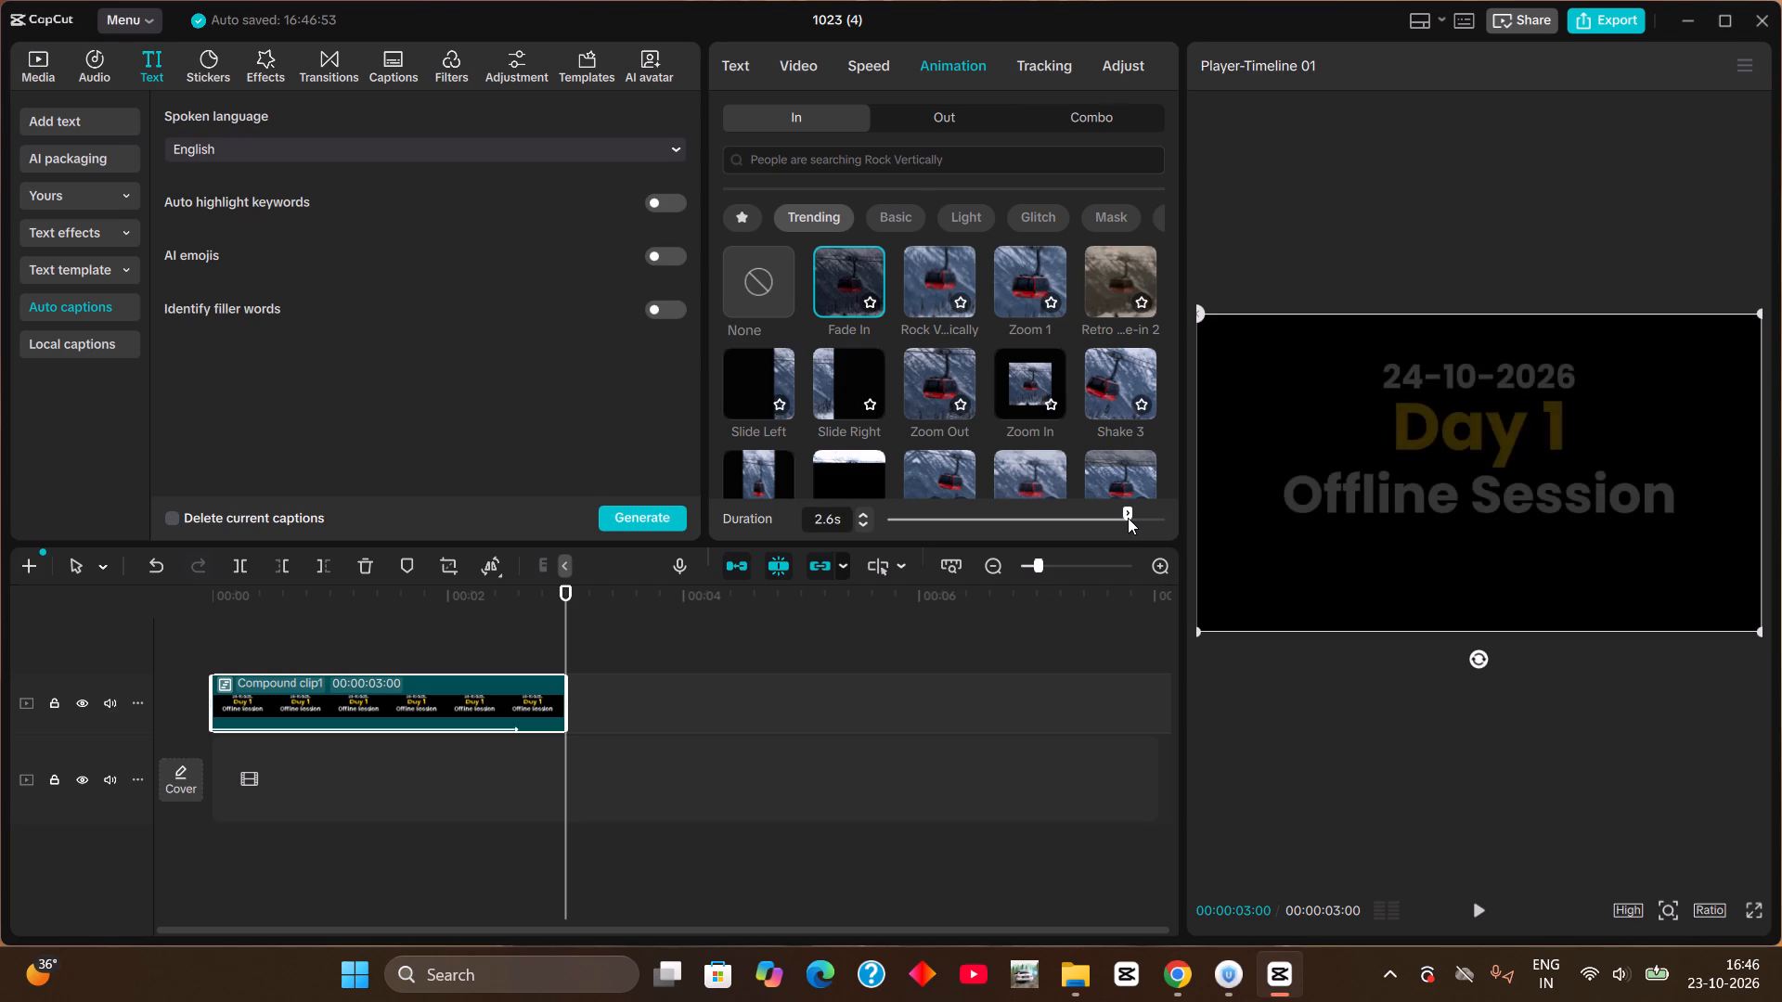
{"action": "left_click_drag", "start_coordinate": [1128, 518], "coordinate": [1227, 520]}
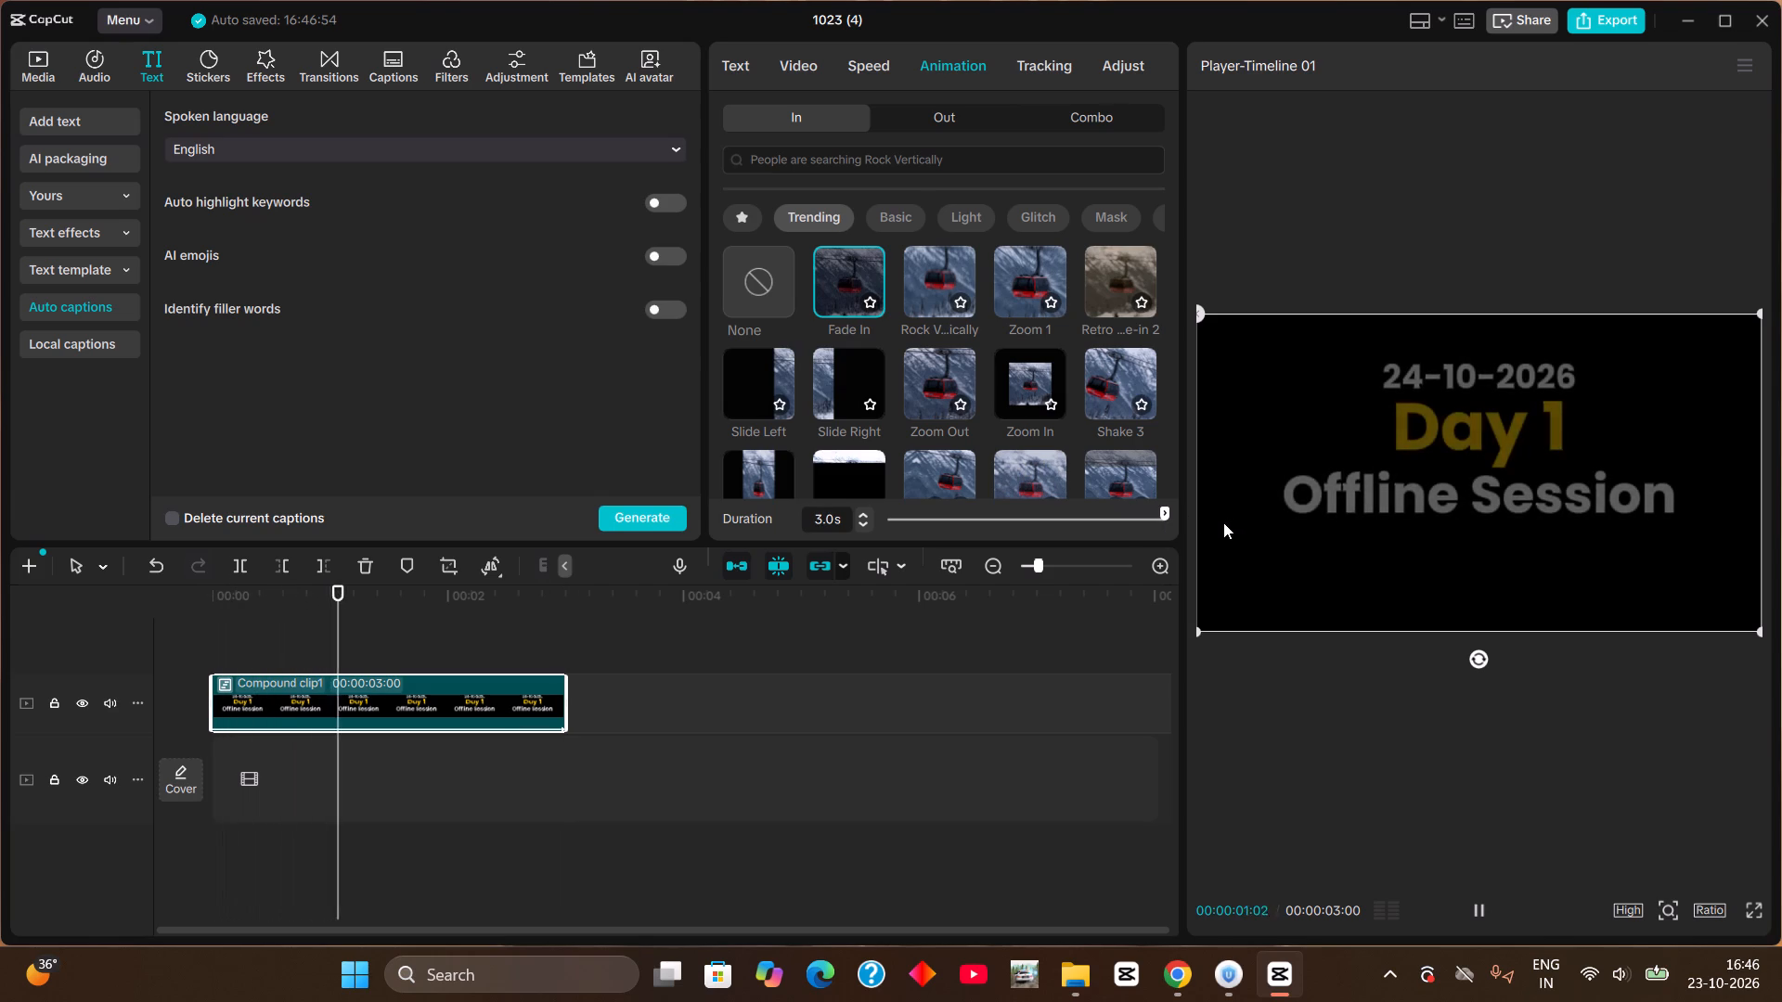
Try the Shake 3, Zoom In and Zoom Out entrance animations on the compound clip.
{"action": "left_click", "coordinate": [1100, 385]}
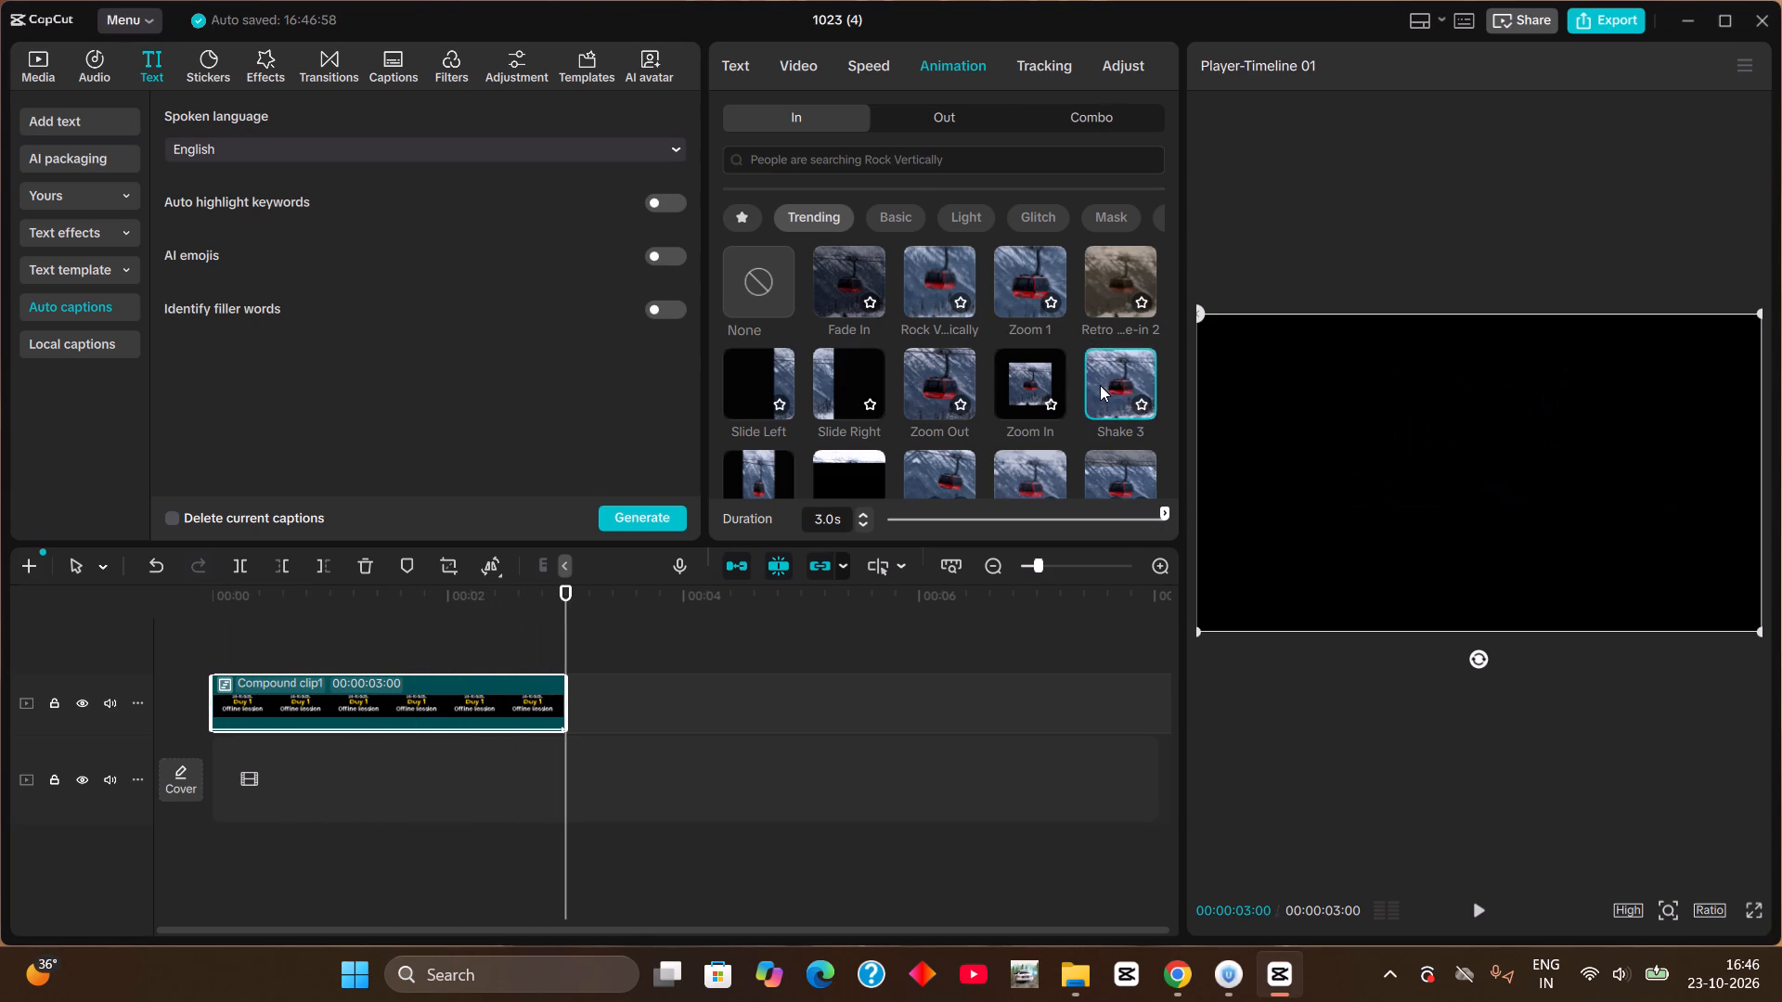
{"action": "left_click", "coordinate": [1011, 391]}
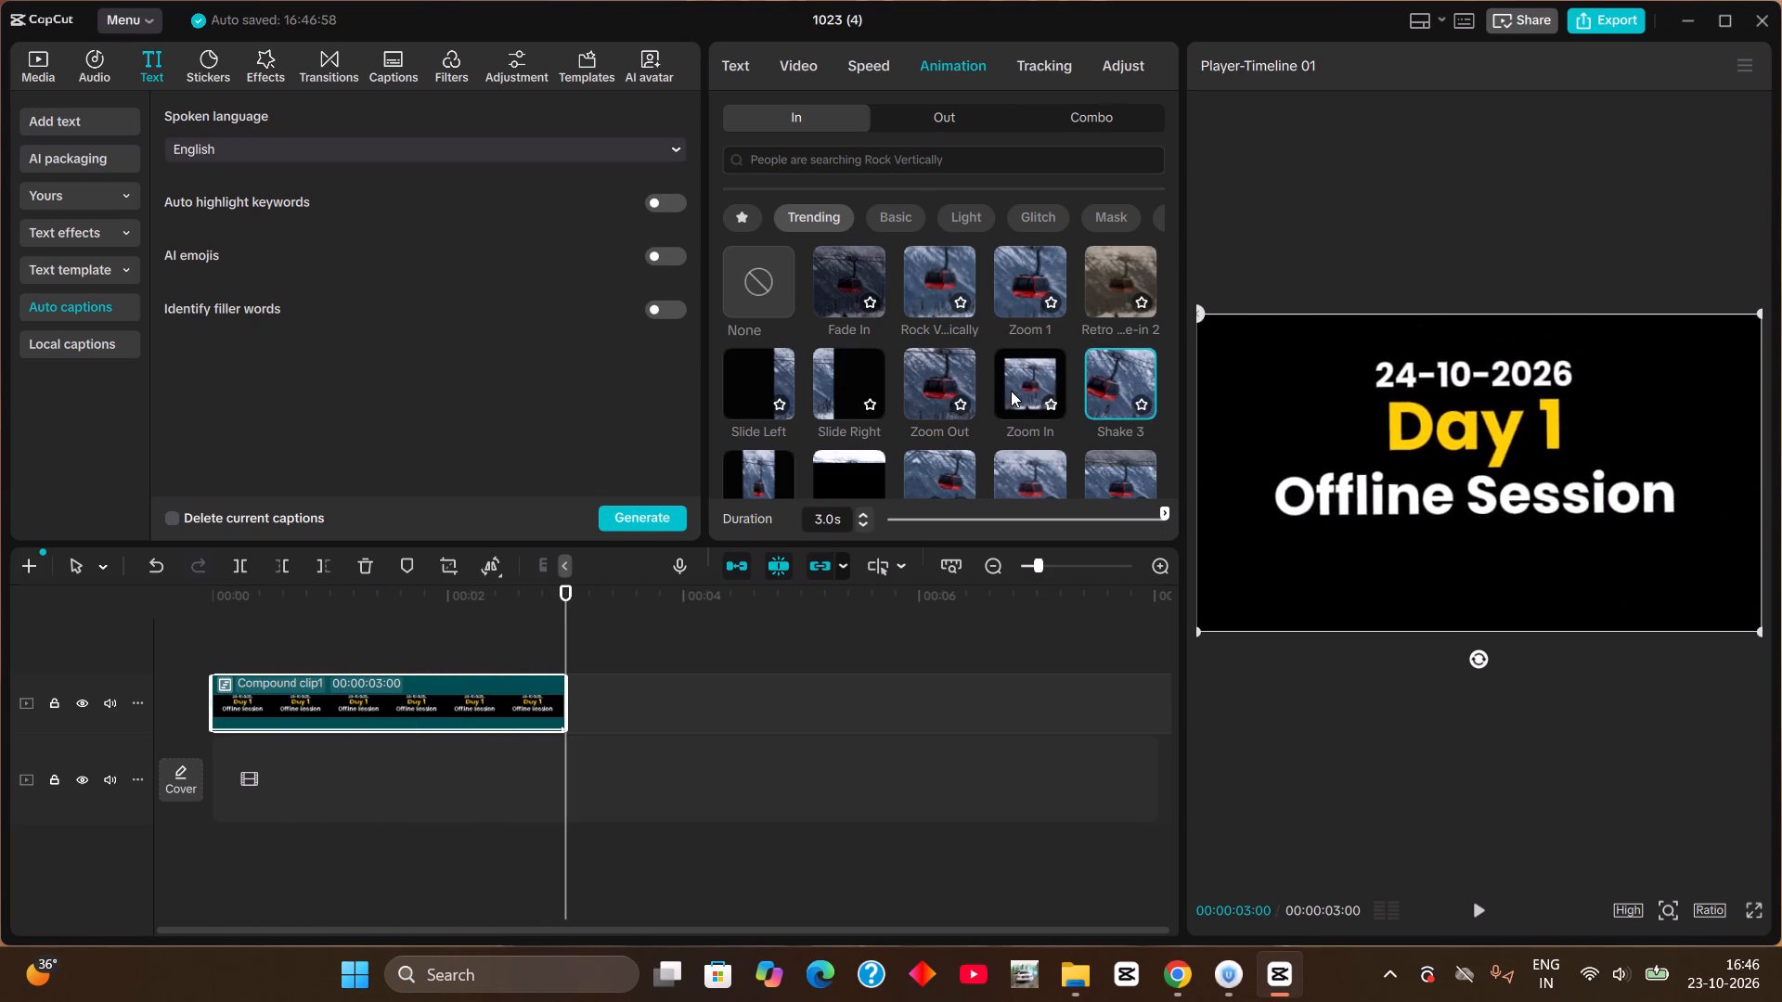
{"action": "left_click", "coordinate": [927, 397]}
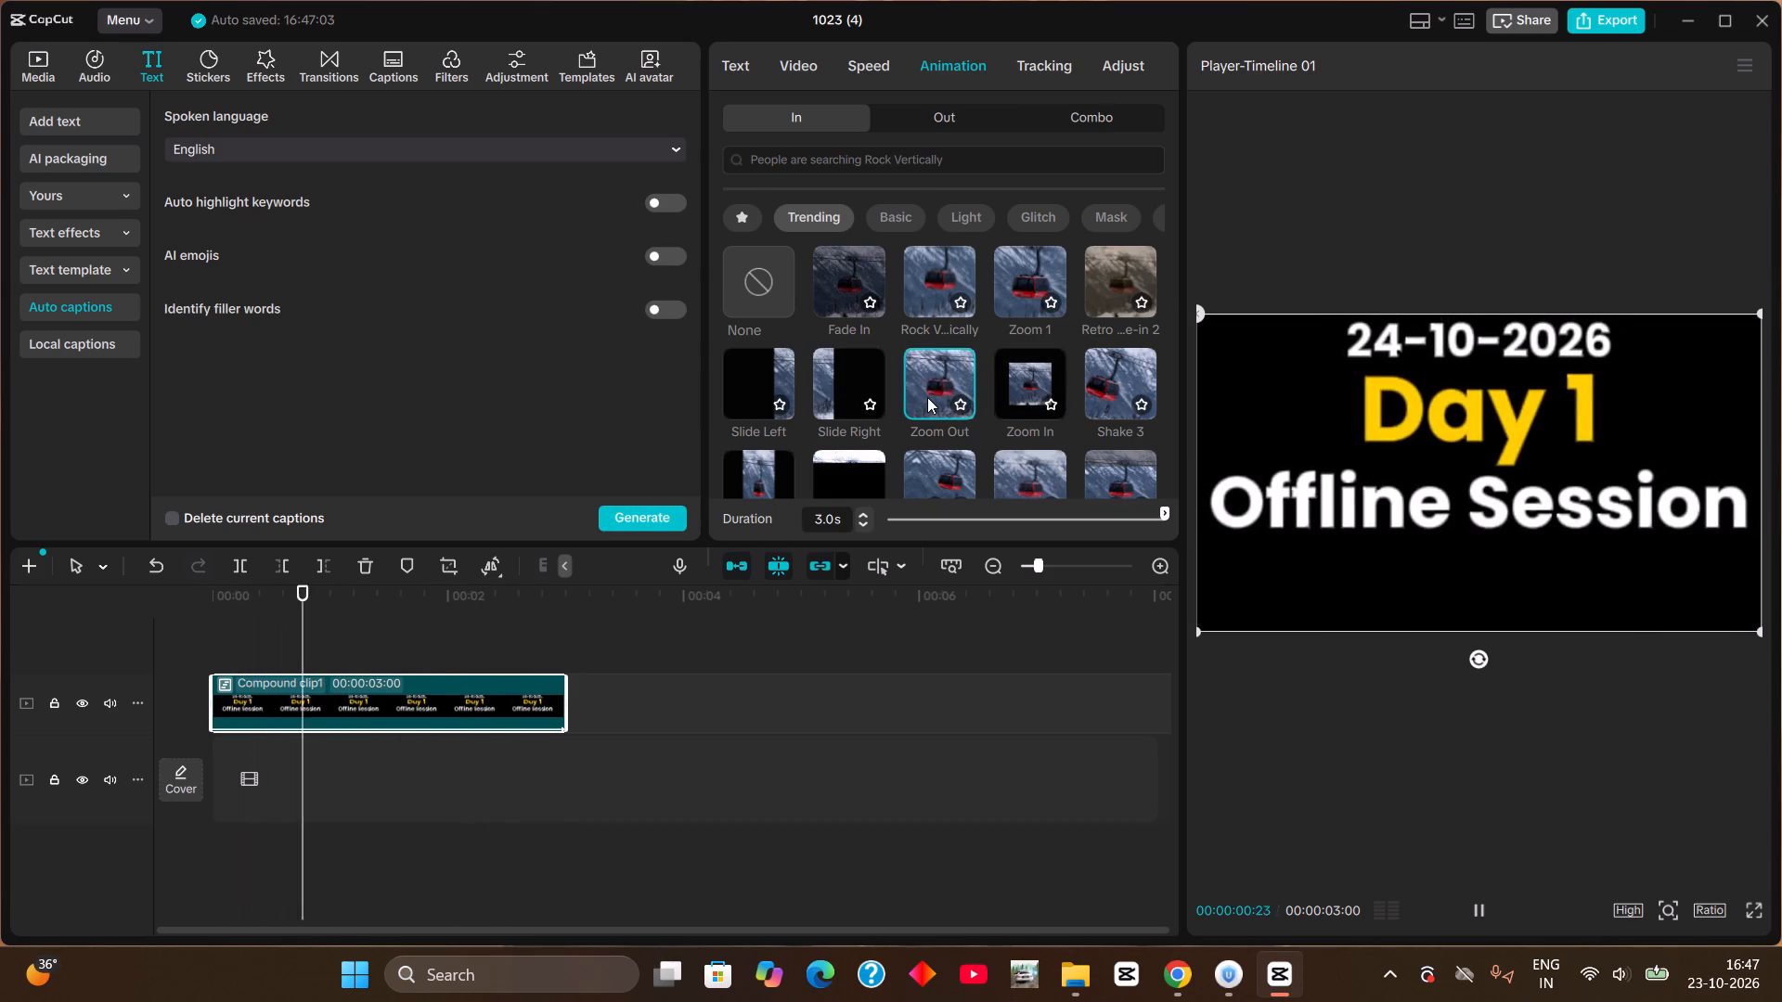
Apply the Zoom 1 entrance animation to the compound clip with a duration of 2.6 s.
{"action": "left_click", "coordinate": [1038, 284]}
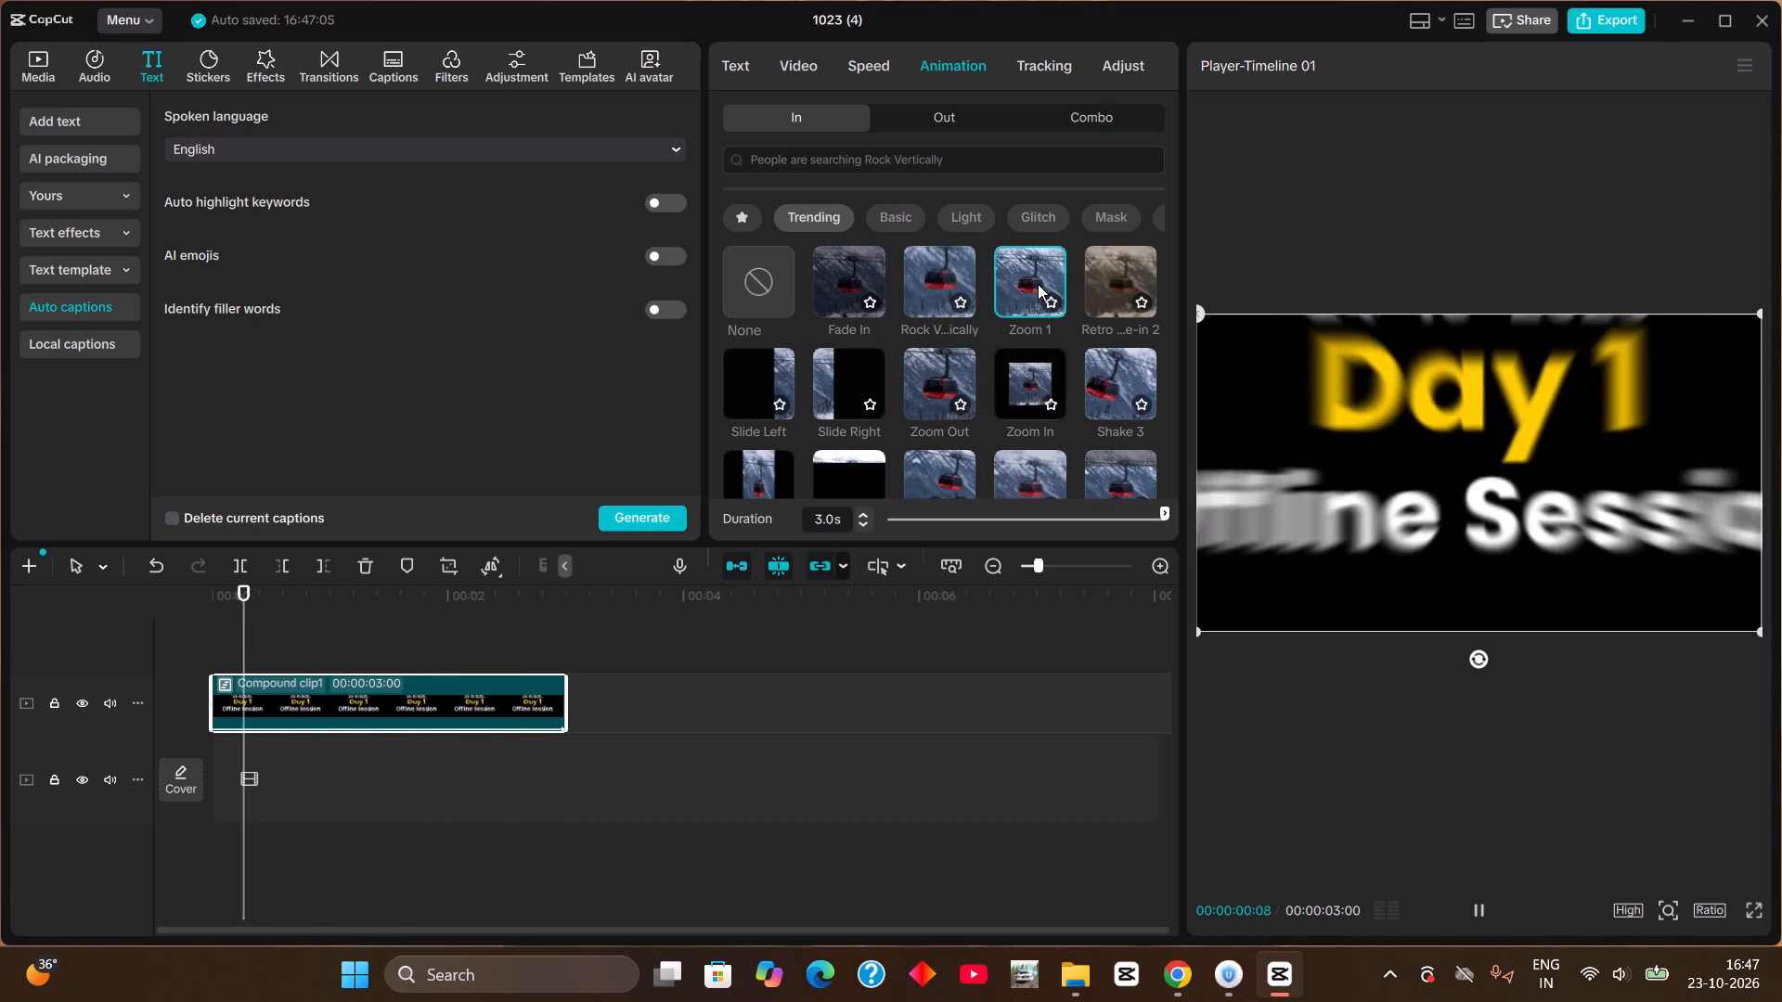
{"action": "left_click", "coordinate": [1126, 519]}
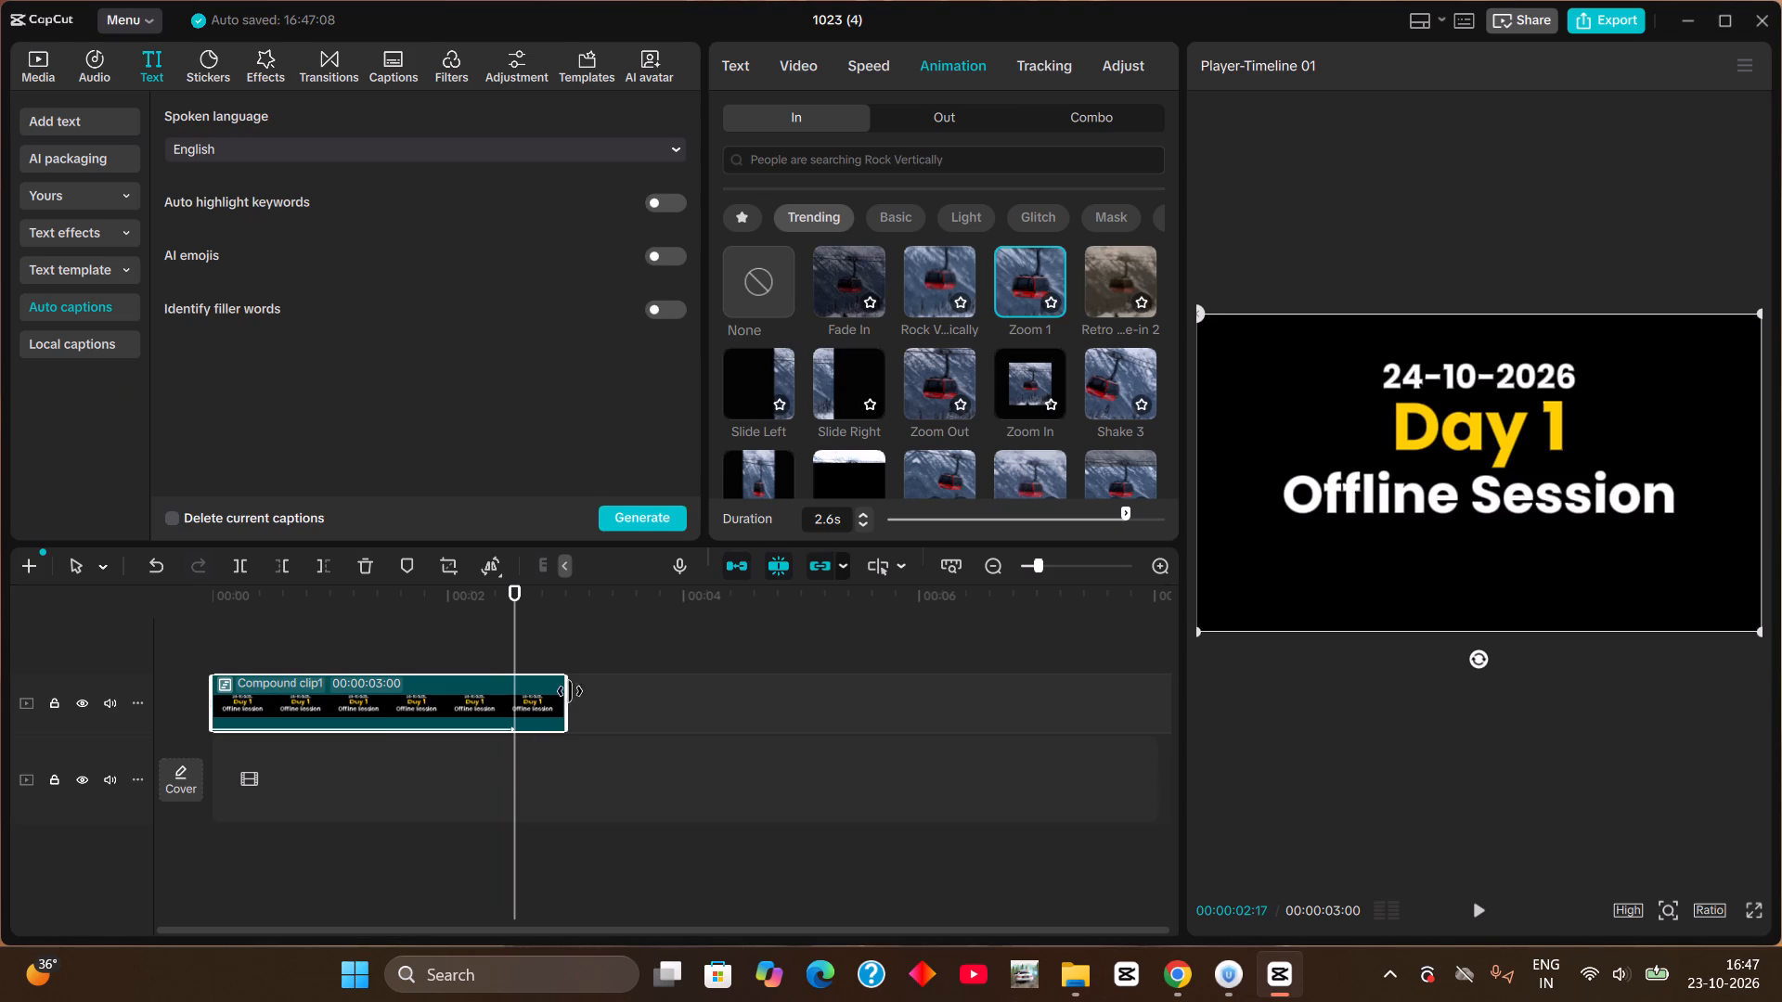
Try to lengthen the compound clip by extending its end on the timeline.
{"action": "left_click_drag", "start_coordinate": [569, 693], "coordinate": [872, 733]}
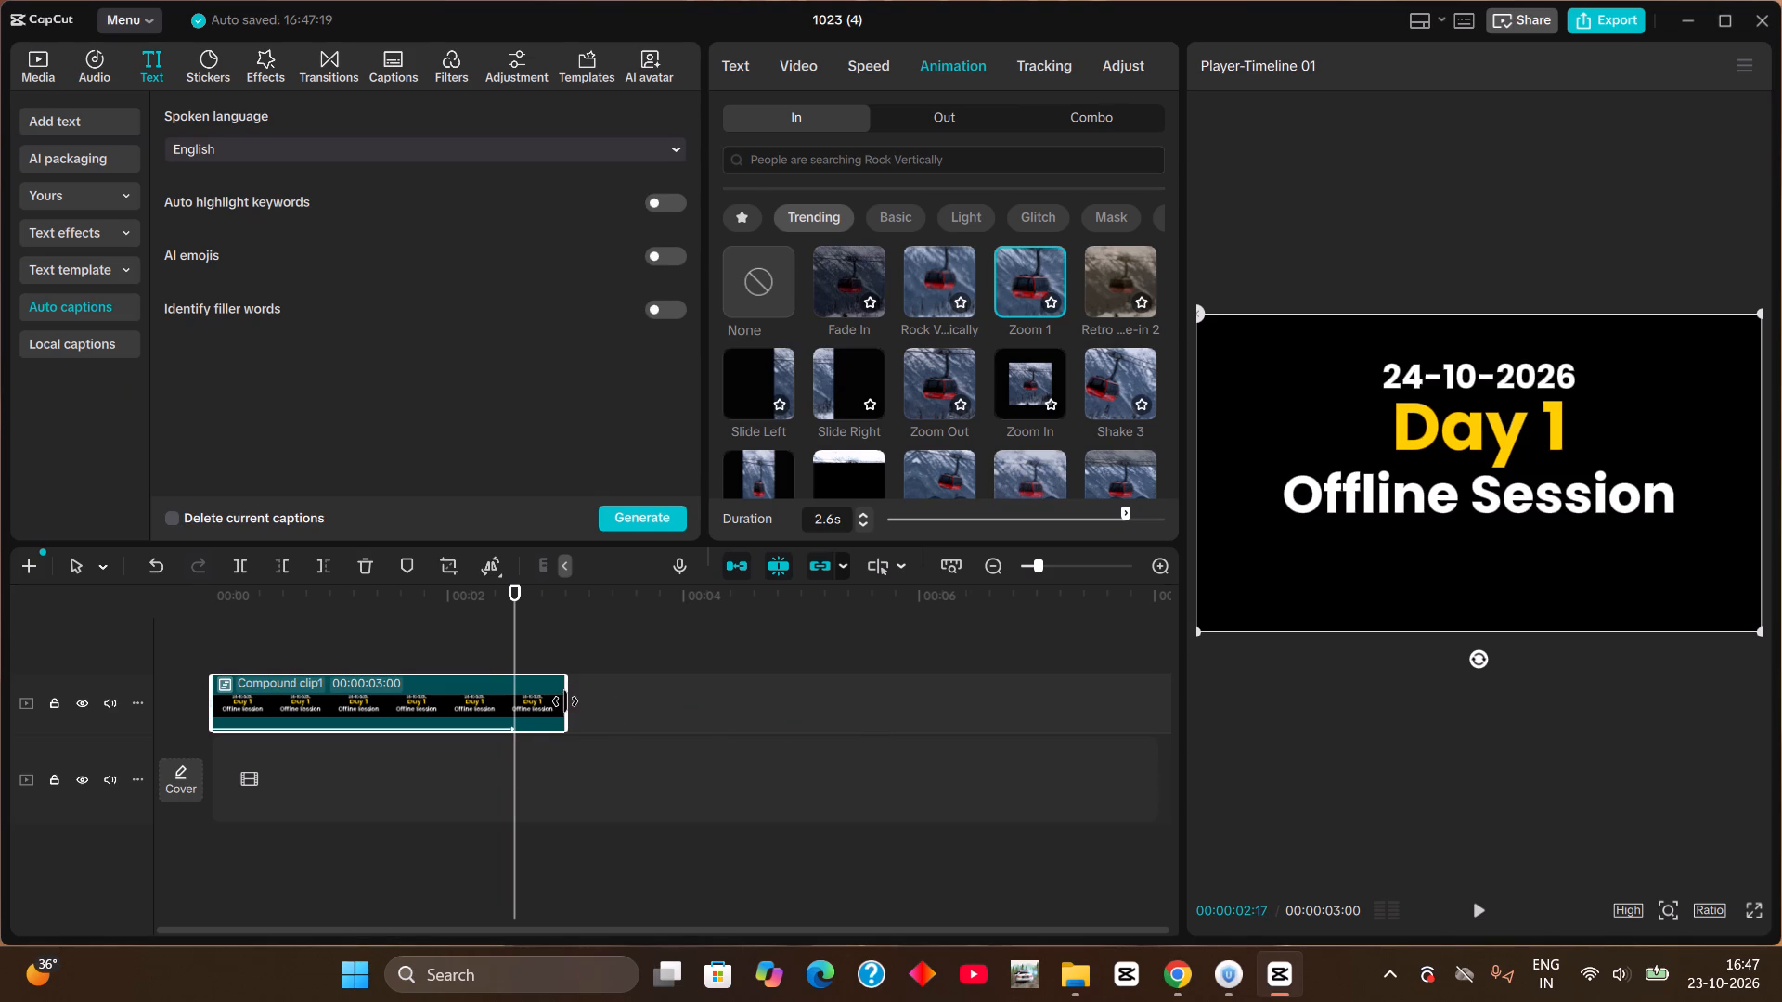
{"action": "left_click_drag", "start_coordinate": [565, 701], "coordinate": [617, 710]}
Save the animated compound clip as a preset.
{"action": "right_click", "coordinate": [472, 698]}
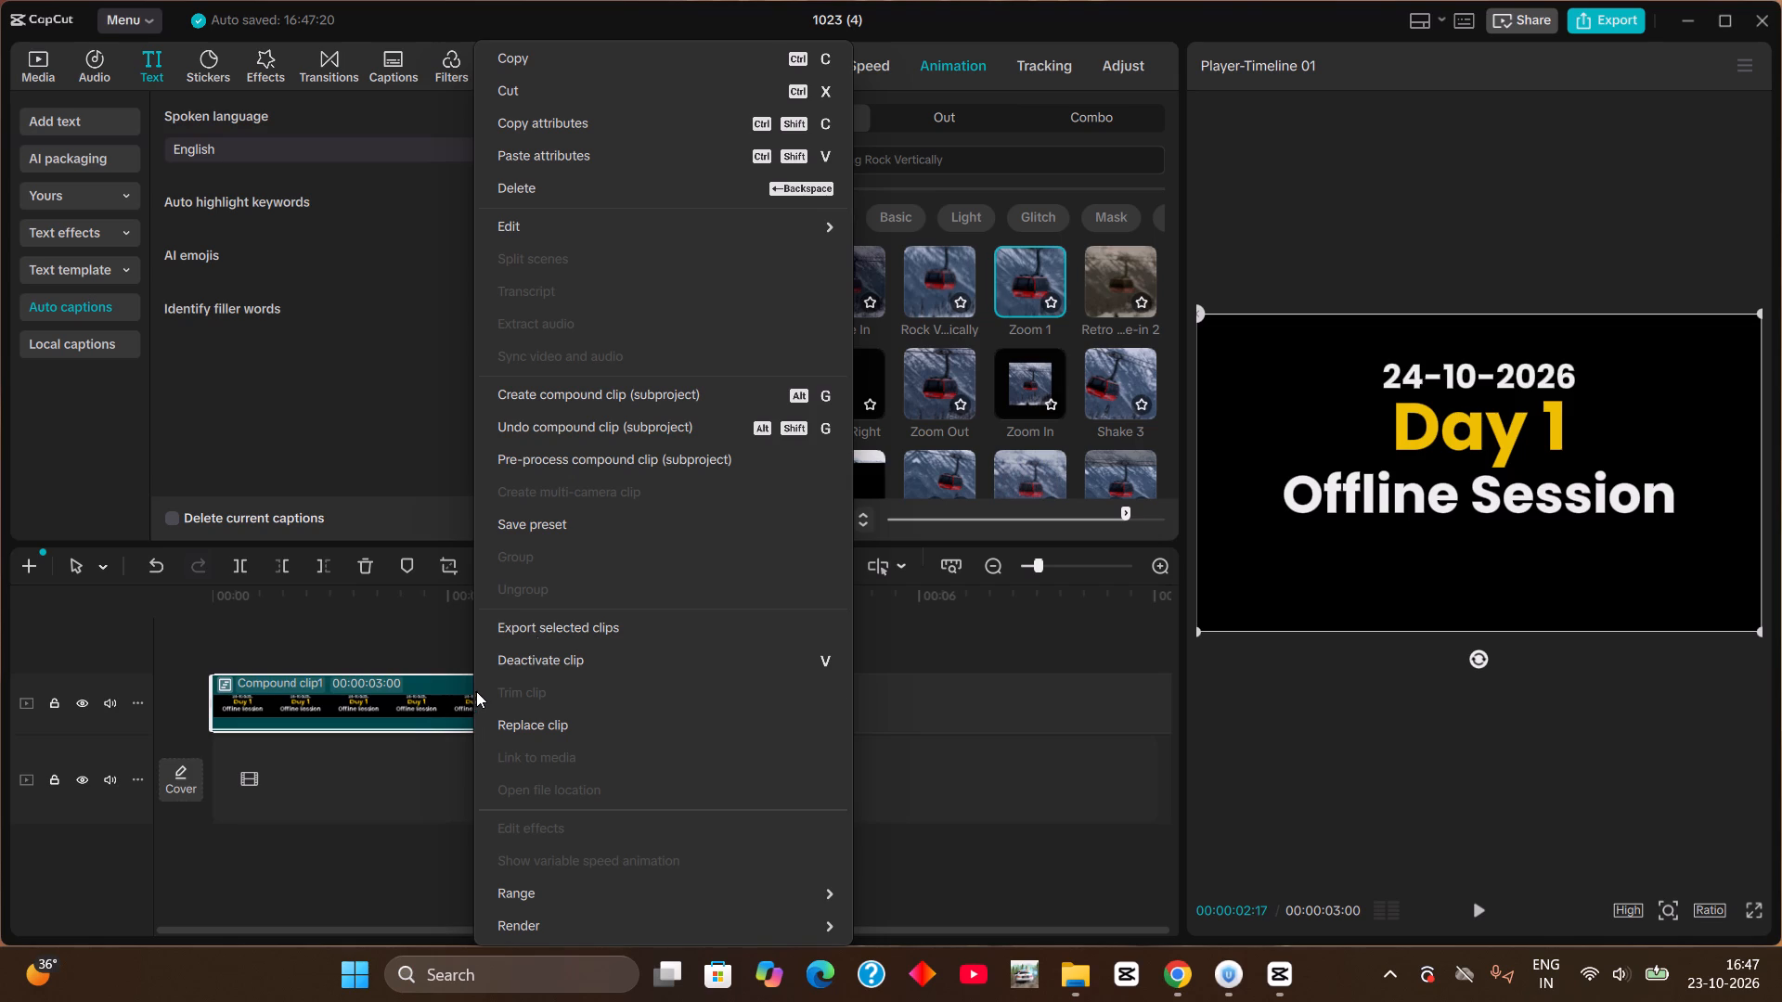
{"action": "left_click", "coordinate": [541, 520]}
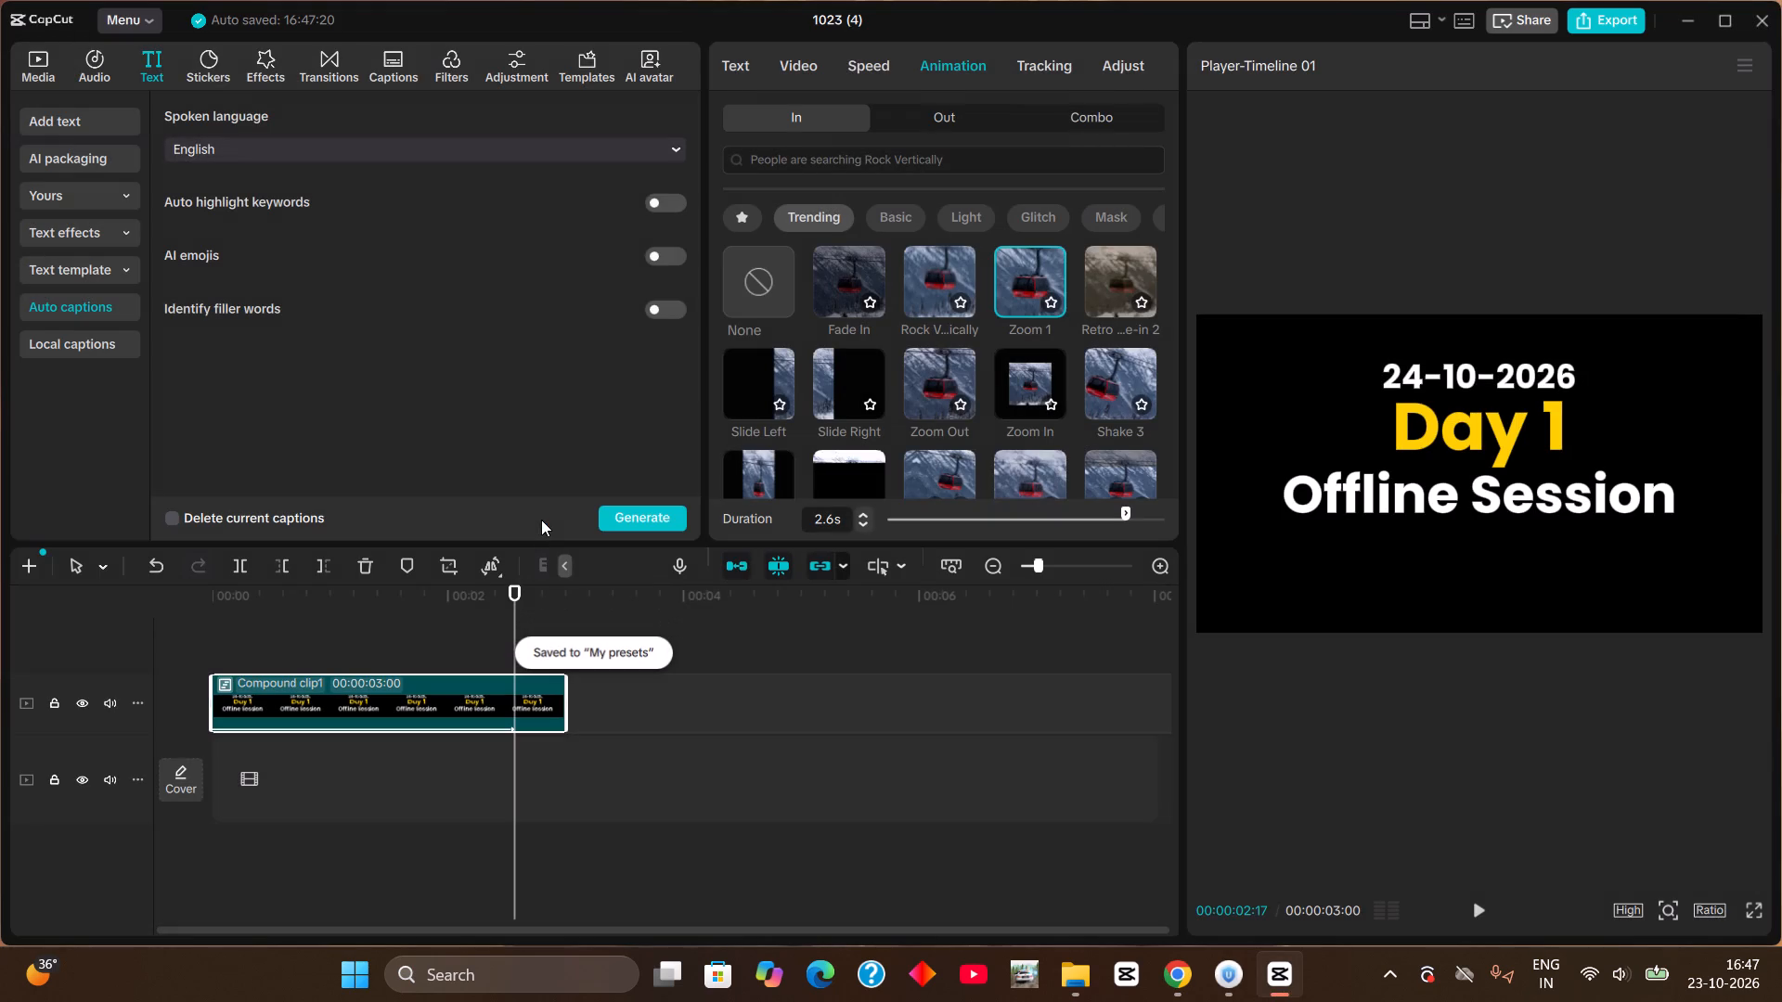
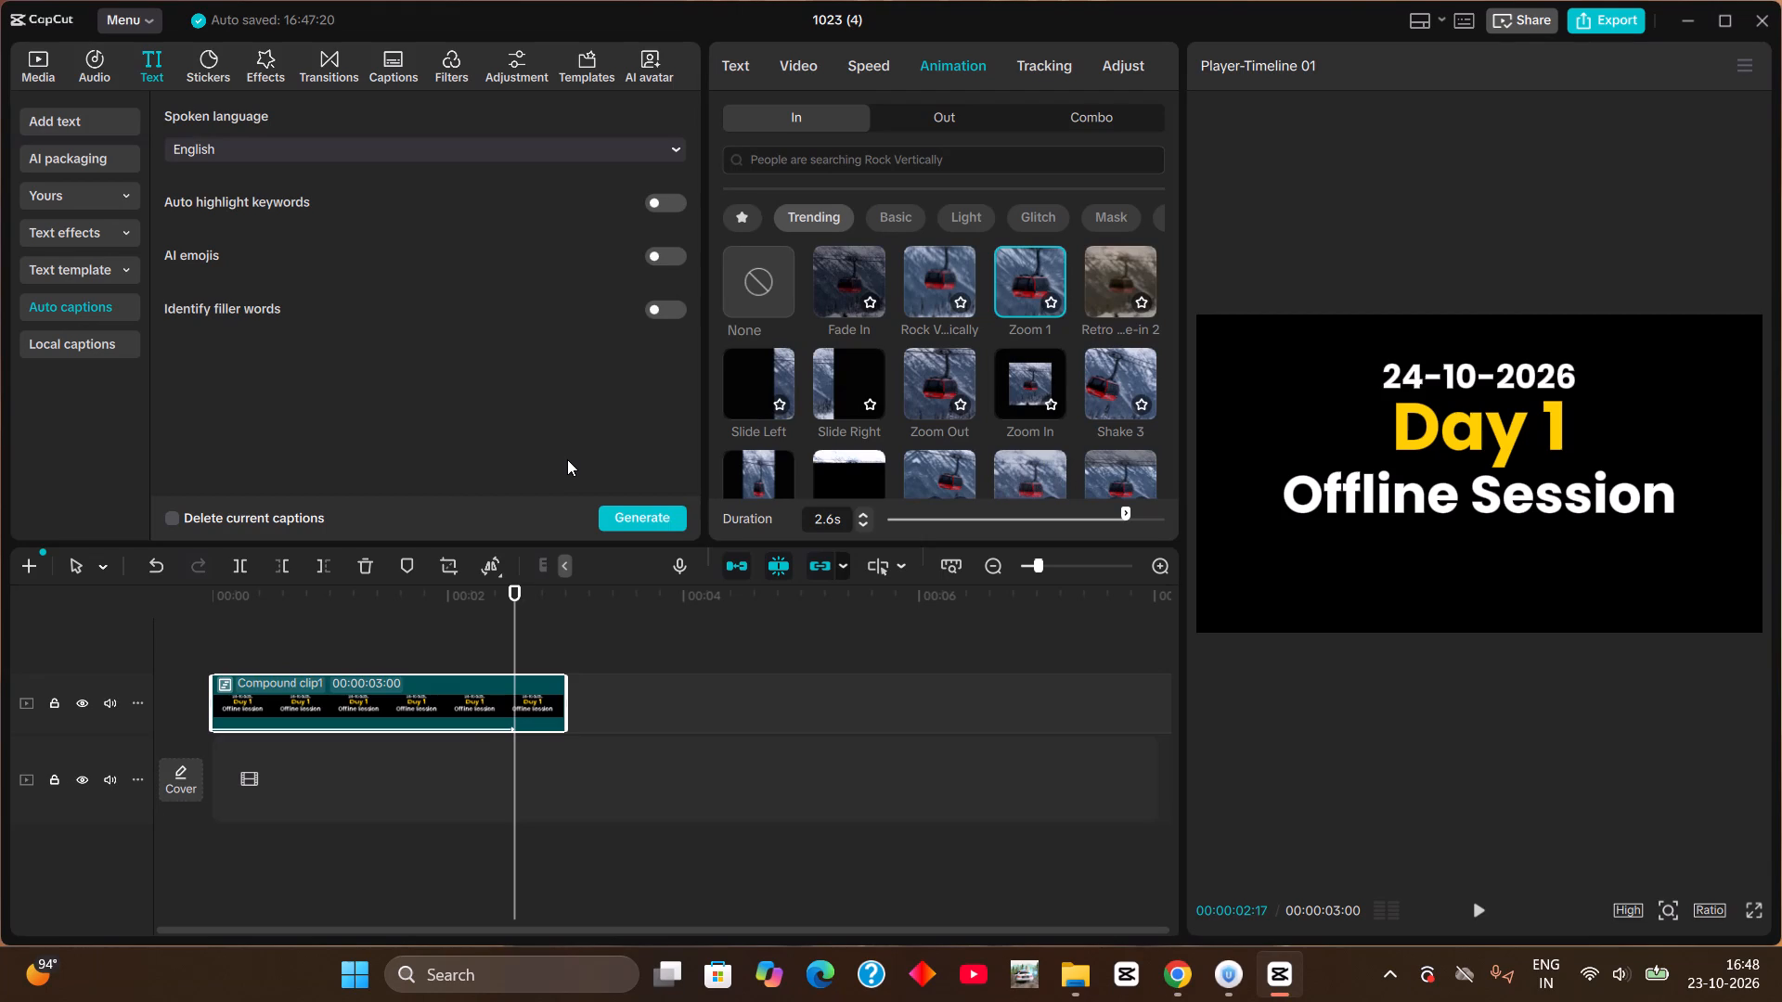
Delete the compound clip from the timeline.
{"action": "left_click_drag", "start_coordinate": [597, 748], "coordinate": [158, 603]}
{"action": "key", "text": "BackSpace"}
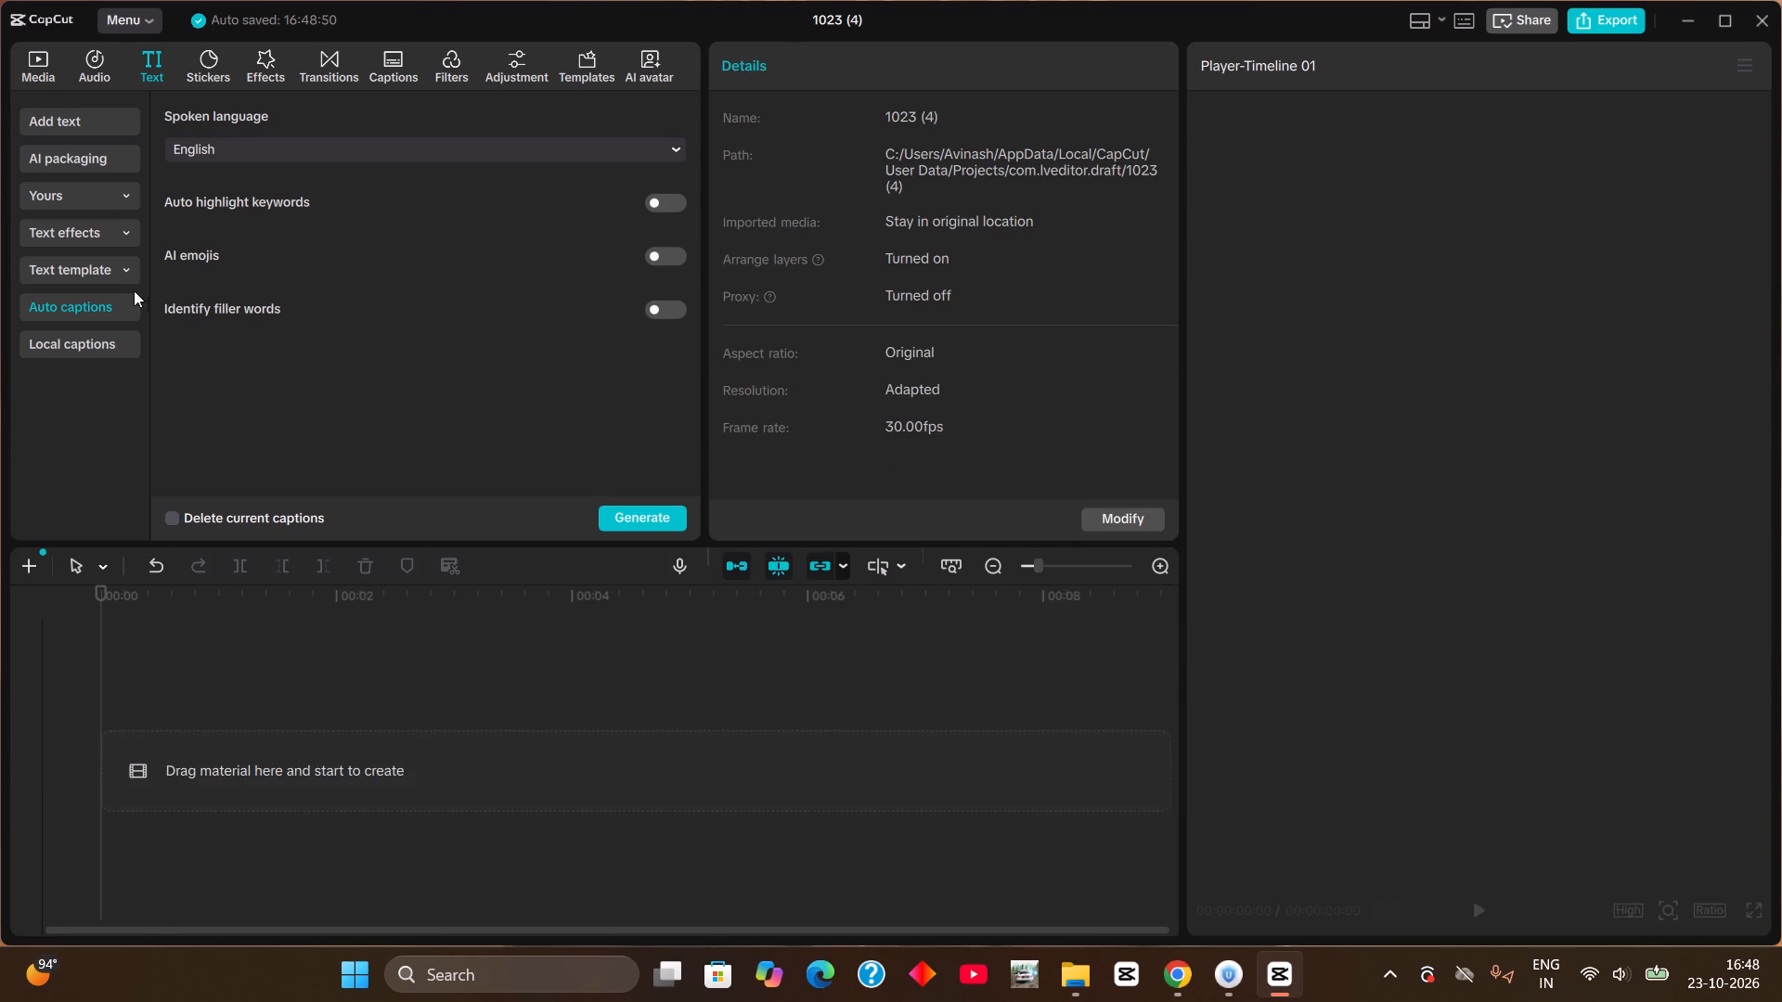
Look through the saved text presets for the title preset and preview brand_text_1.
{"action": "left_click", "coordinate": [58, 190]}
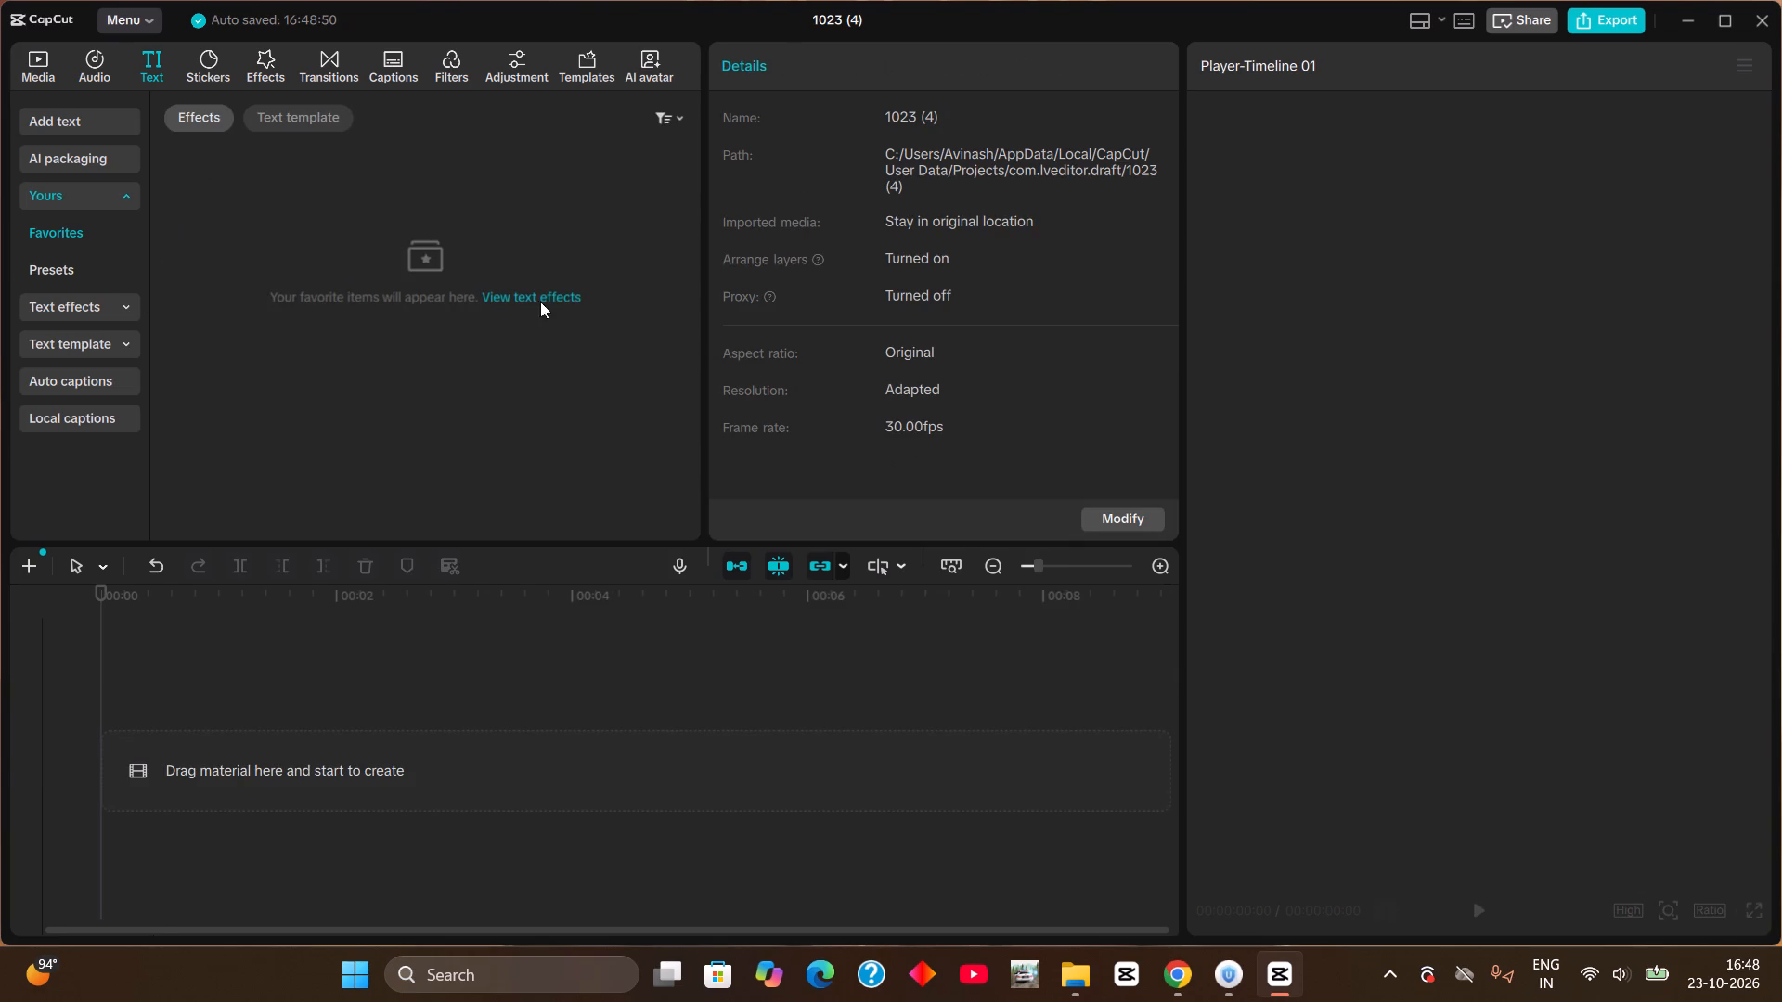
{"action": "left_click", "coordinate": [78, 278]}
{"action": "left_click", "coordinate": [198, 217]}
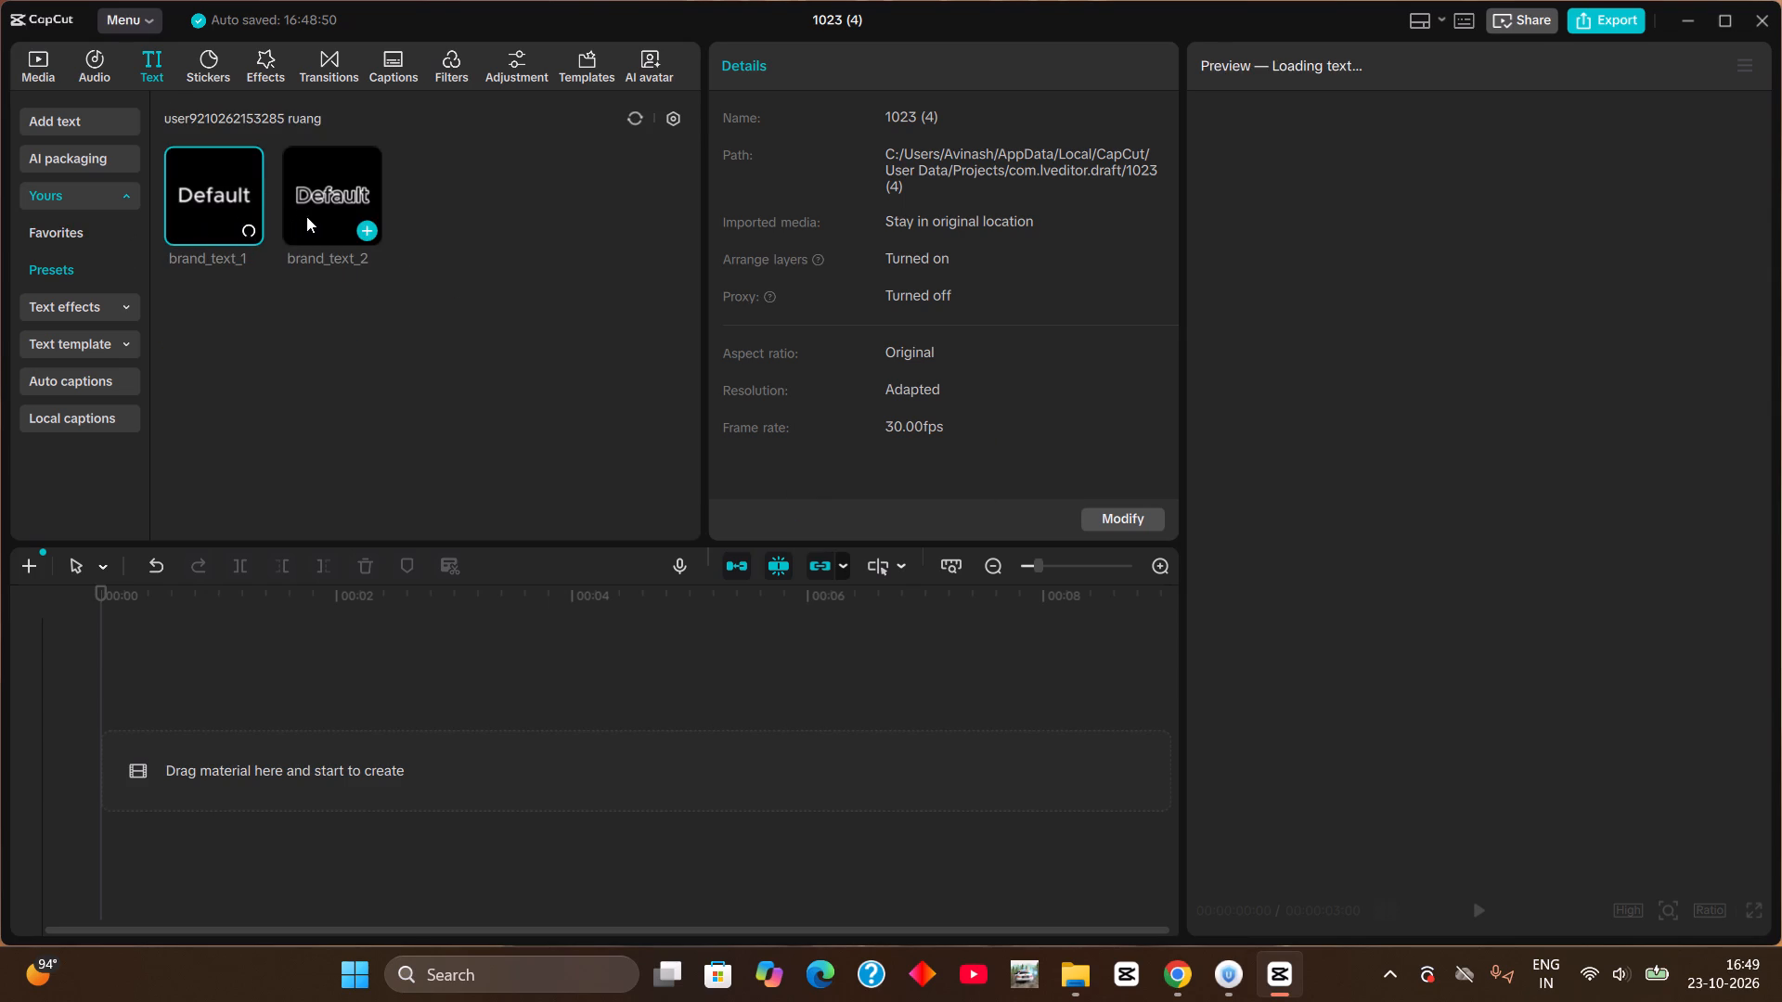
{"action": "left_click", "coordinate": [92, 276]}
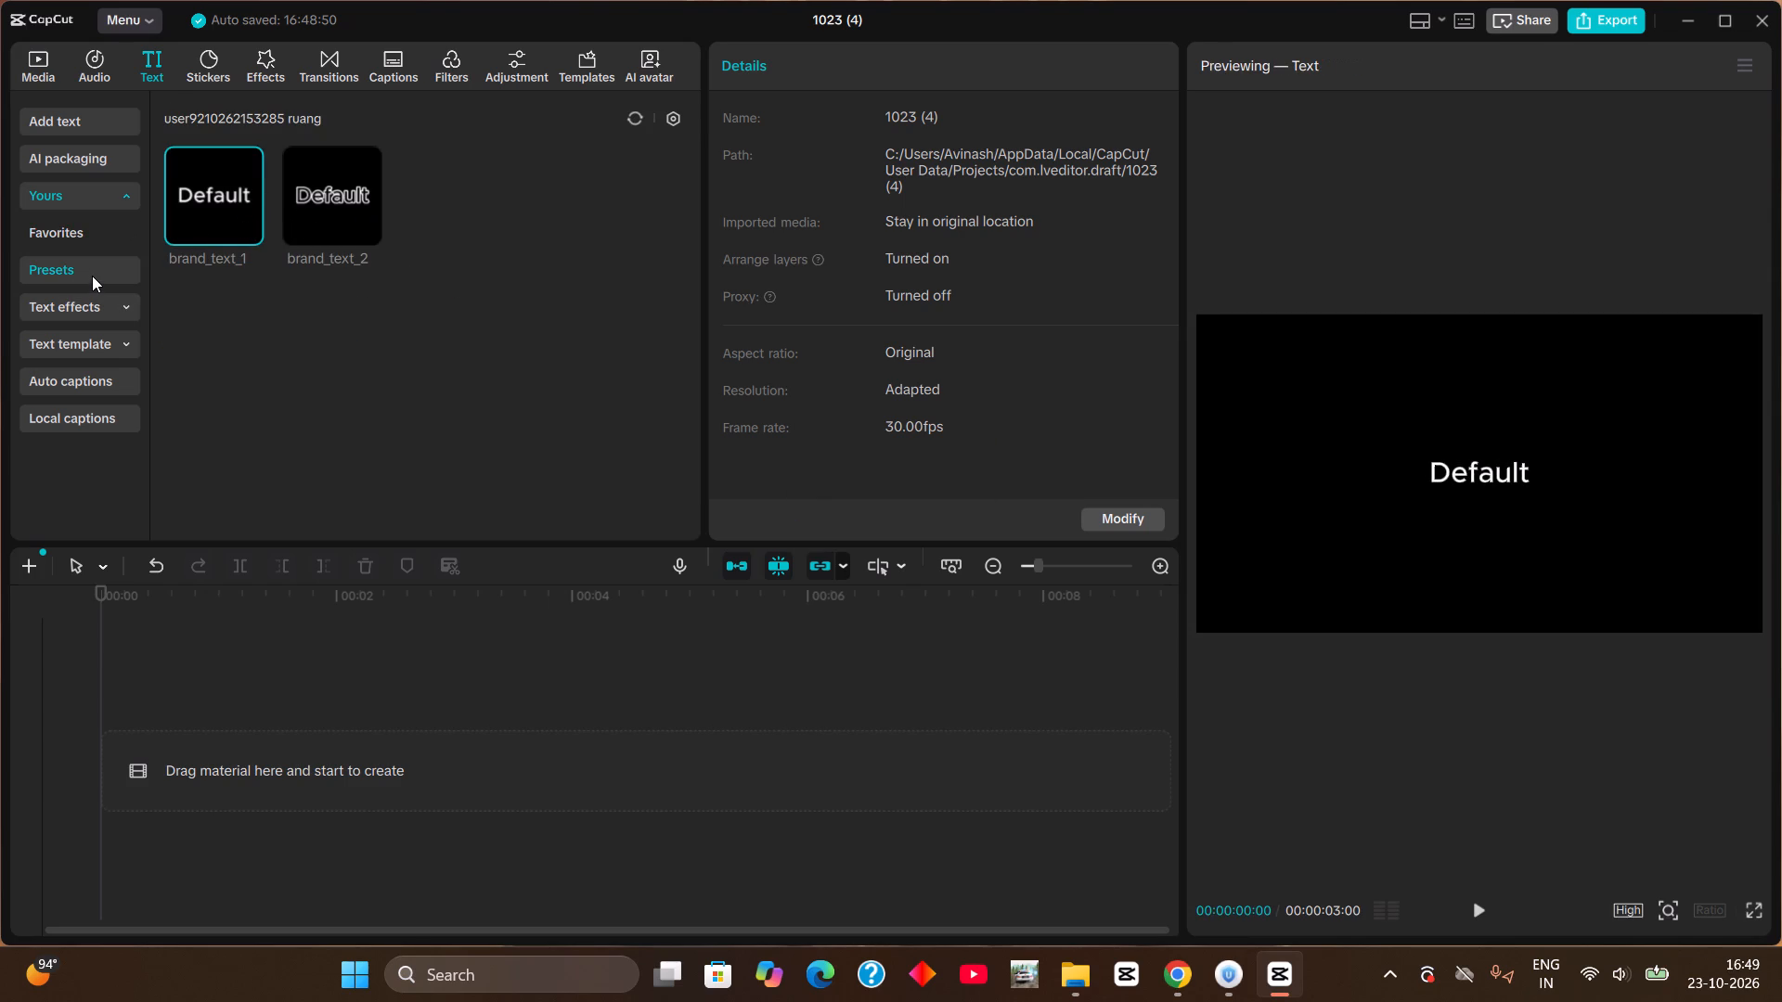
{"action": "left_click", "coordinate": [89, 202]}
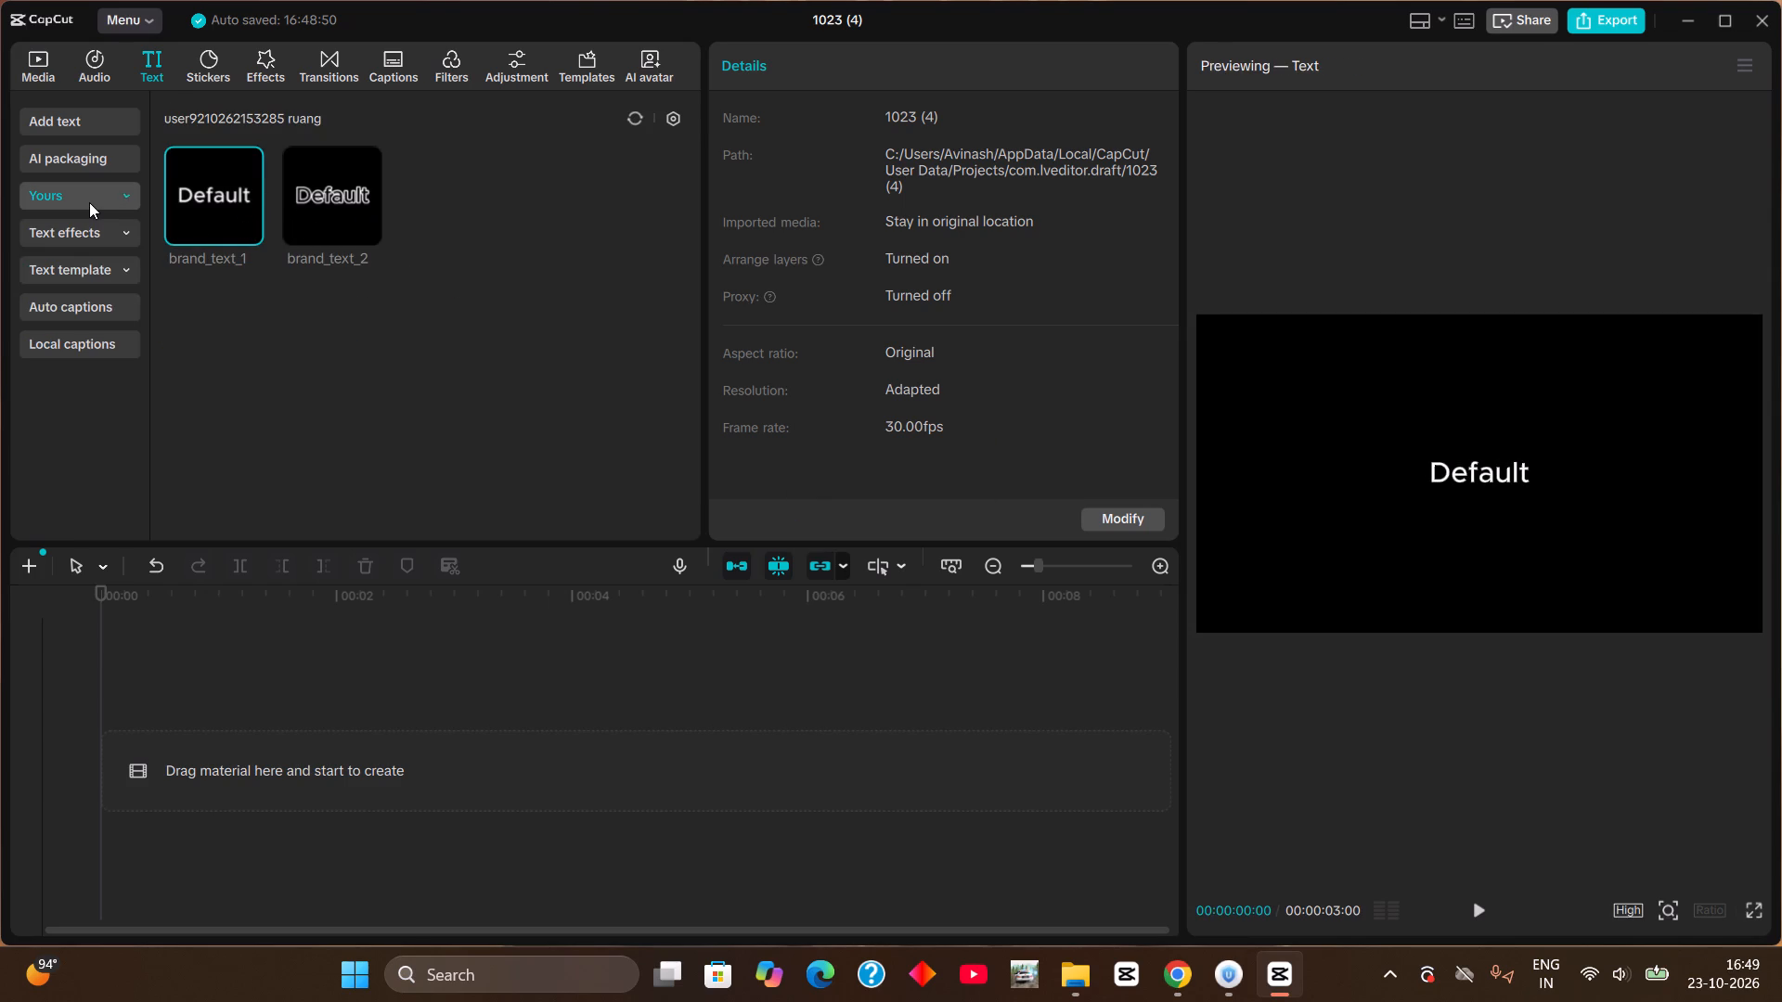
{"action": "left_click", "coordinate": [89, 202]}
{"action": "left_click", "coordinate": [83, 281]}
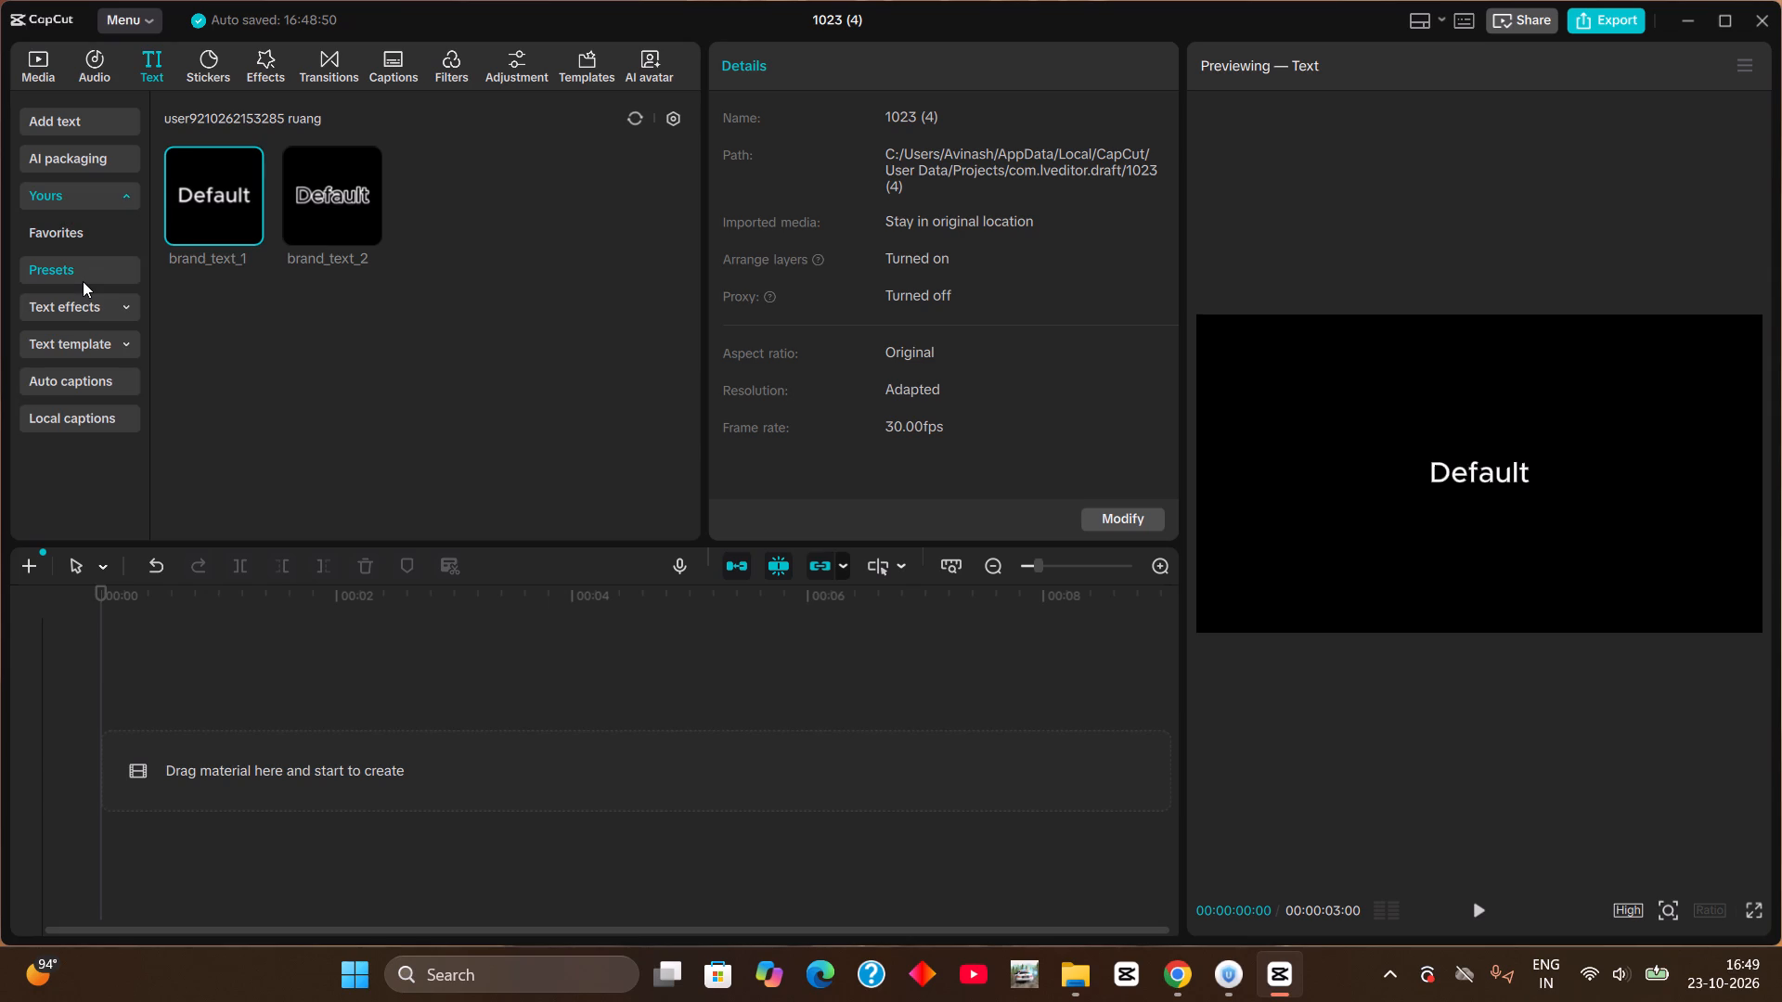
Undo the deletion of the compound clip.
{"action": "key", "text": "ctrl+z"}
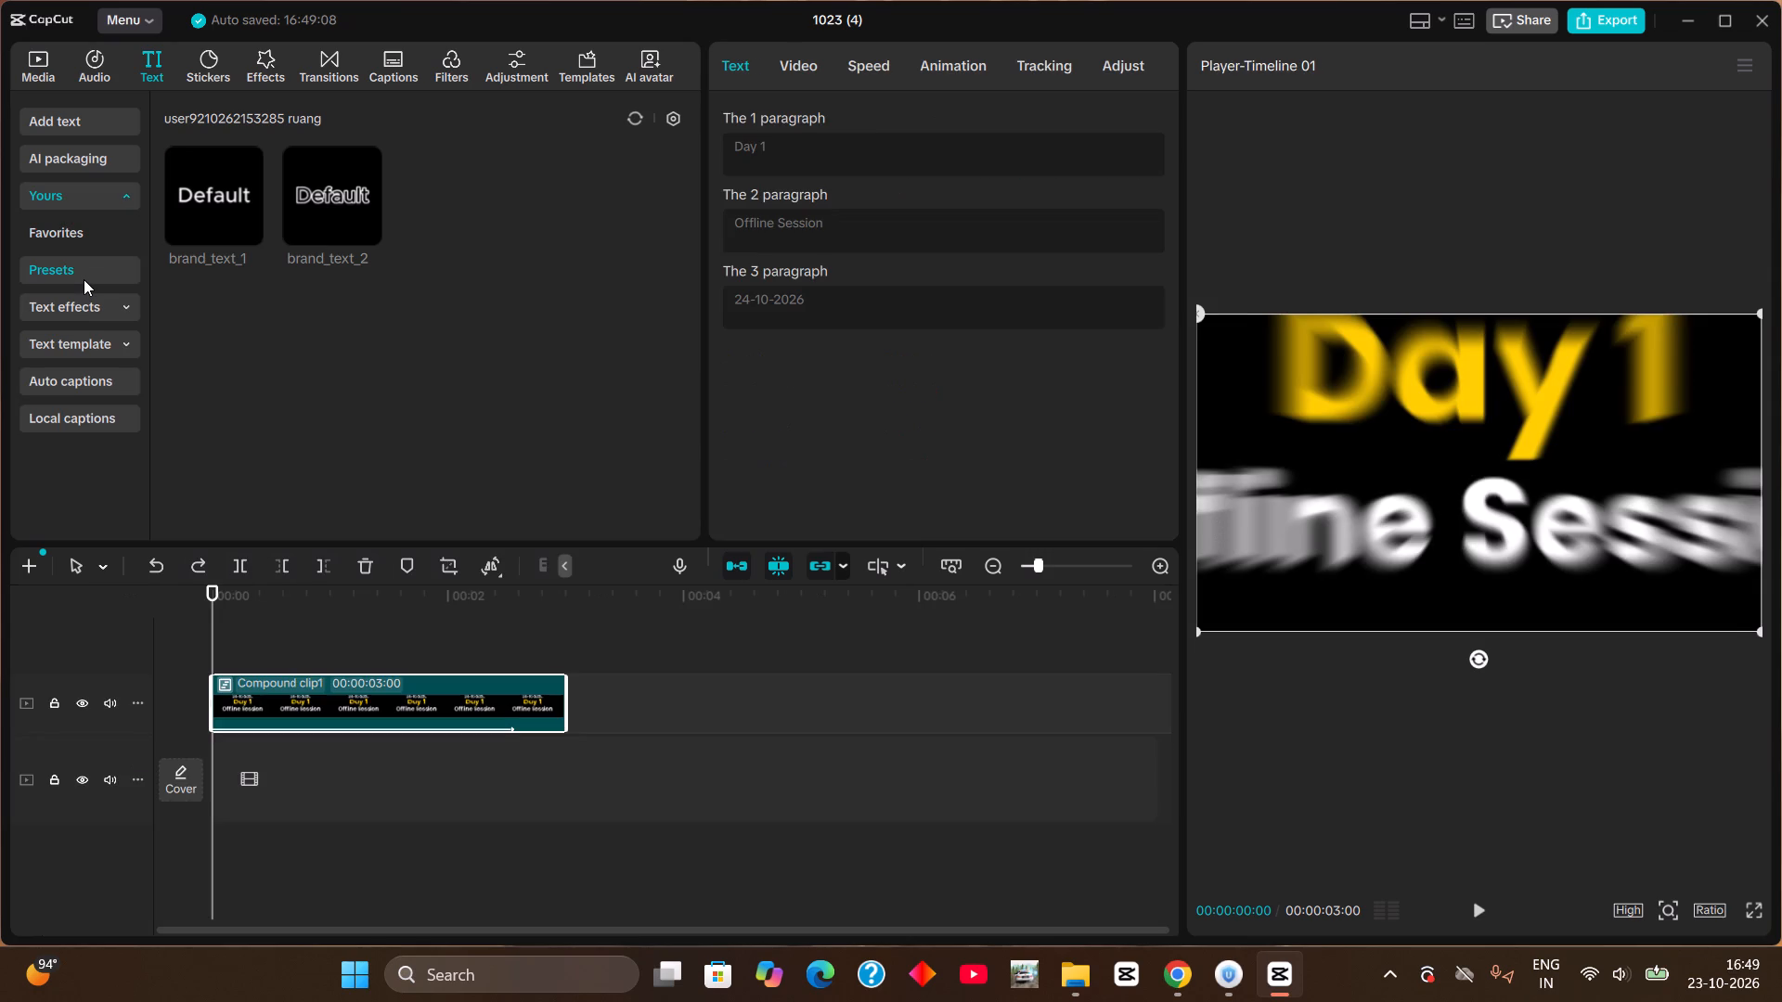
Close the current project and create a new empty project.
{"action": "left_click", "coordinate": [1774, 15]}
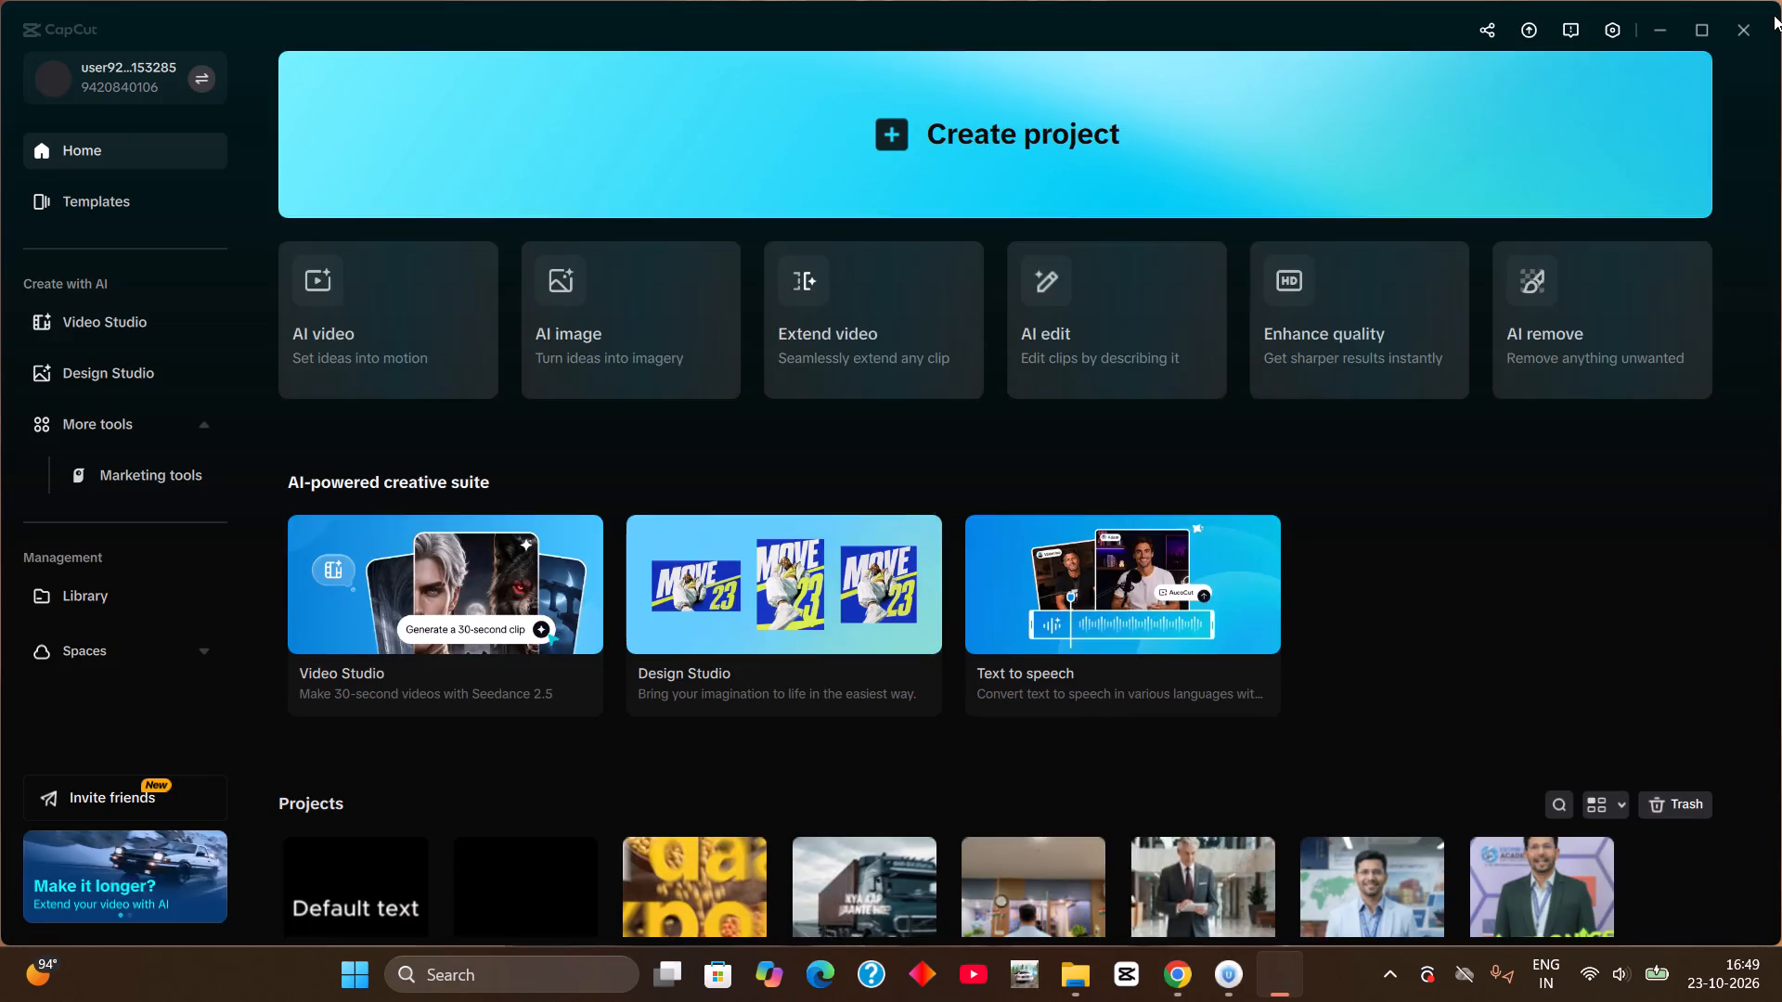
{"action": "left_click", "coordinate": [840, 122]}
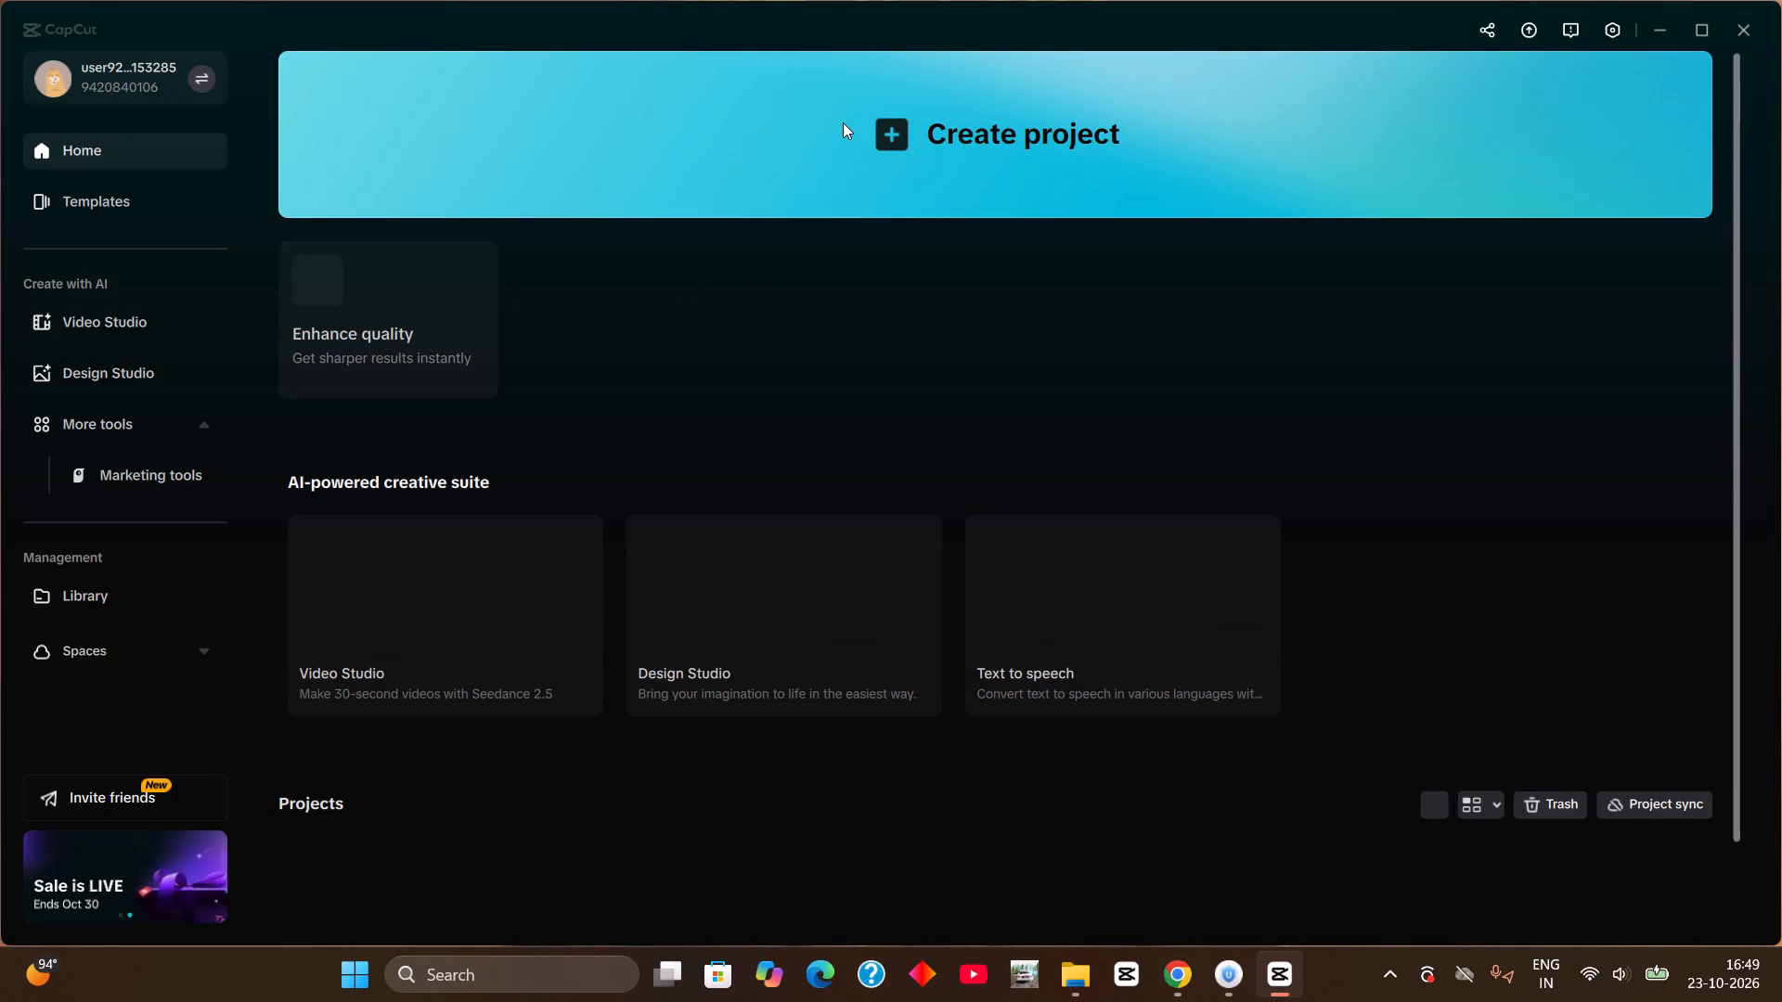
{"action": "left_click", "coordinate": [947, 141]}
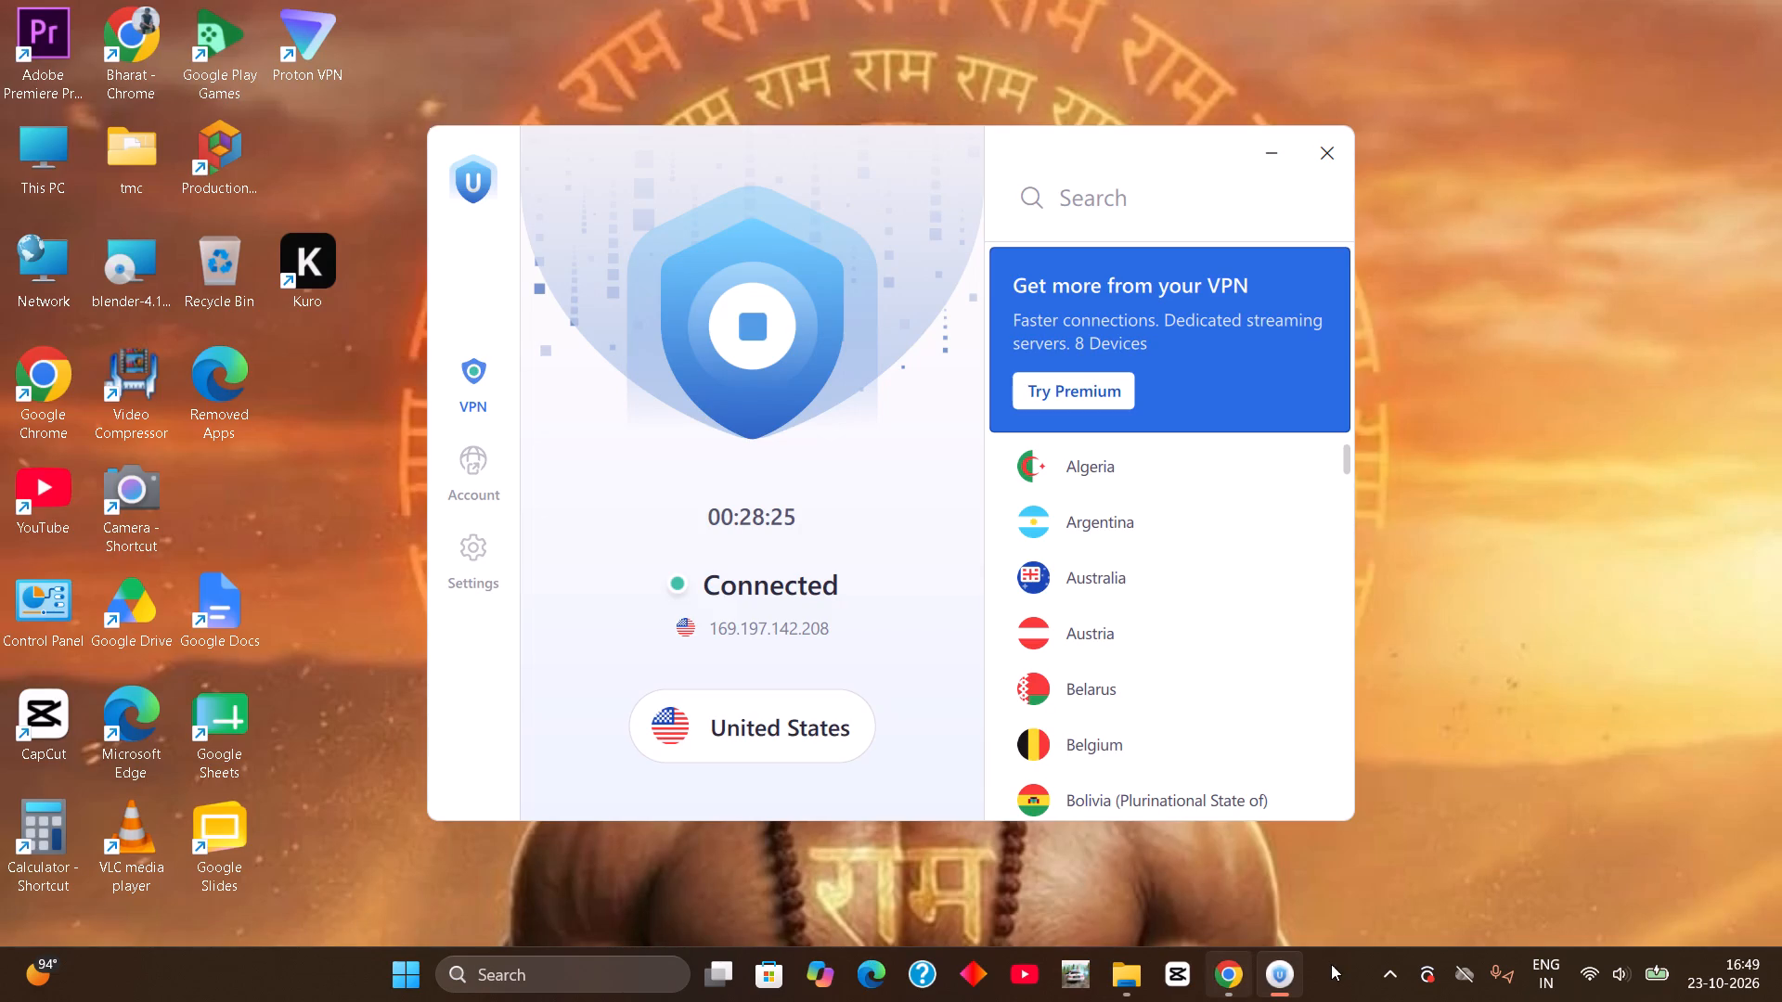
{"action": "left_click", "coordinate": [1168, 975]}
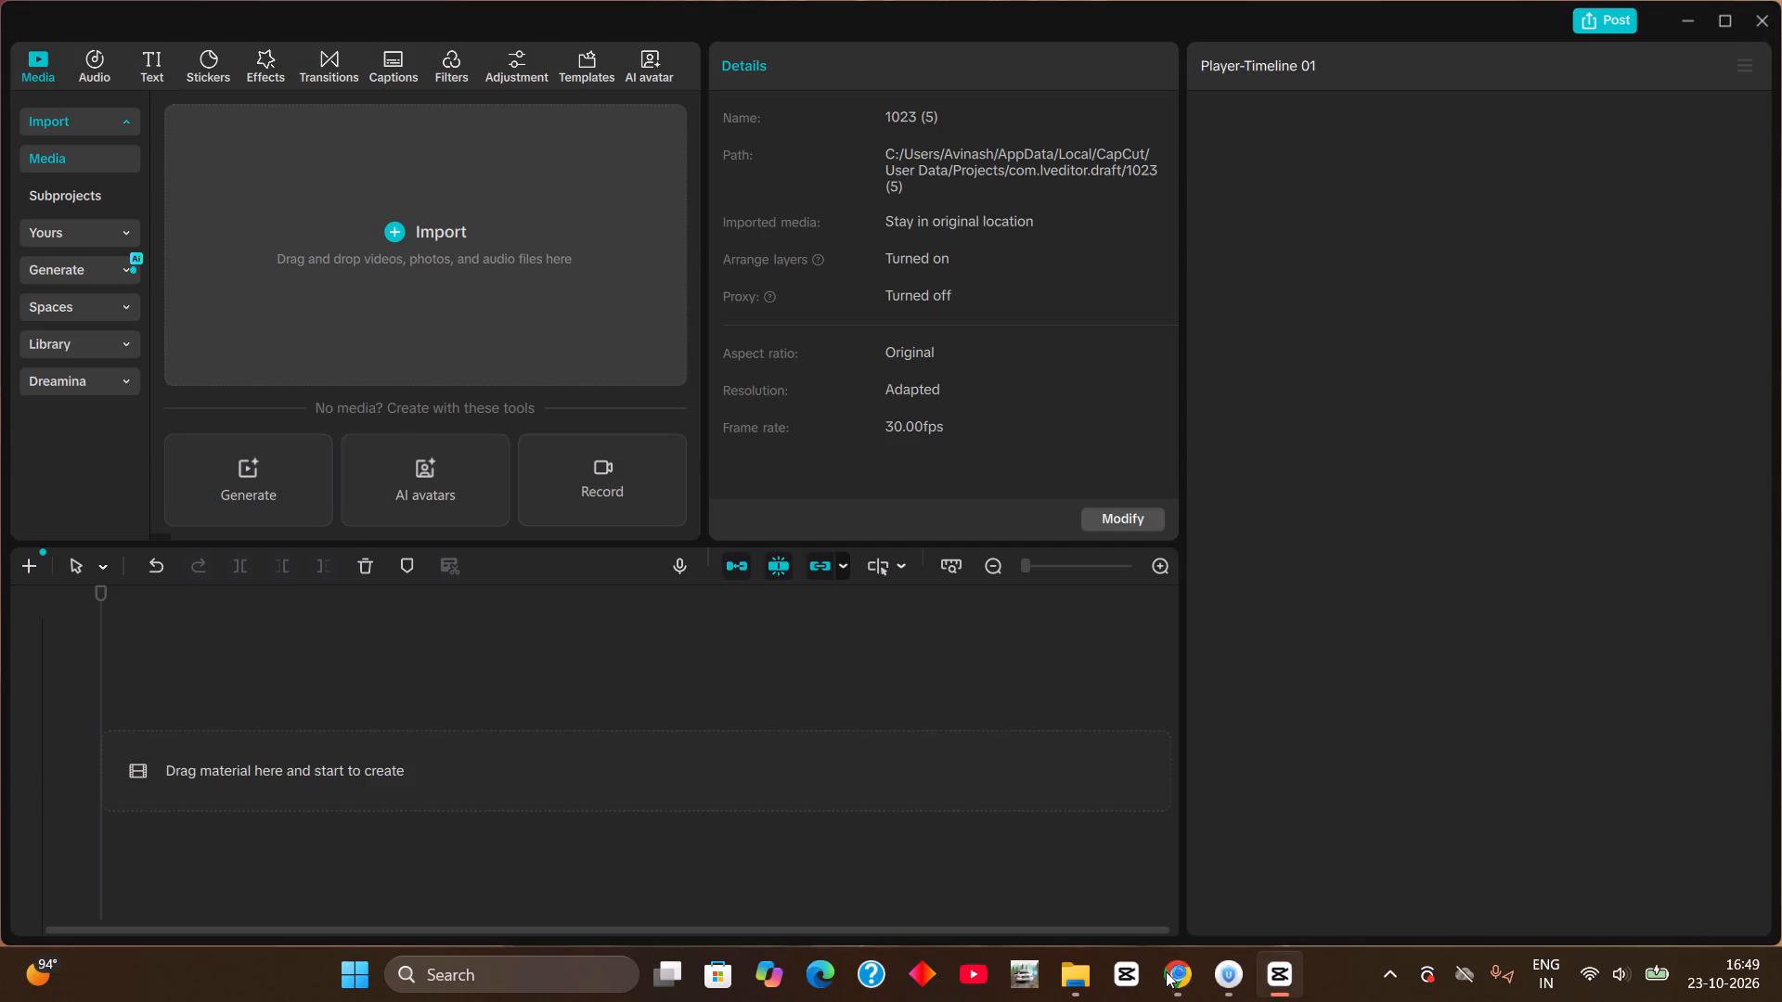
Preview the saved Day 1 title, My presets5, in the media presets of the new project.
{"action": "left_click", "coordinate": [68, 237]}
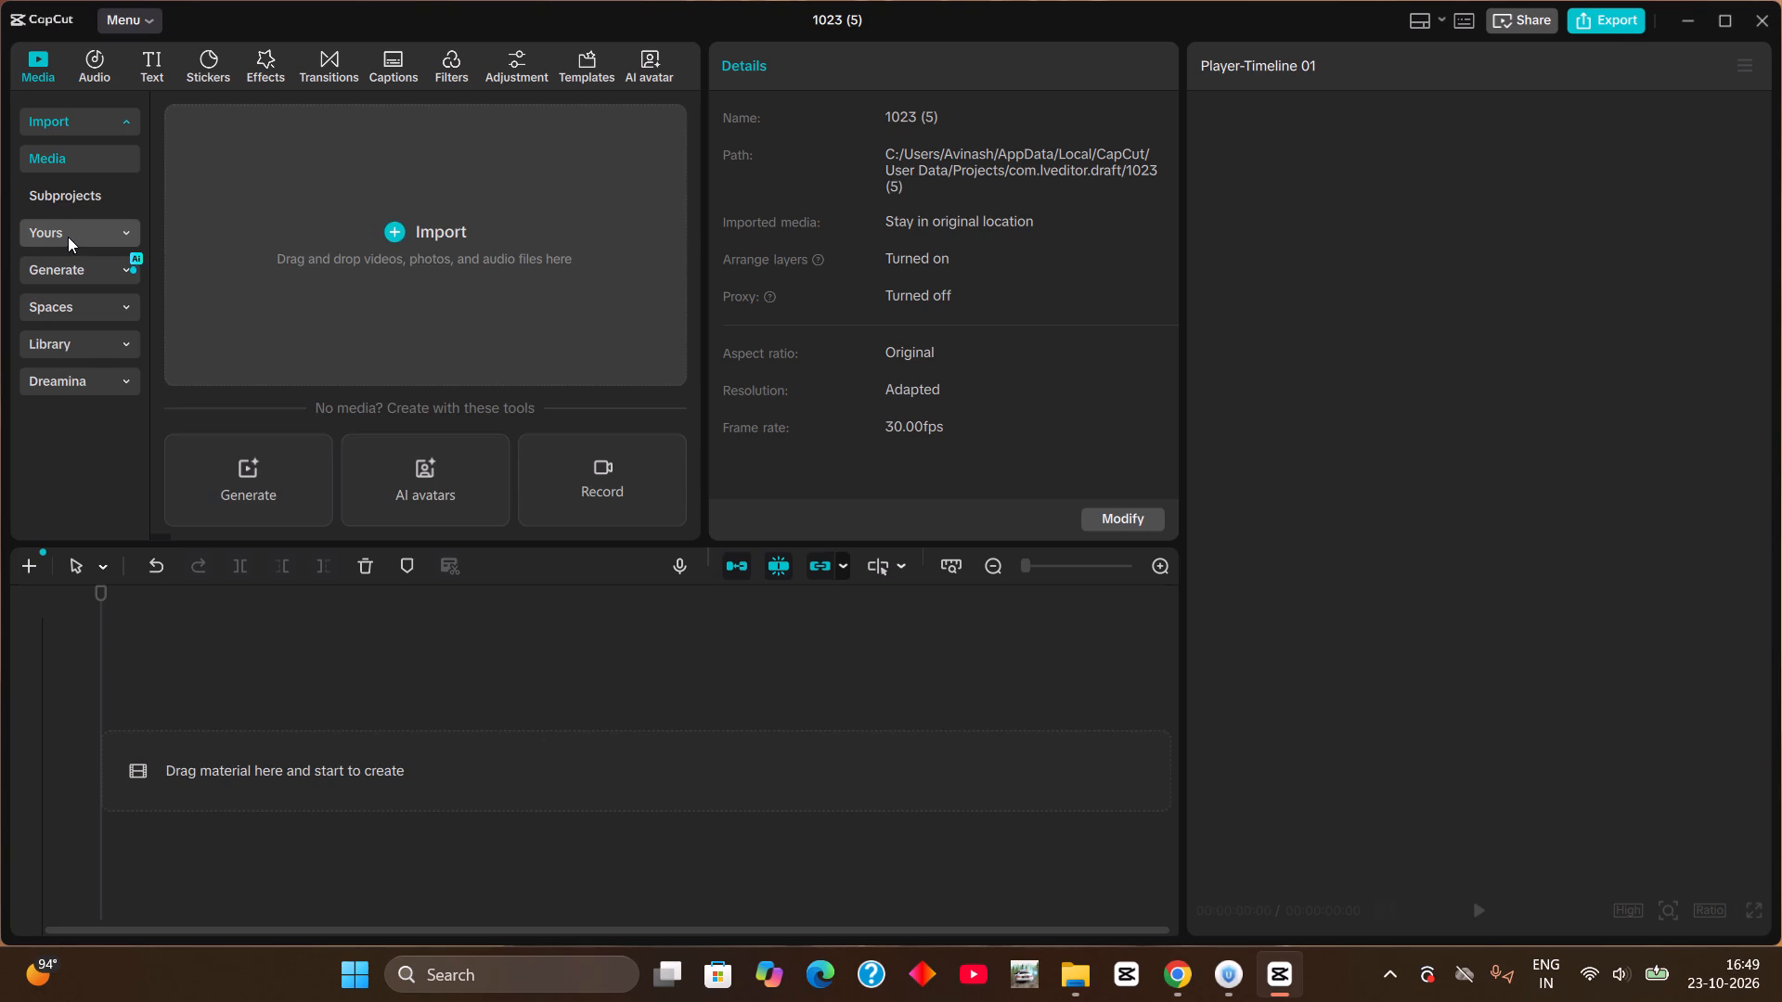
{"action": "left_click", "coordinate": [77, 245]}
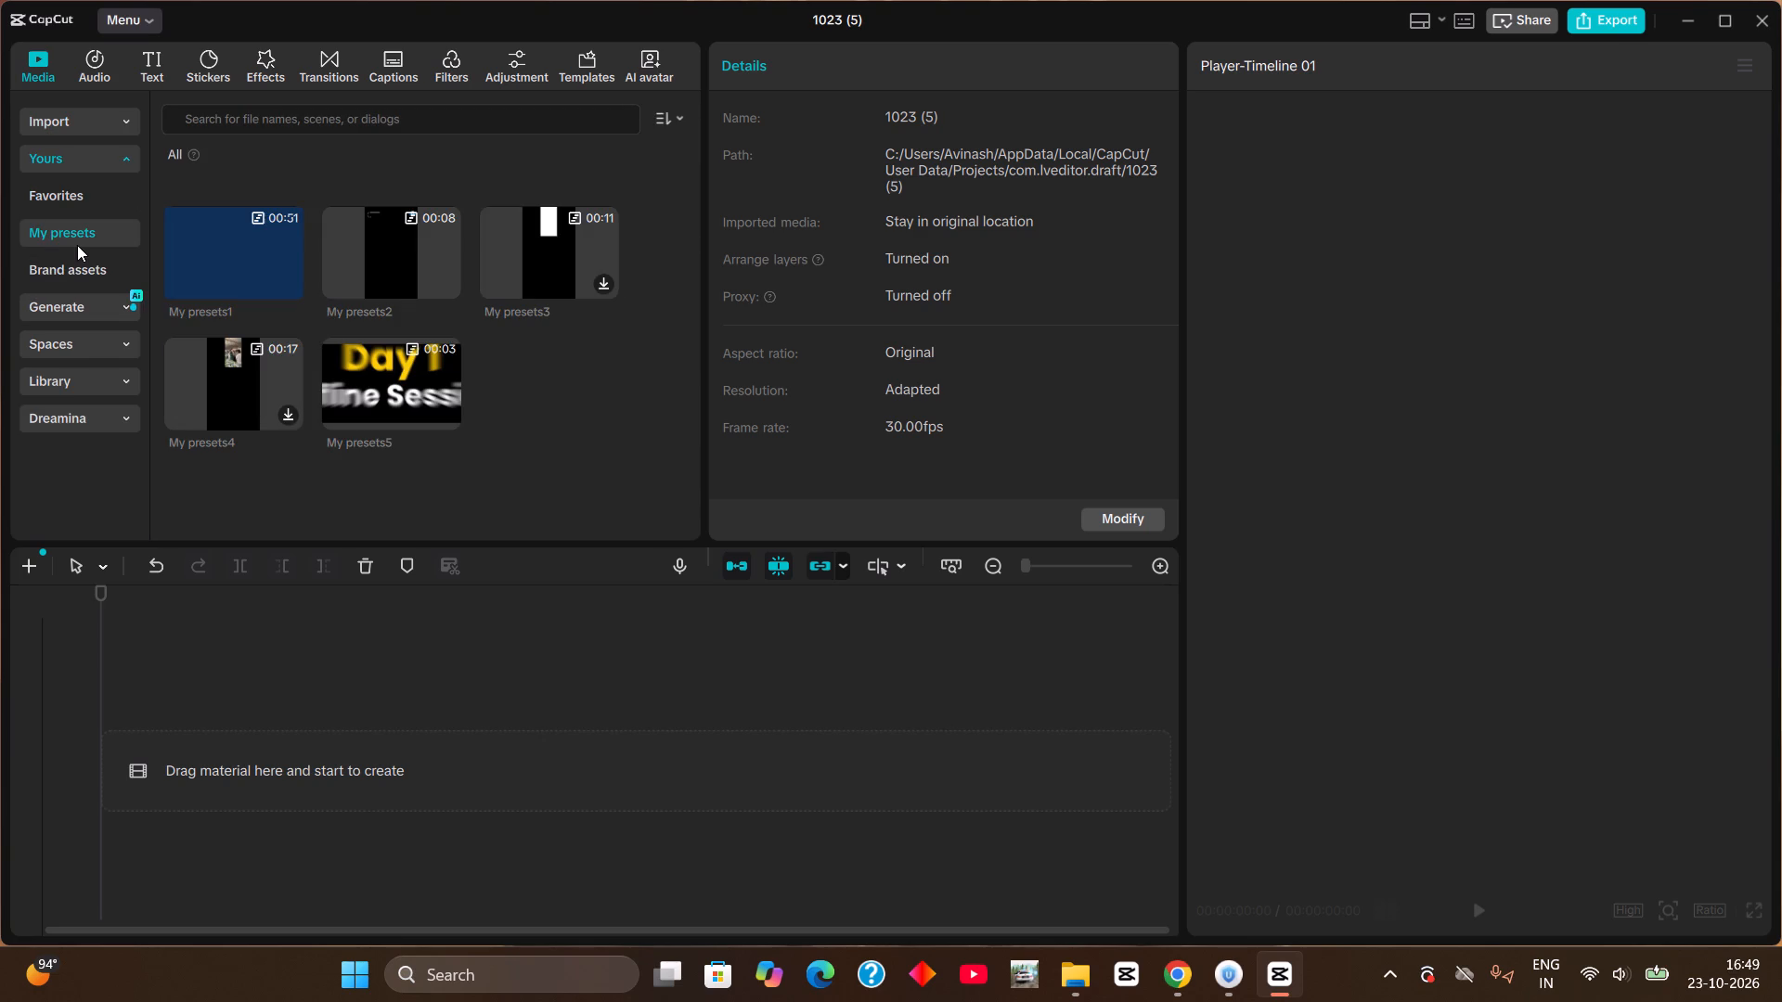
{"action": "left_click", "coordinate": [385, 395]}
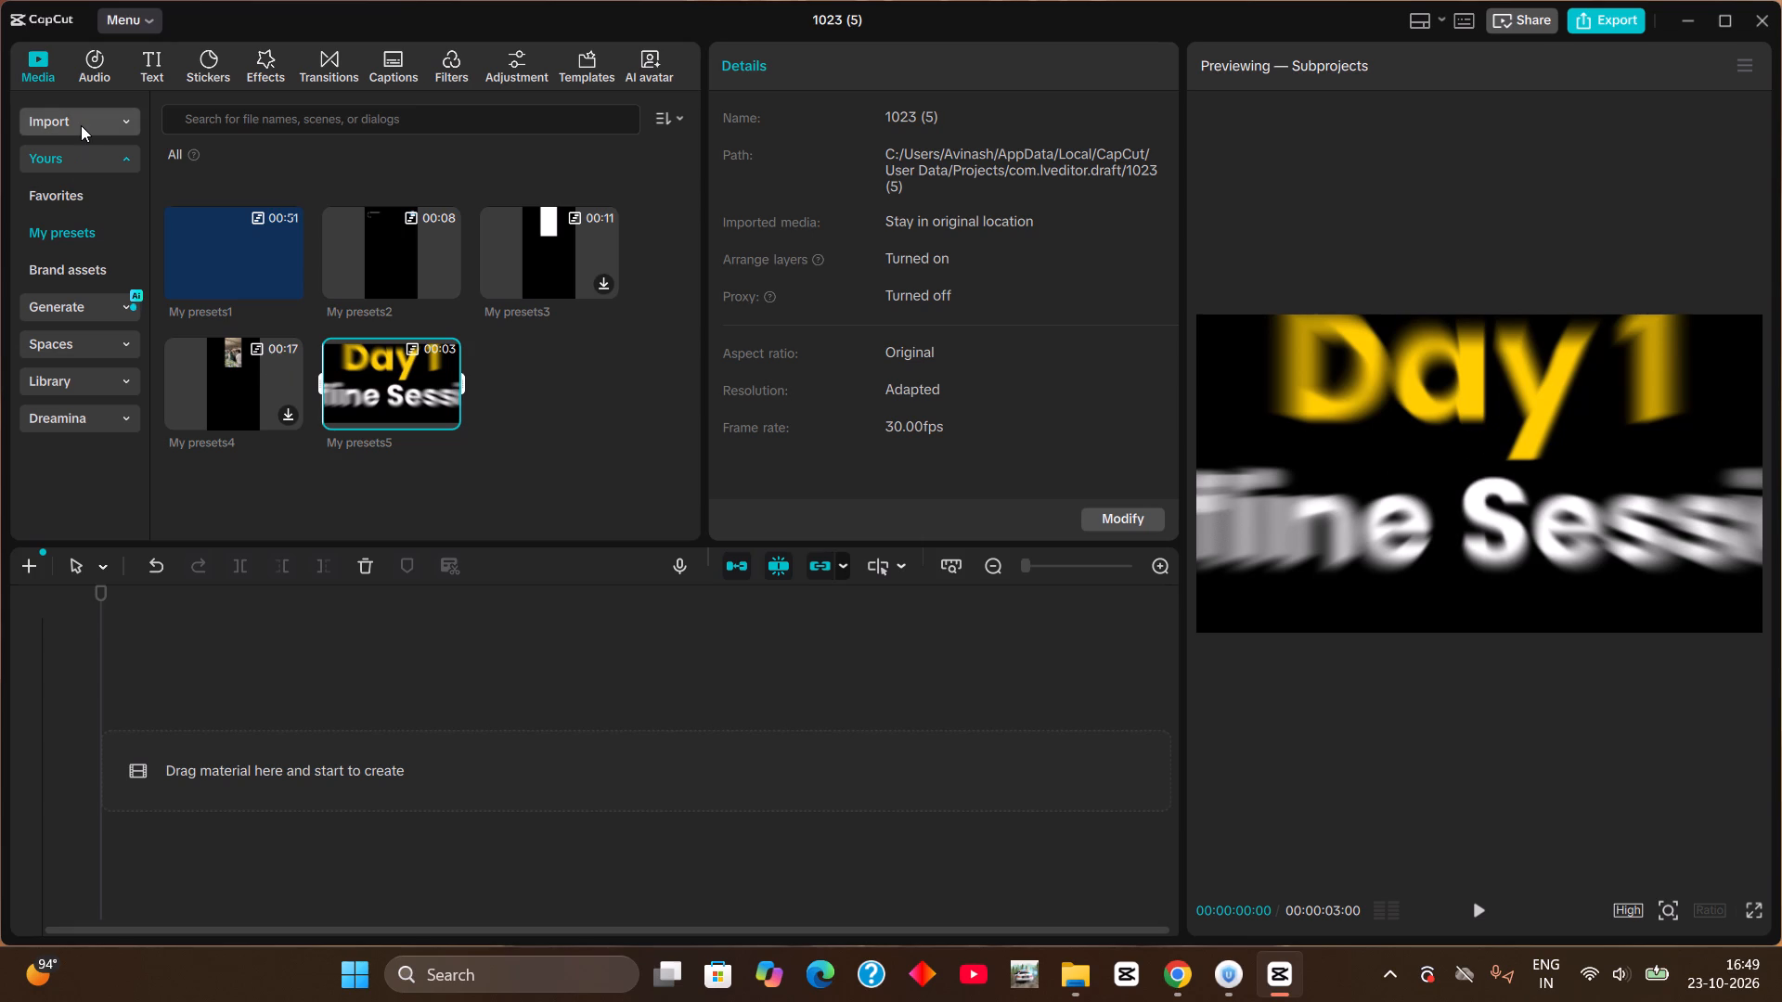
Add a default text clip to the timeline and change its text to Successfully Completed.
{"action": "left_click", "coordinate": [156, 70]}
{"action": "left_click", "coordinate": [249, 184]}
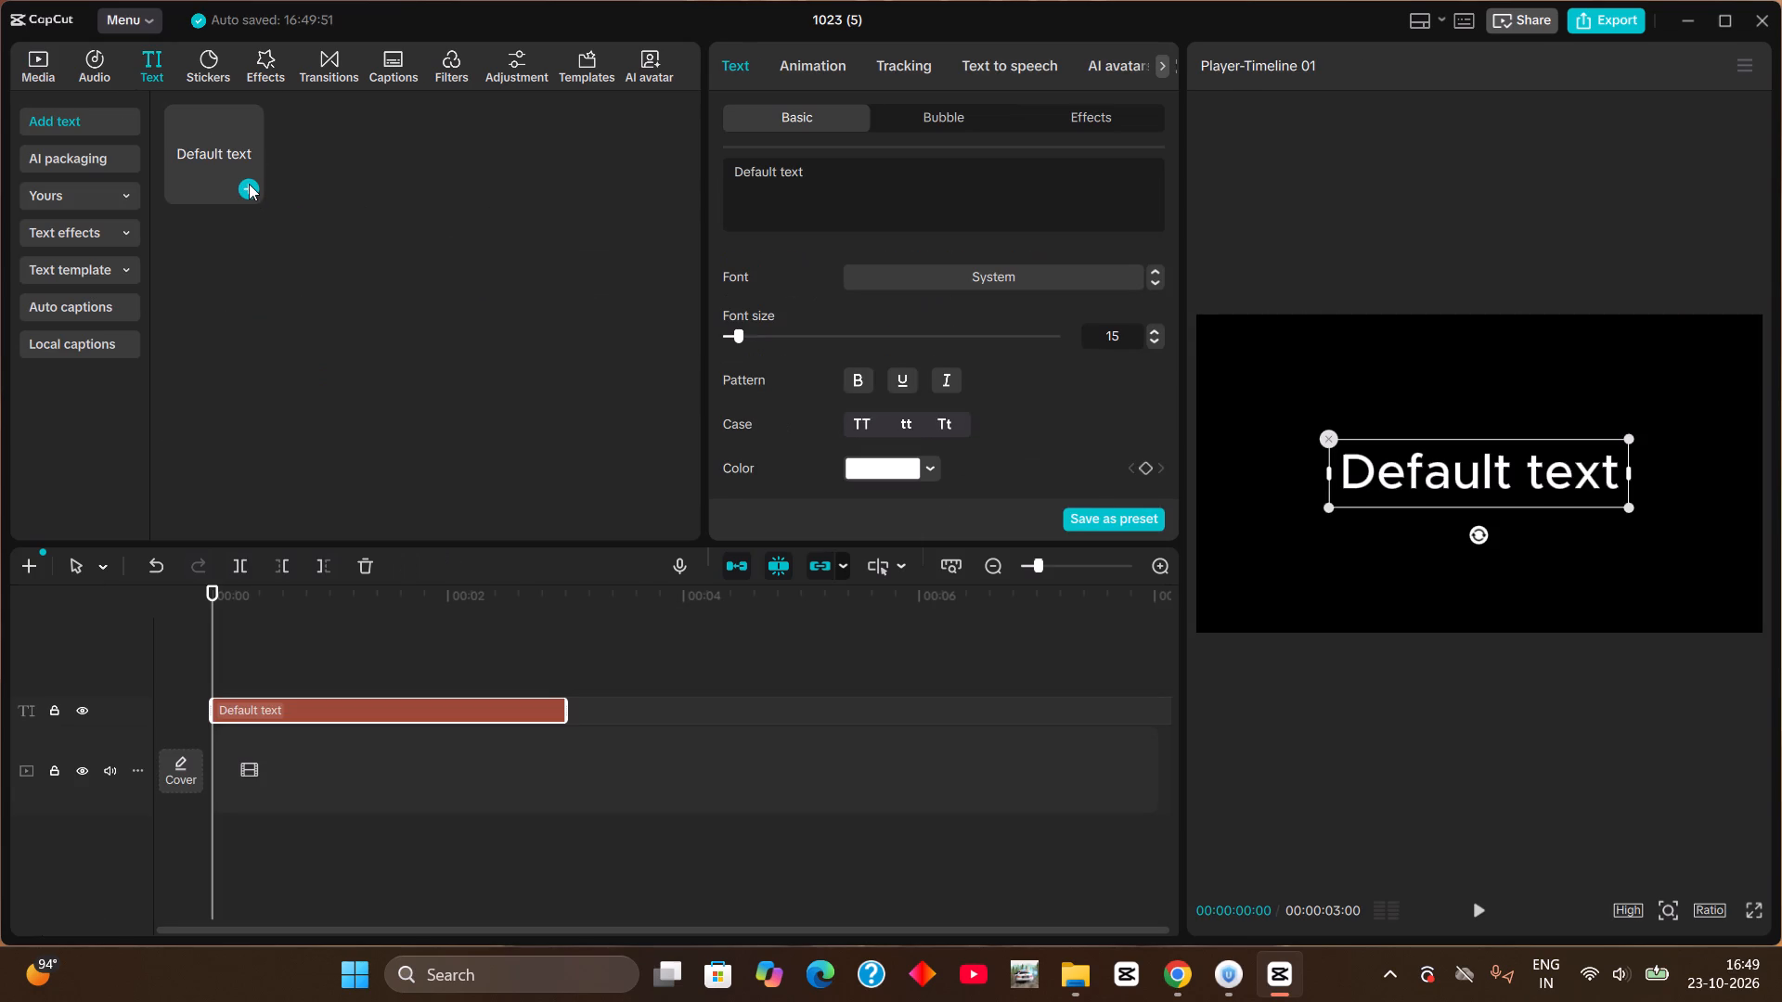
{"action": "left_click", "coordinate": [846, 163]}
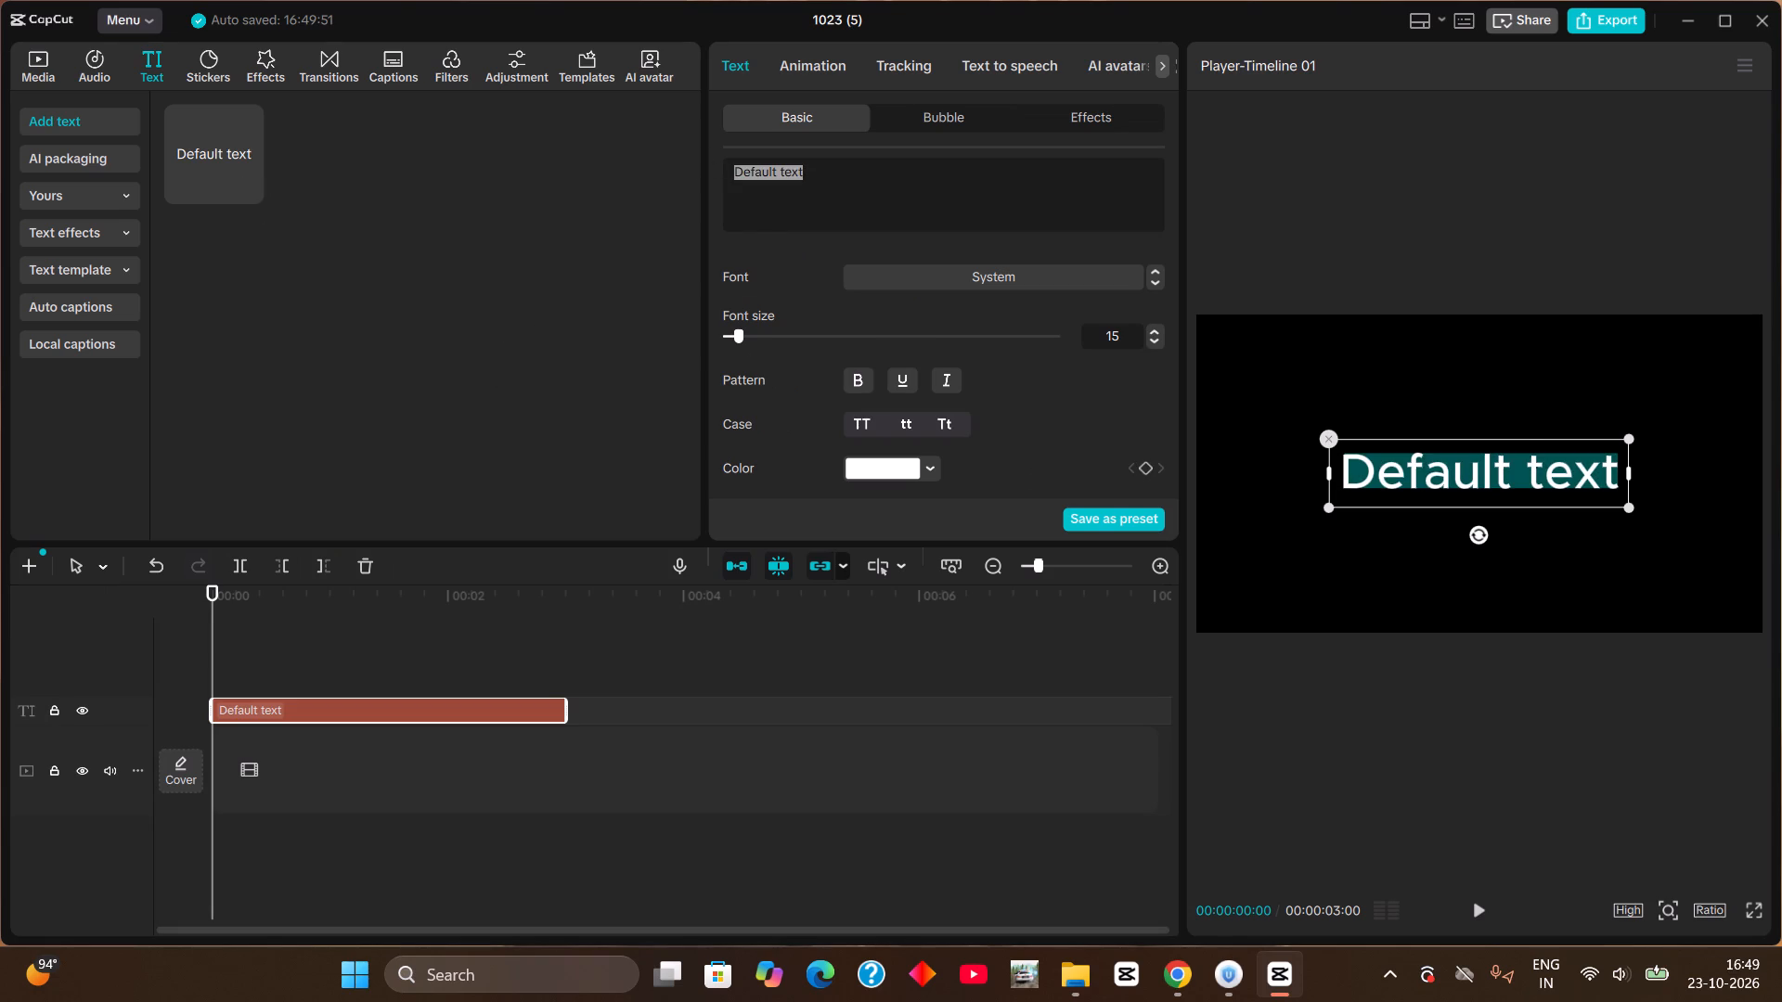
{"action": "key", "text": "s"}
{"action": "key", "text": "BackSpace"}
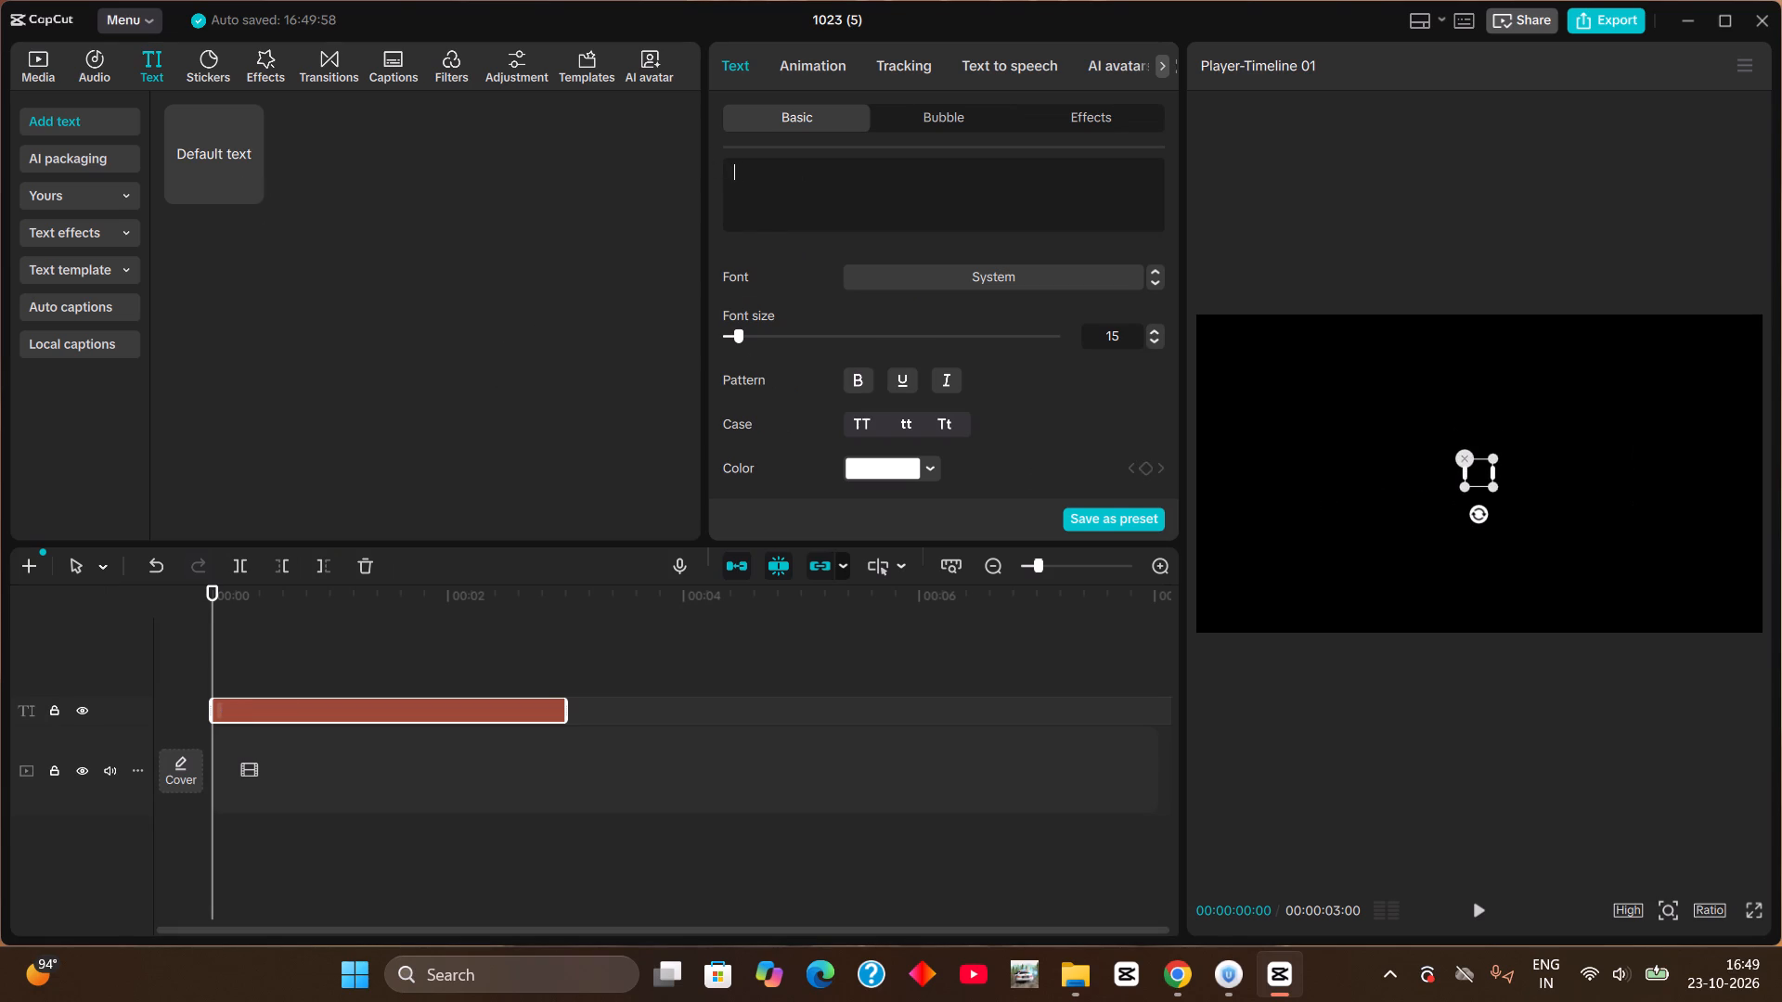
{"action": "key", "text": "s"}
{"action": "key", "text": "u"}
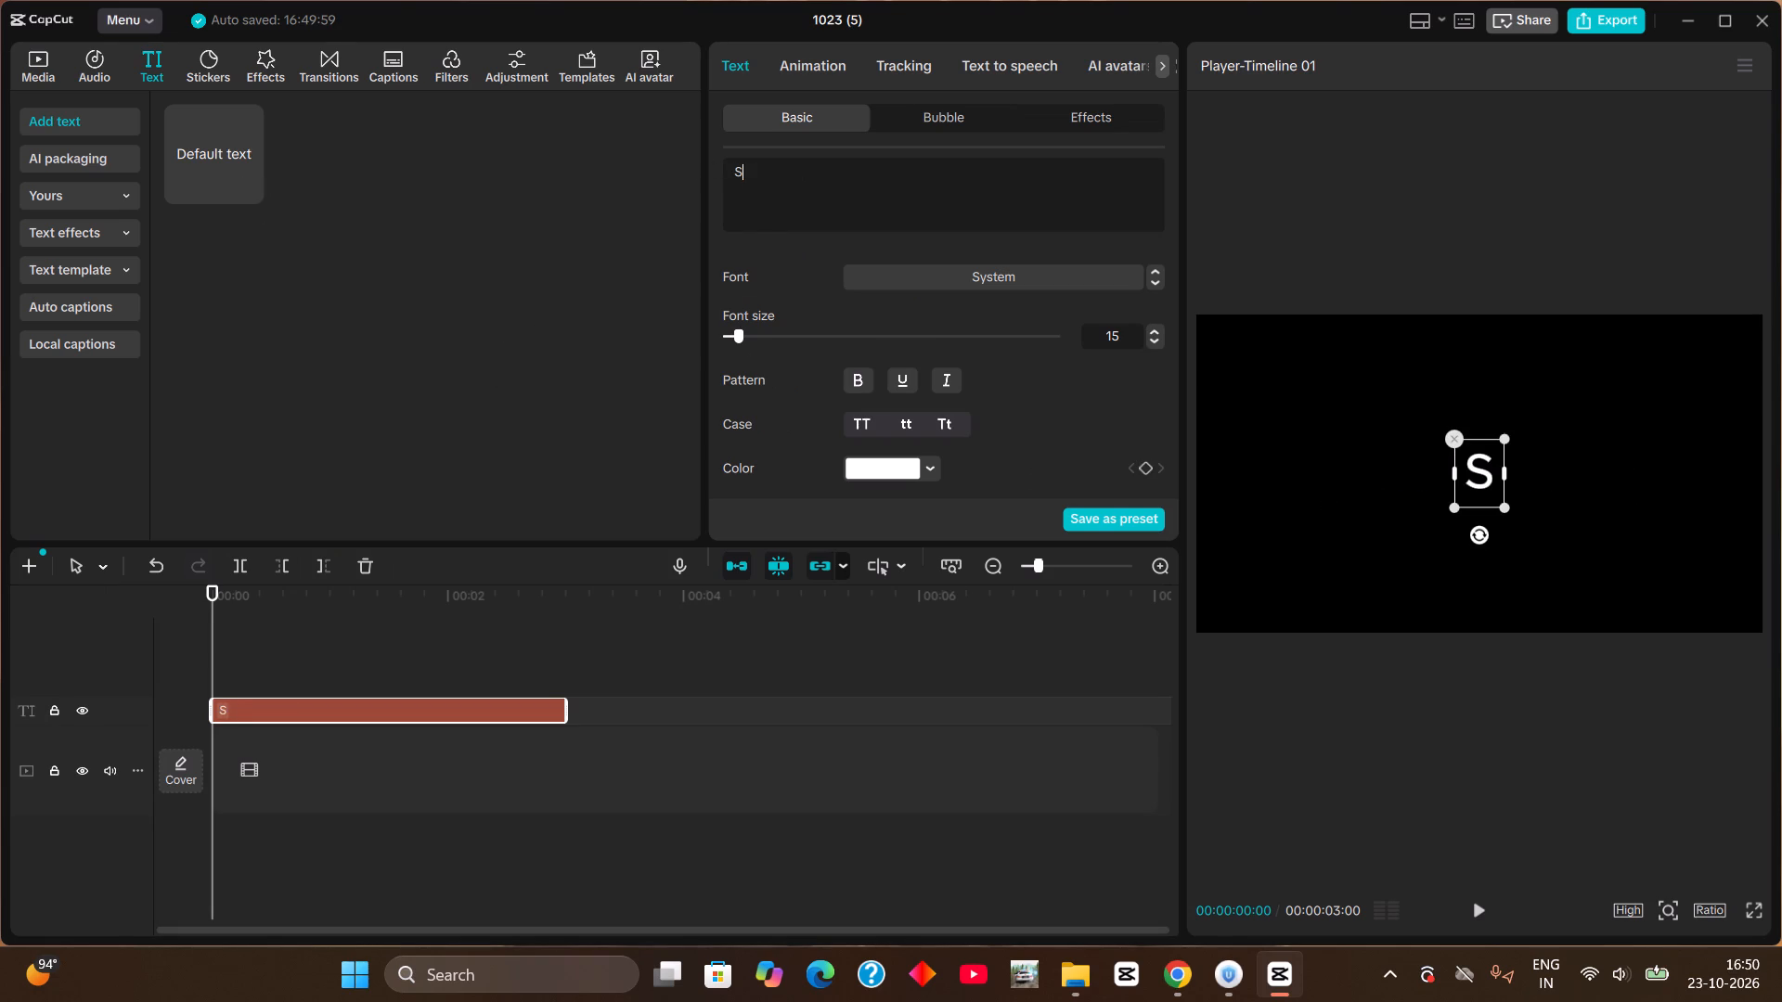
{"action": "type", "text": "ccess"}
{"action": "type", "text": "fully"}
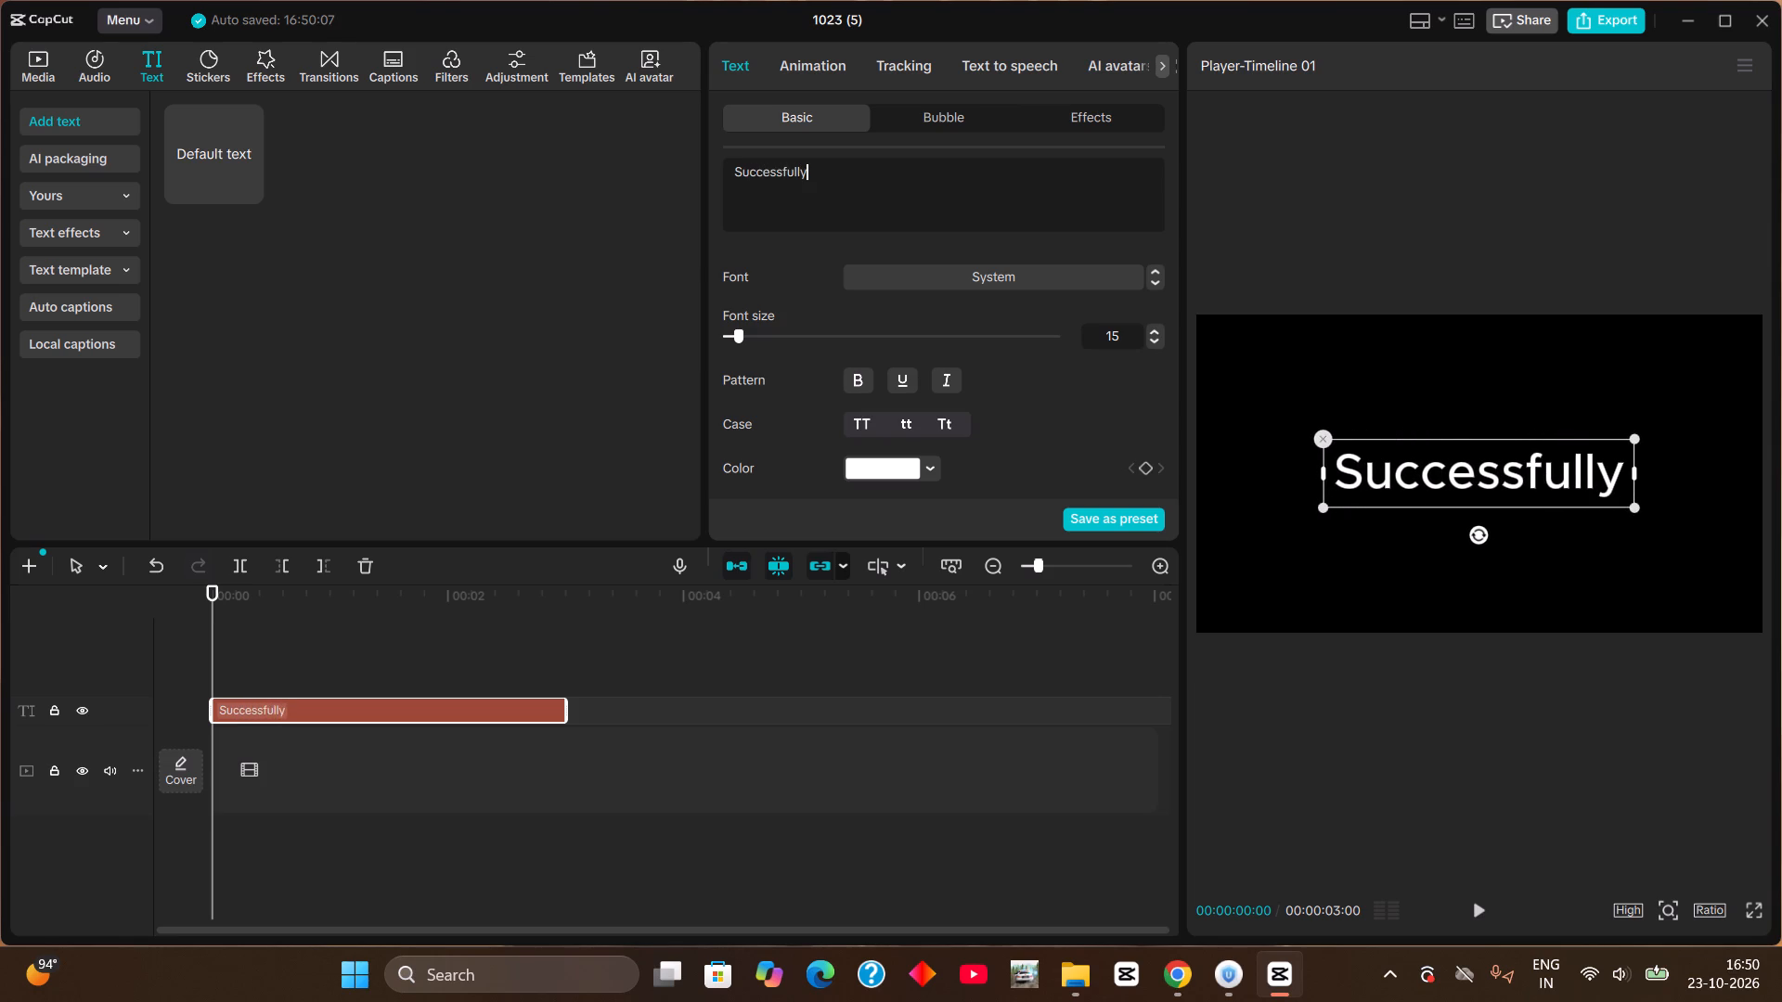
{"action": "key", "text": "space"}
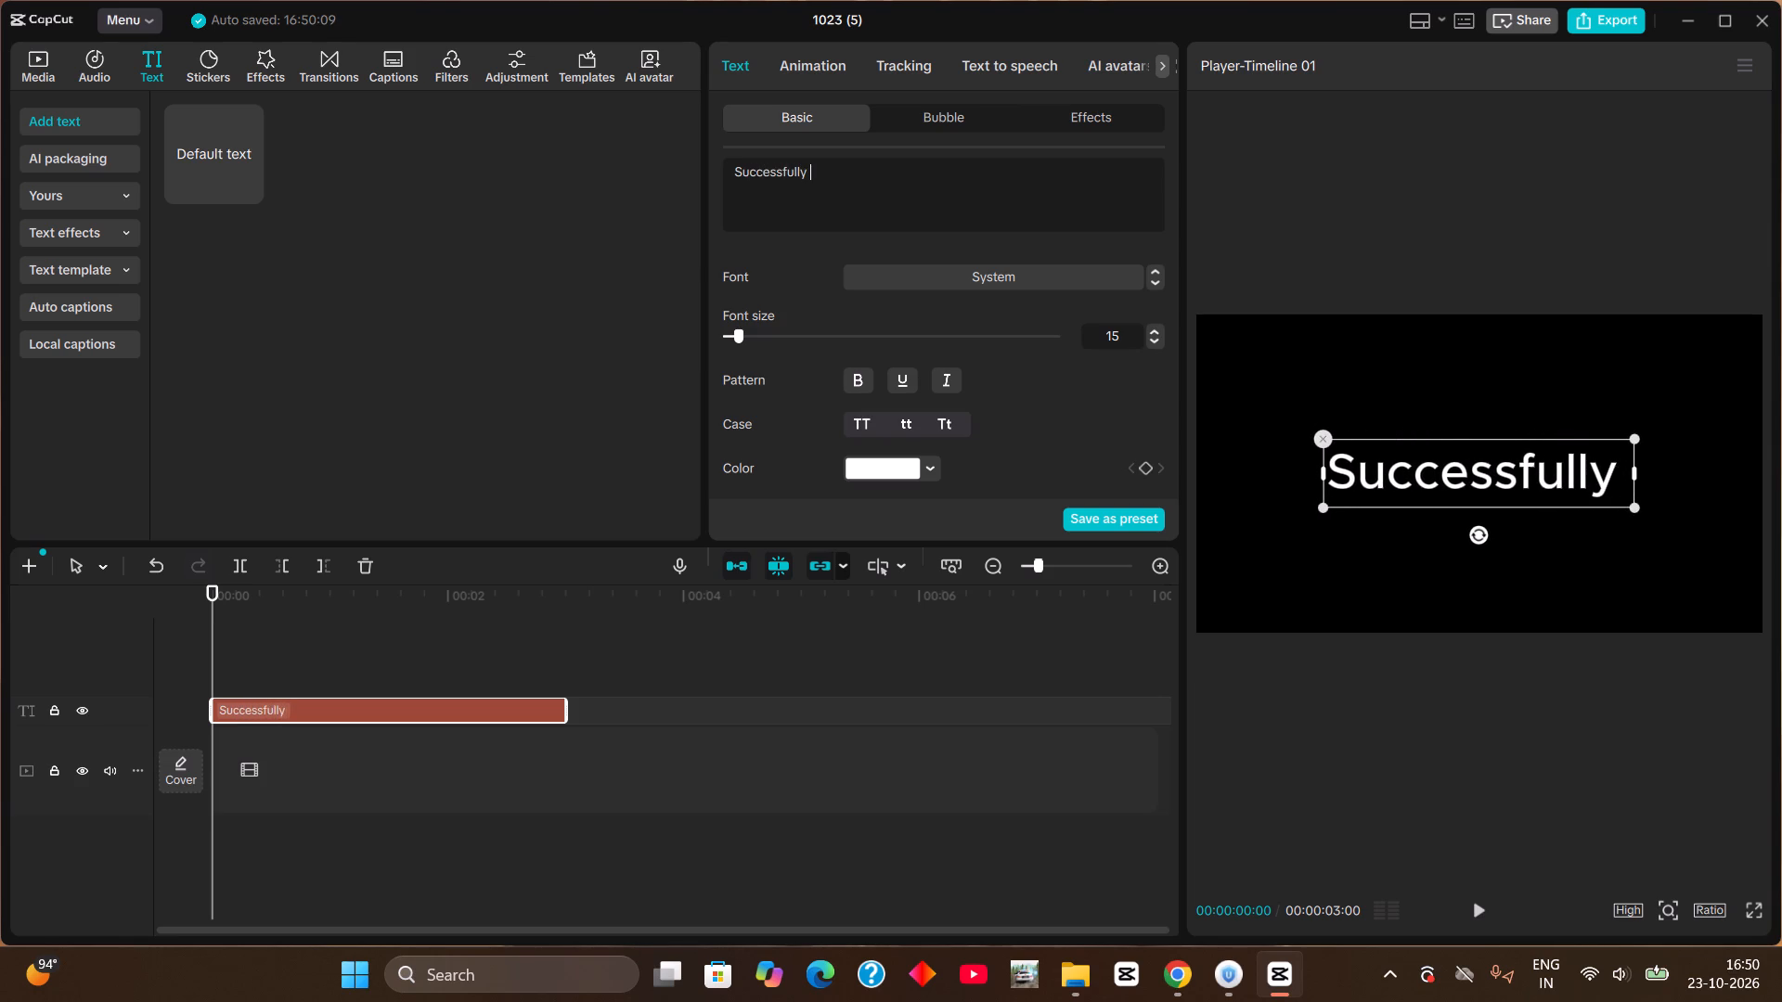
{"action": "key", "text": "c"}
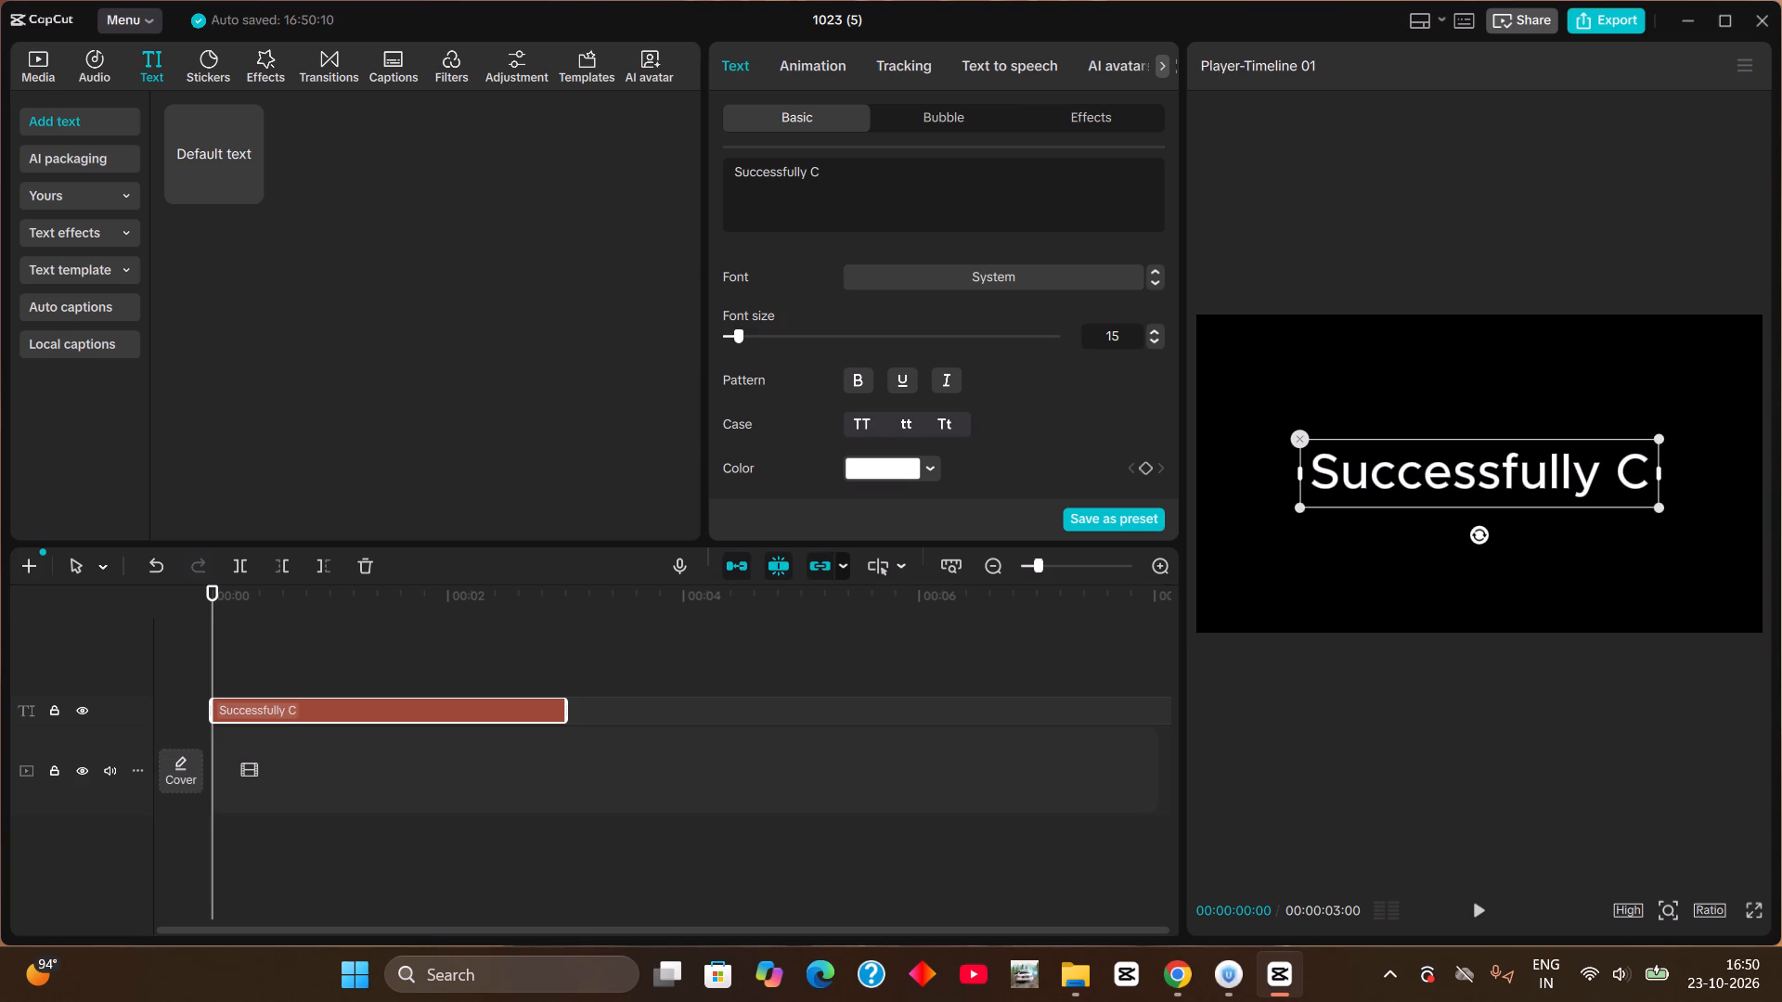
{"action": "key", "text": "o"}
{"action": "type", "text": "mpl"}
{"action": "type", "text": "eted"}
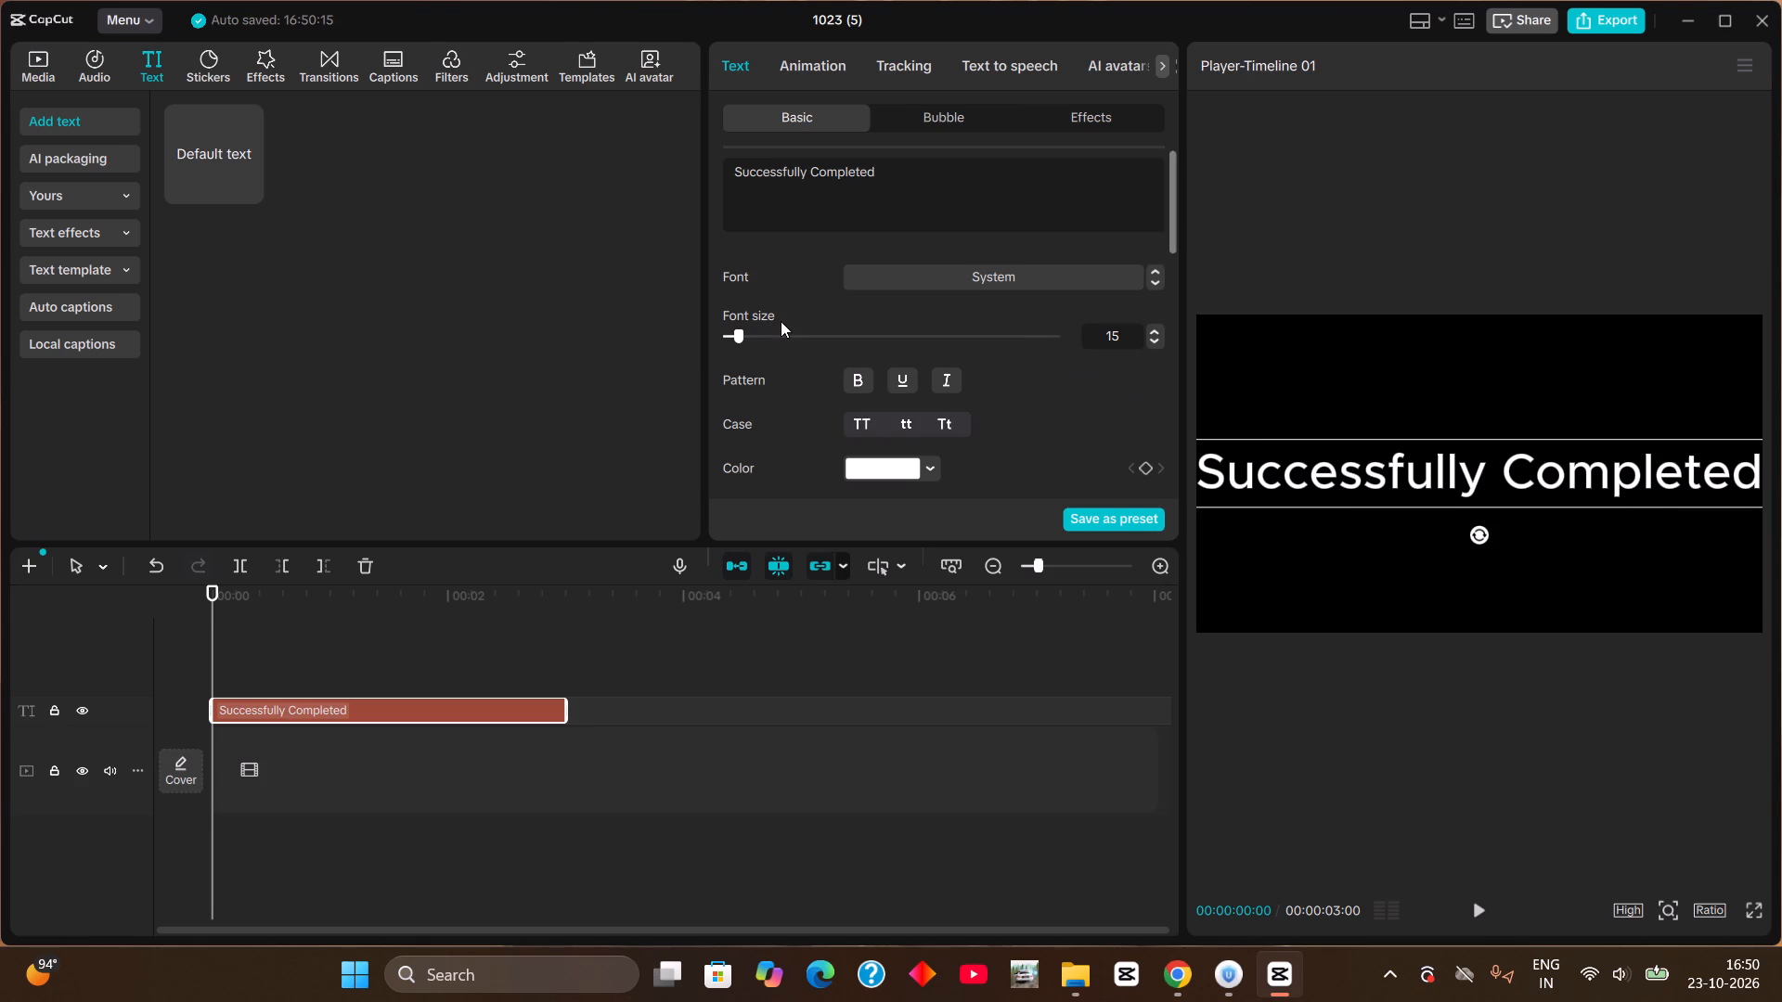
Set the font size of the Successfully Completed text to 13.
{"action": "left_click_drag", "start_coordinate": [745, 335], "coordinate": [734, 350]}
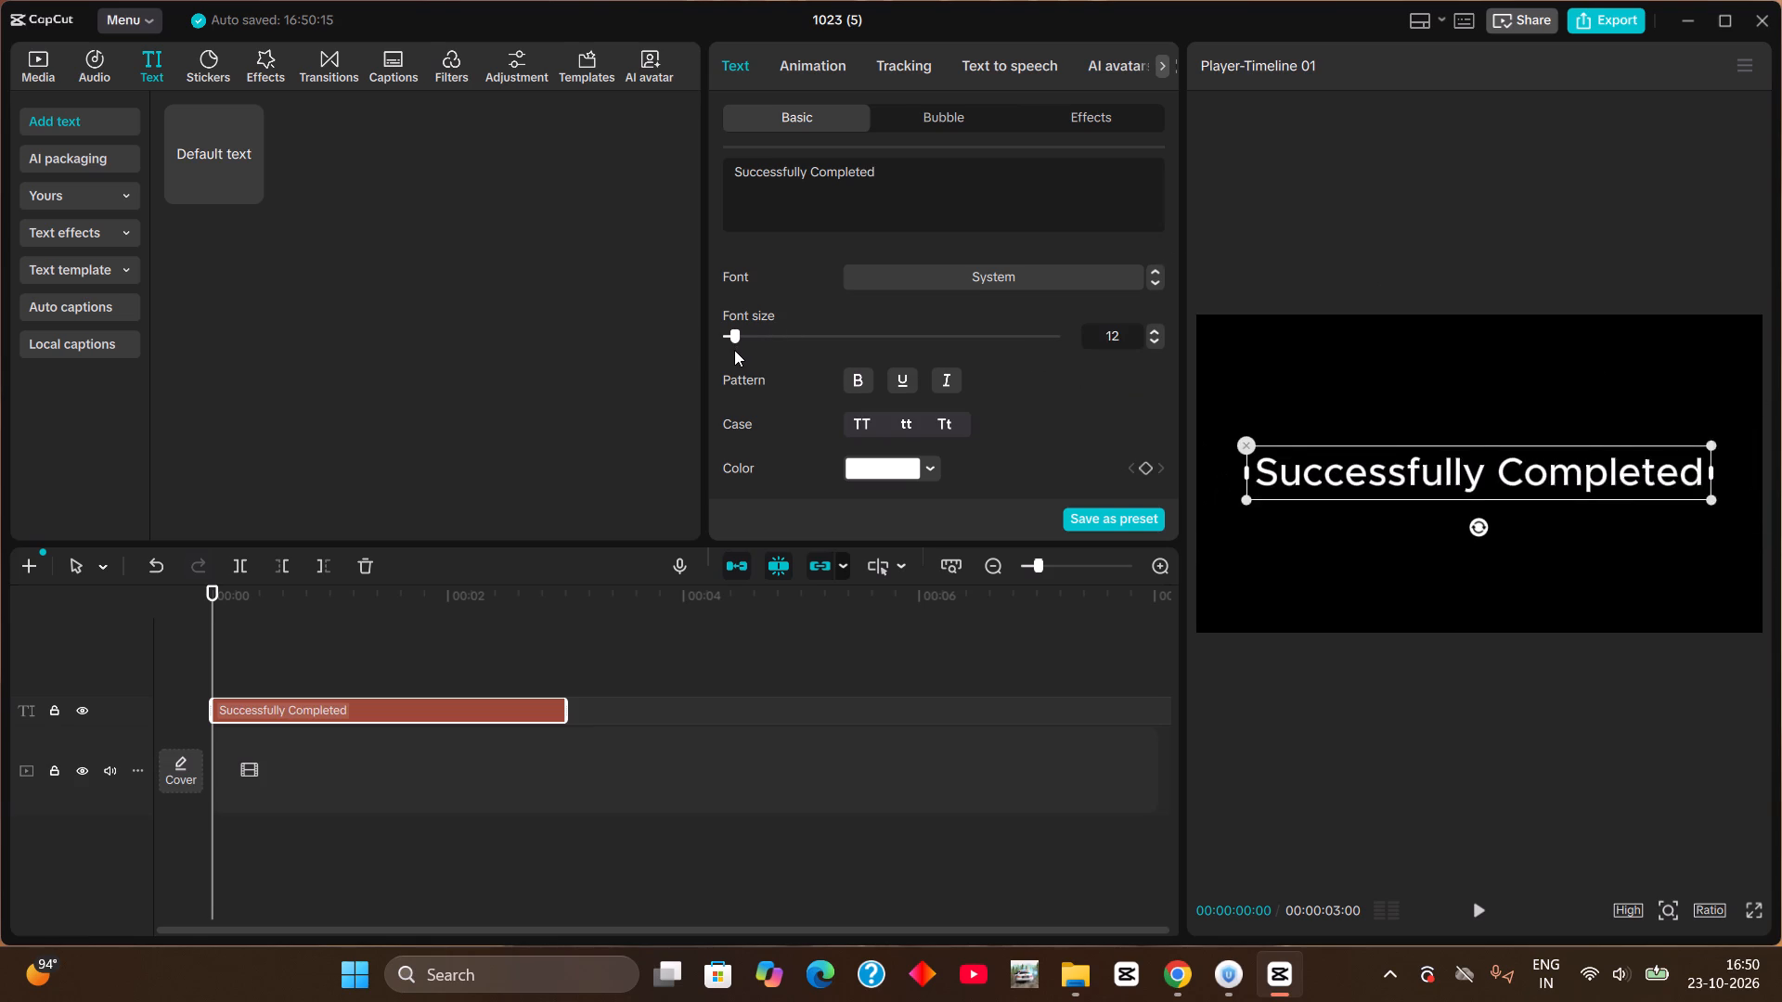
{"action": "left_click_drag", "start_coordinate": [734, 350], "coordinate": [736, 349]}
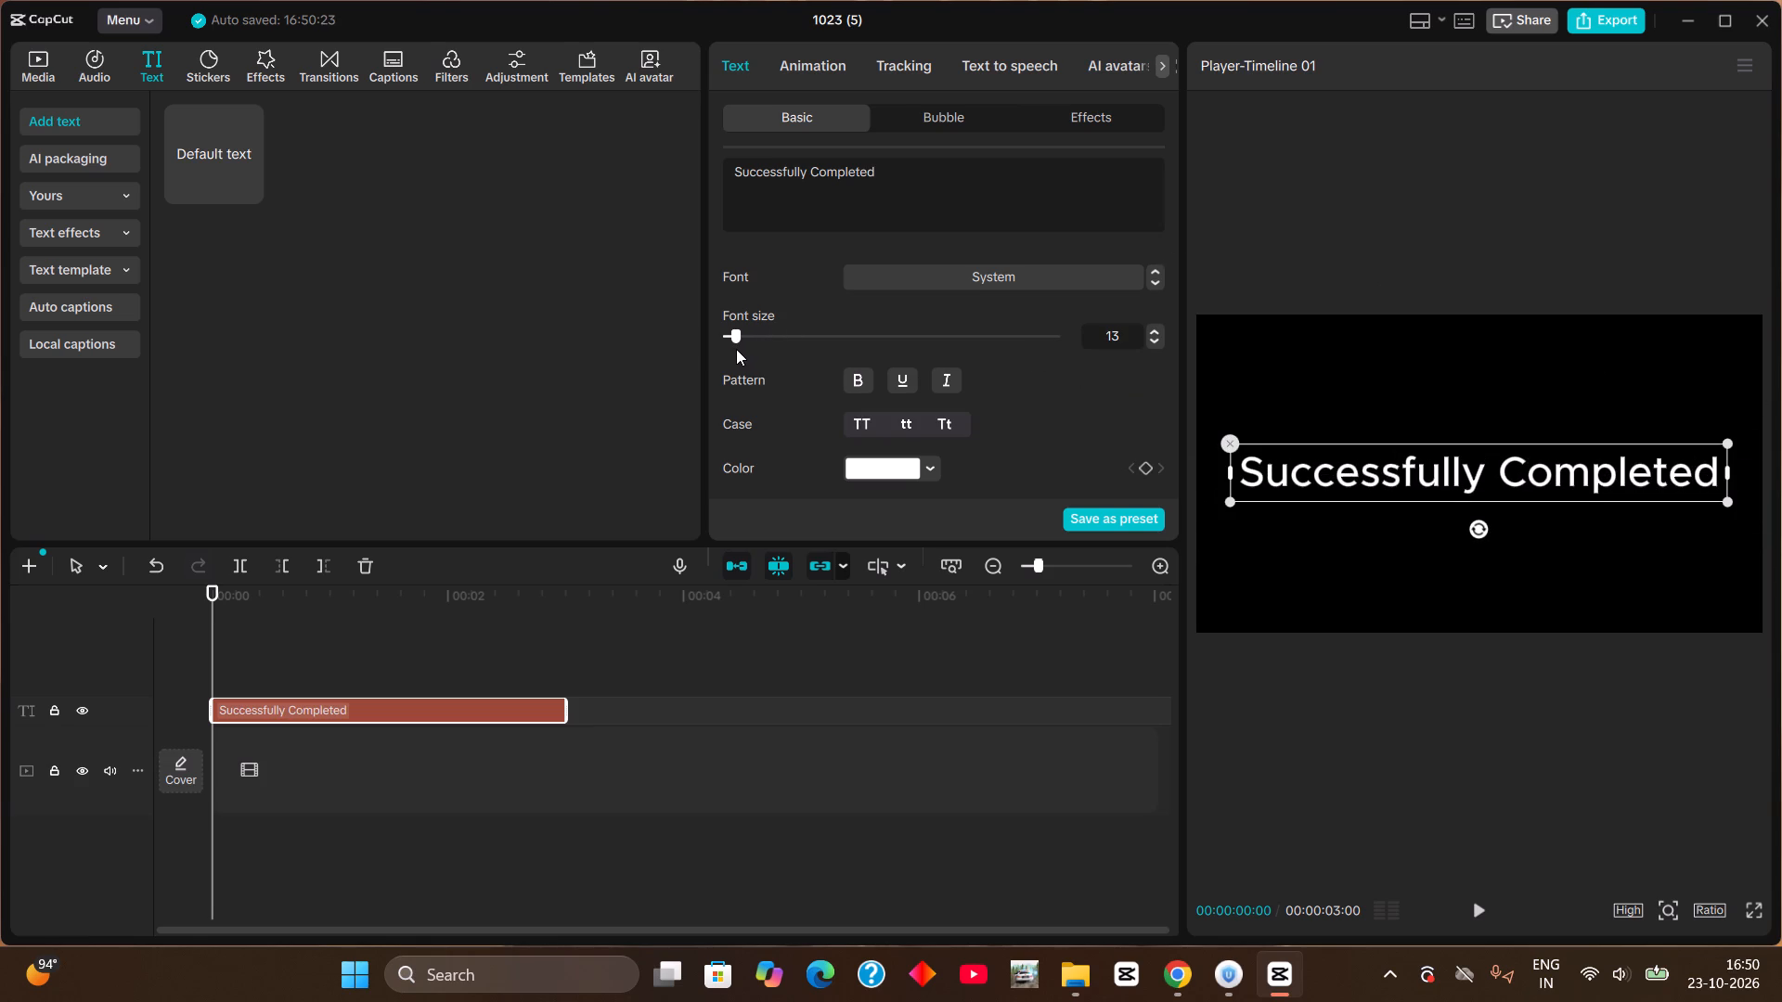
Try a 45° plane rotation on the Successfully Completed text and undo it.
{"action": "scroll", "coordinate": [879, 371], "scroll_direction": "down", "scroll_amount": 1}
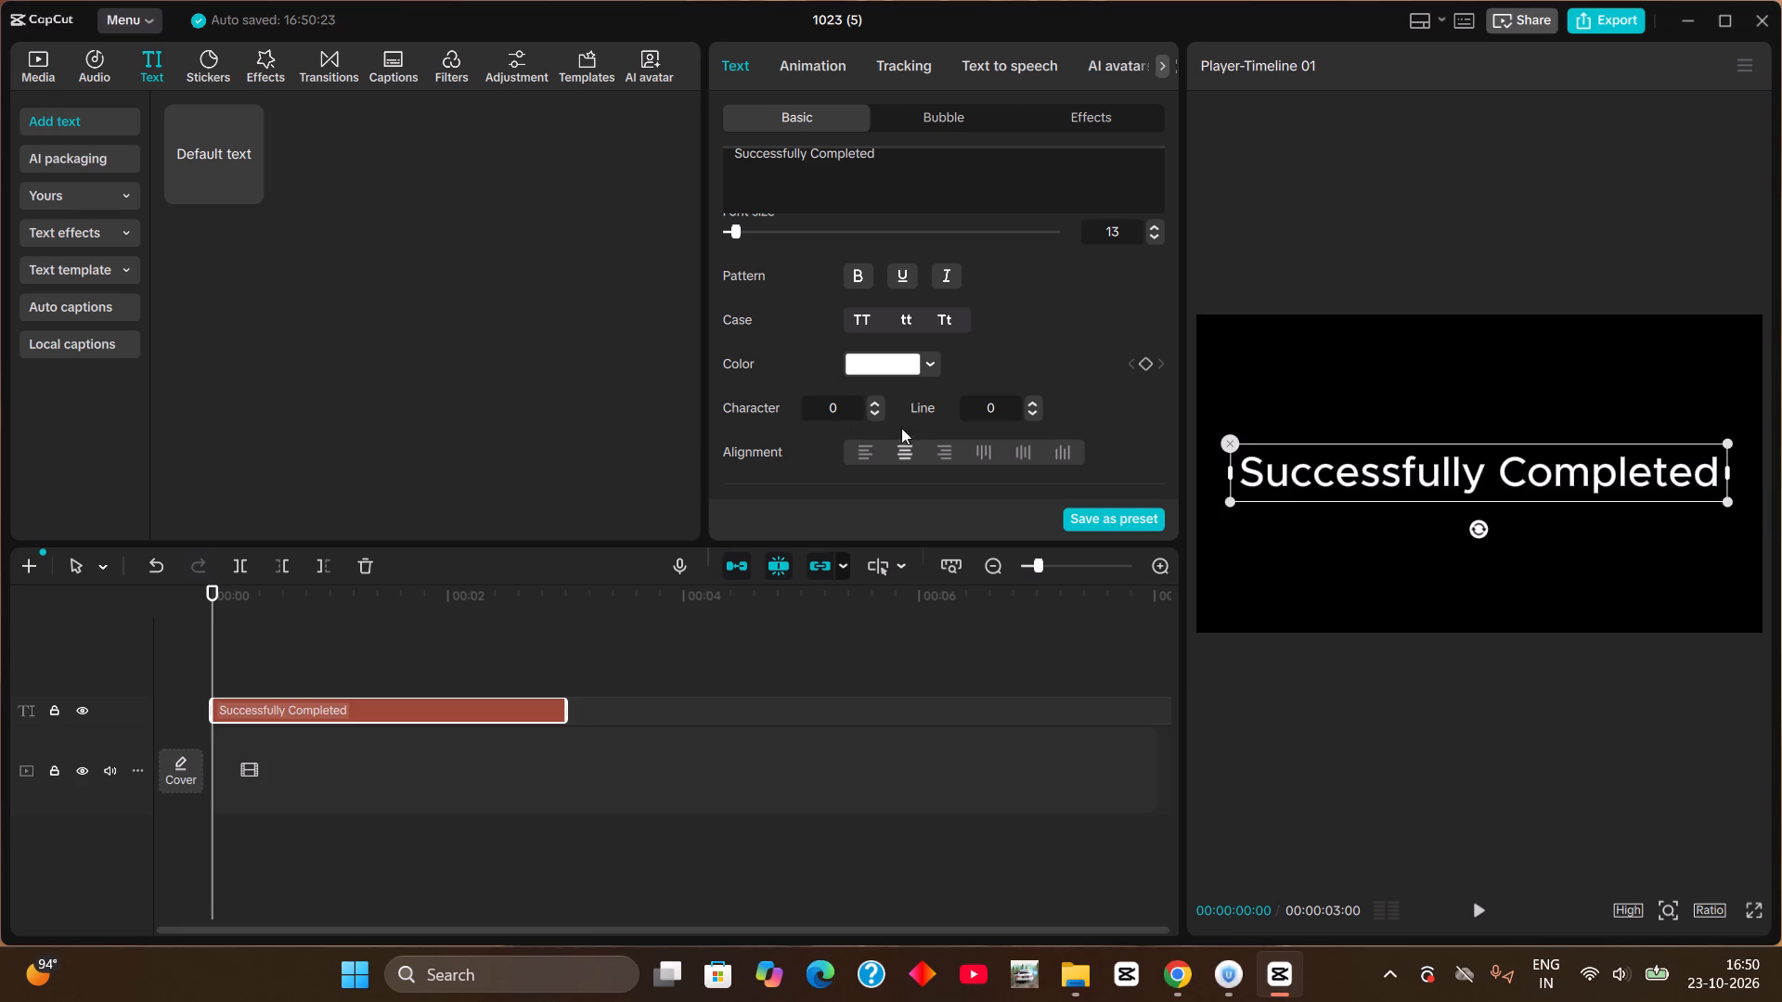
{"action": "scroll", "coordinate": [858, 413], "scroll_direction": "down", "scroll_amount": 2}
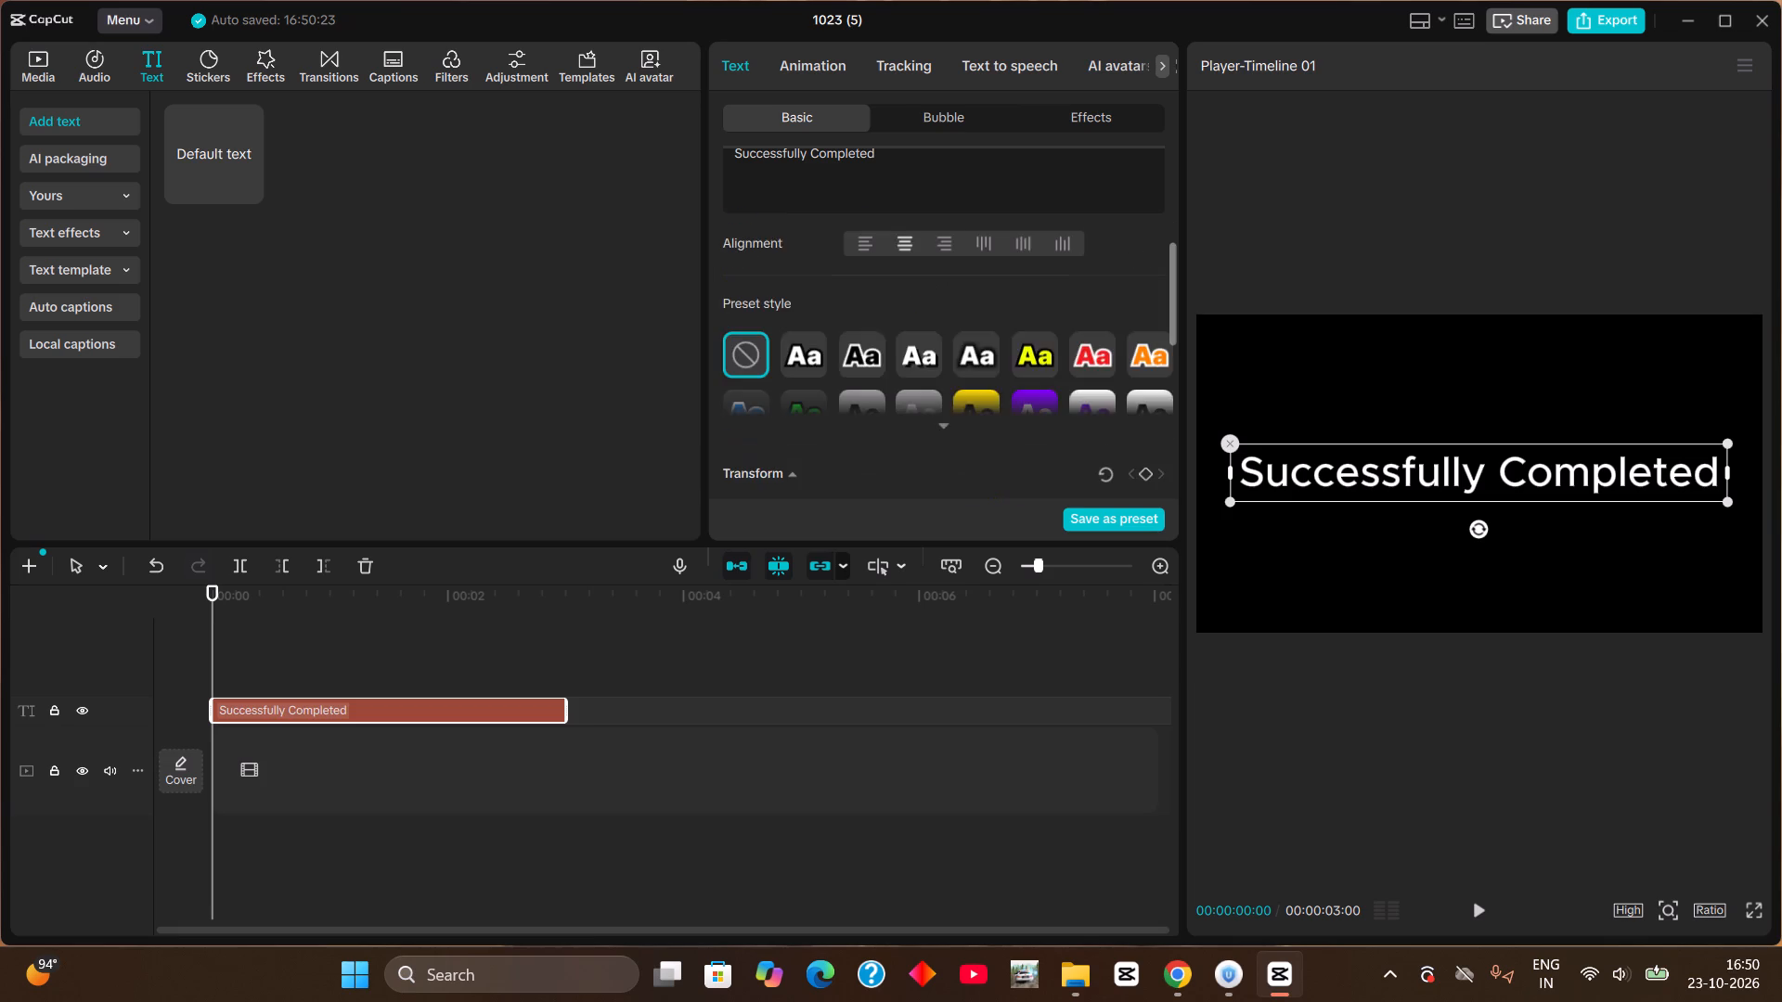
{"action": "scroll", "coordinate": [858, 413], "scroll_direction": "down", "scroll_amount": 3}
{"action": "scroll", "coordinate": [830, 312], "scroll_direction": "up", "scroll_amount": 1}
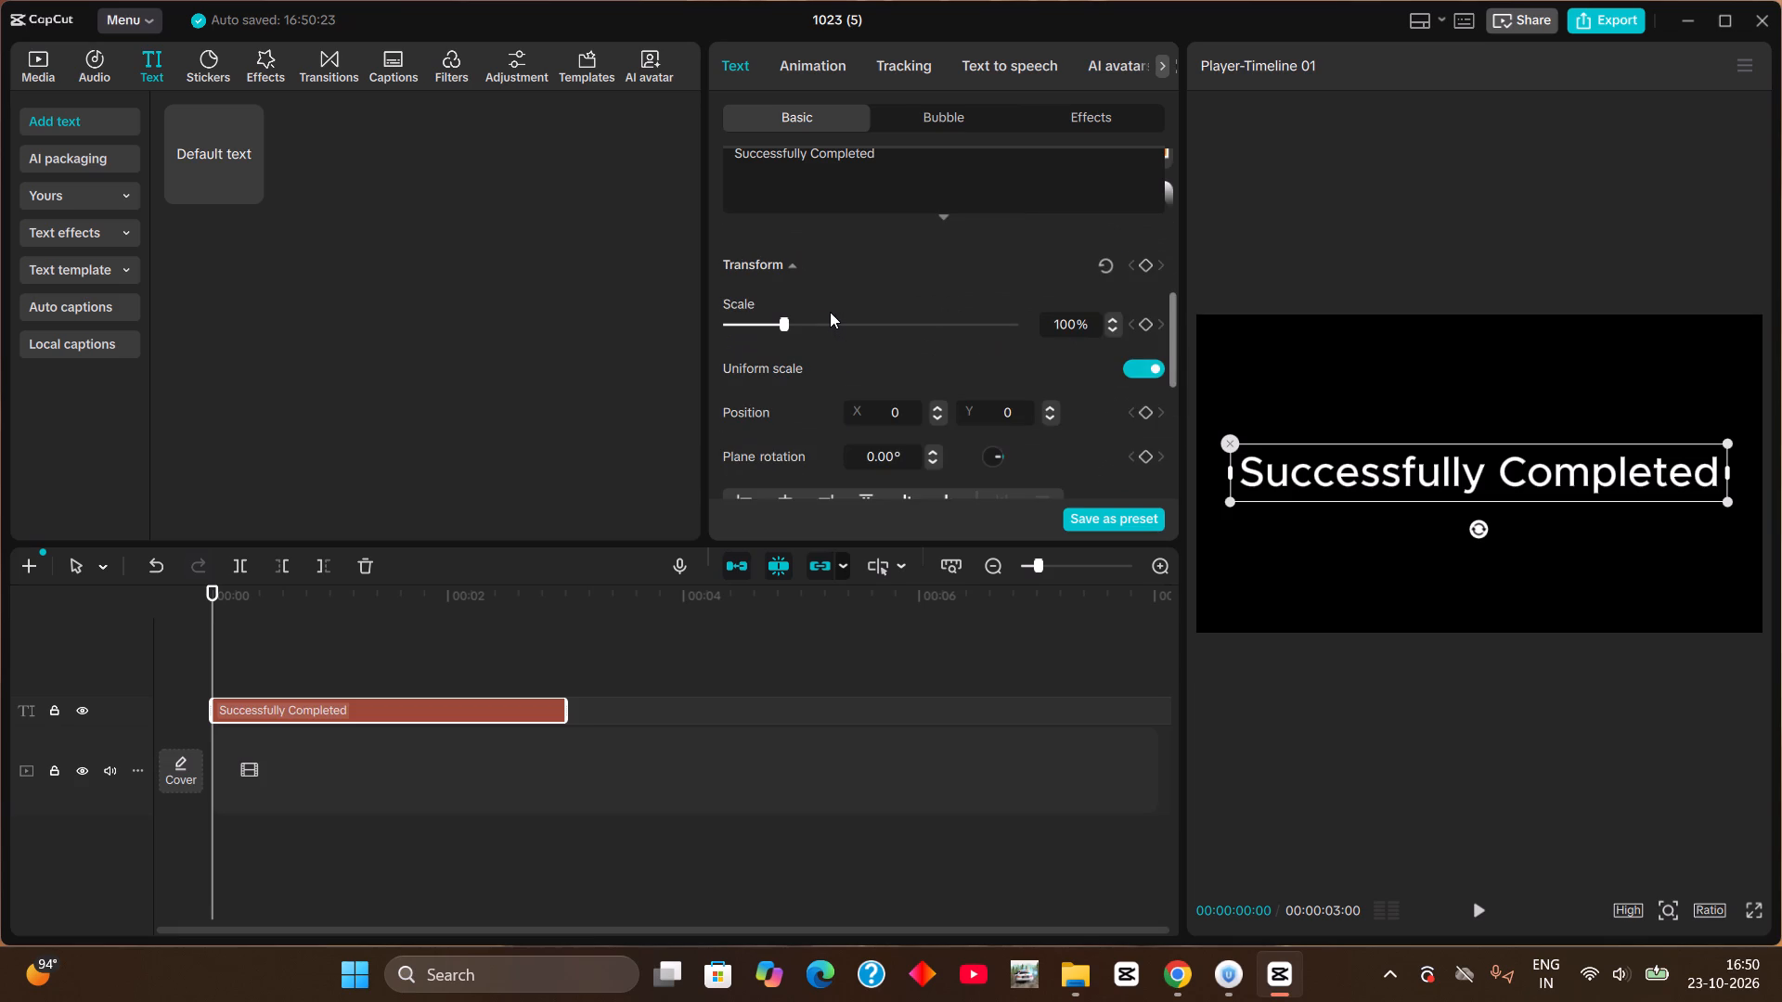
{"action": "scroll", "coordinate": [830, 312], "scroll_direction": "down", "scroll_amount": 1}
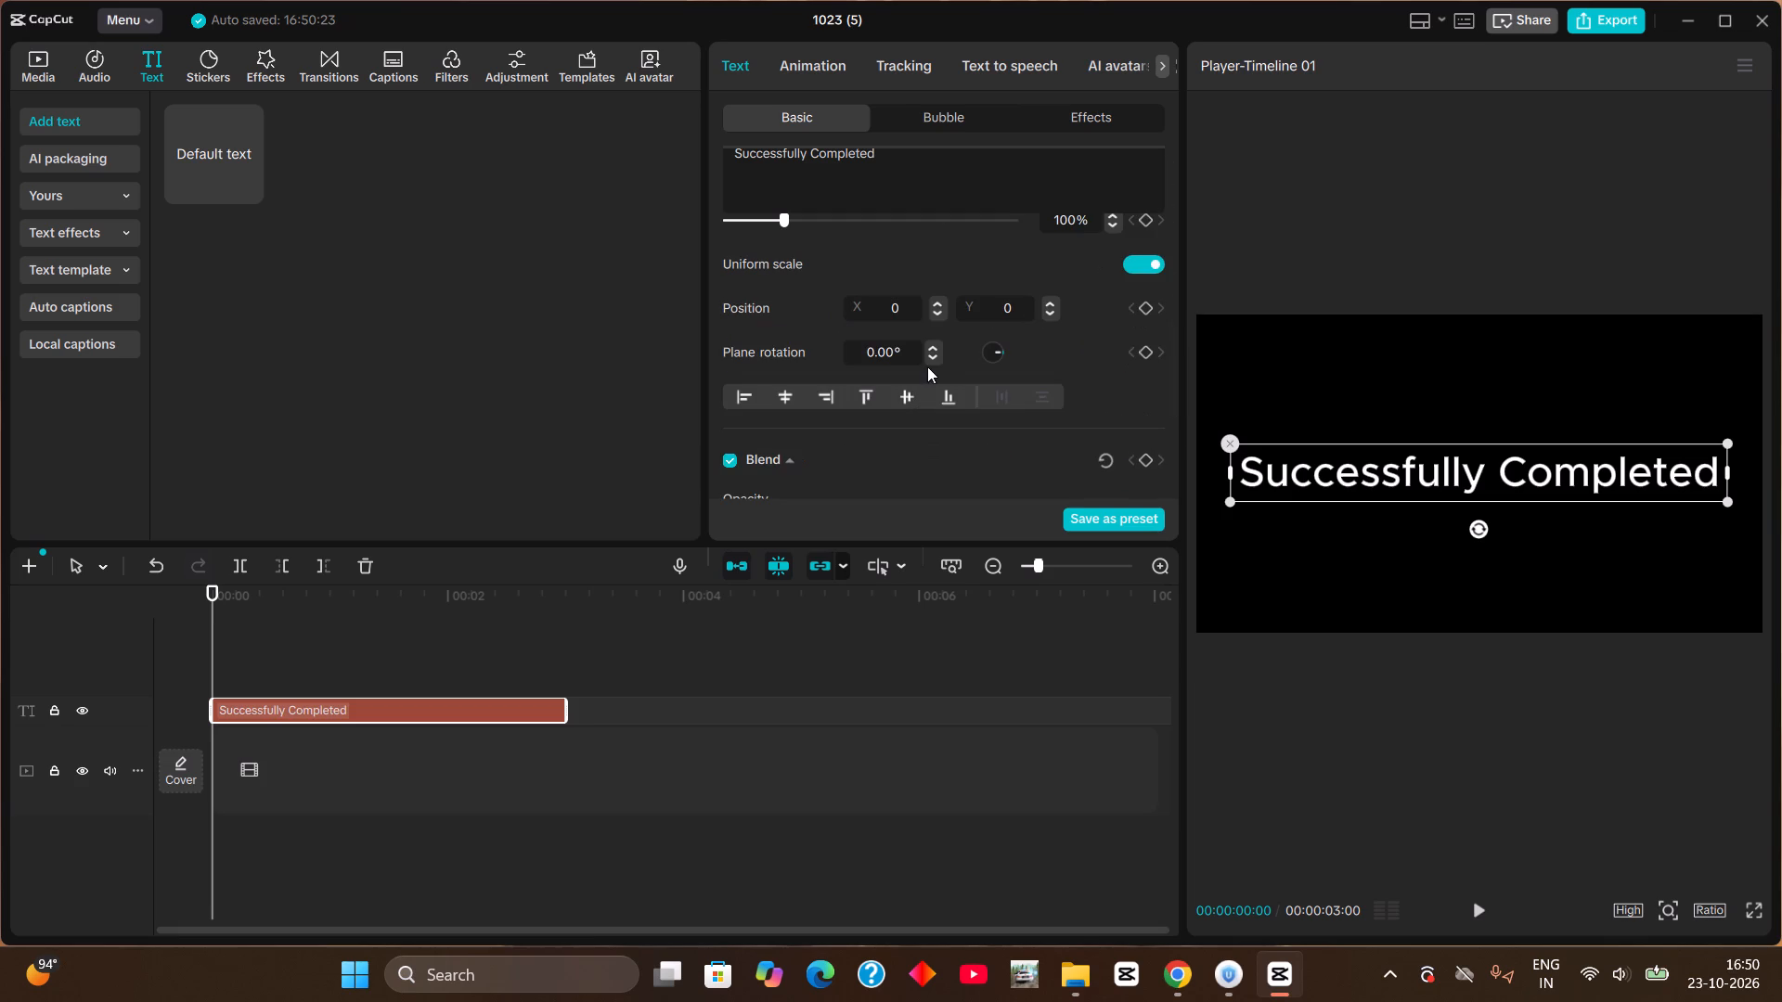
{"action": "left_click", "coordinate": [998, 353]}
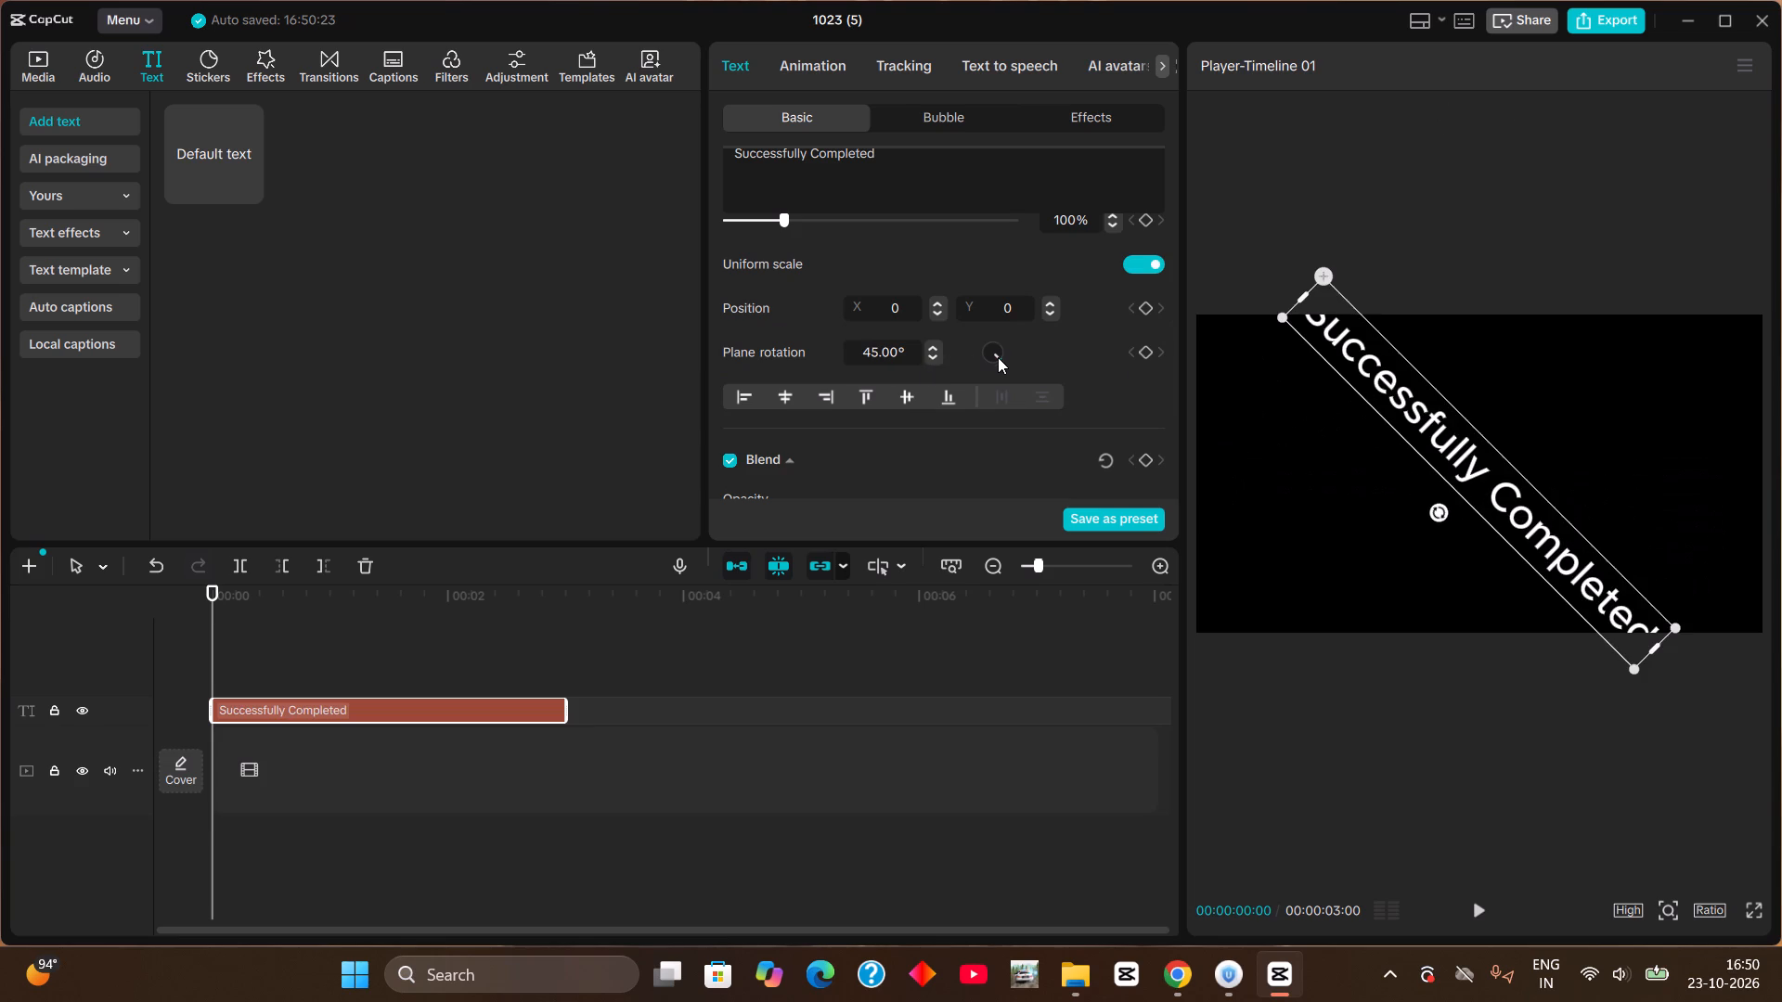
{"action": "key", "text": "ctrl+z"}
Enable the Curve option on the Successfully Completed text to bend it into an arc.
{"action": "scroll", "coordinate": [998, 357], "scroll_direction": "down", "scroll_amount": 1}
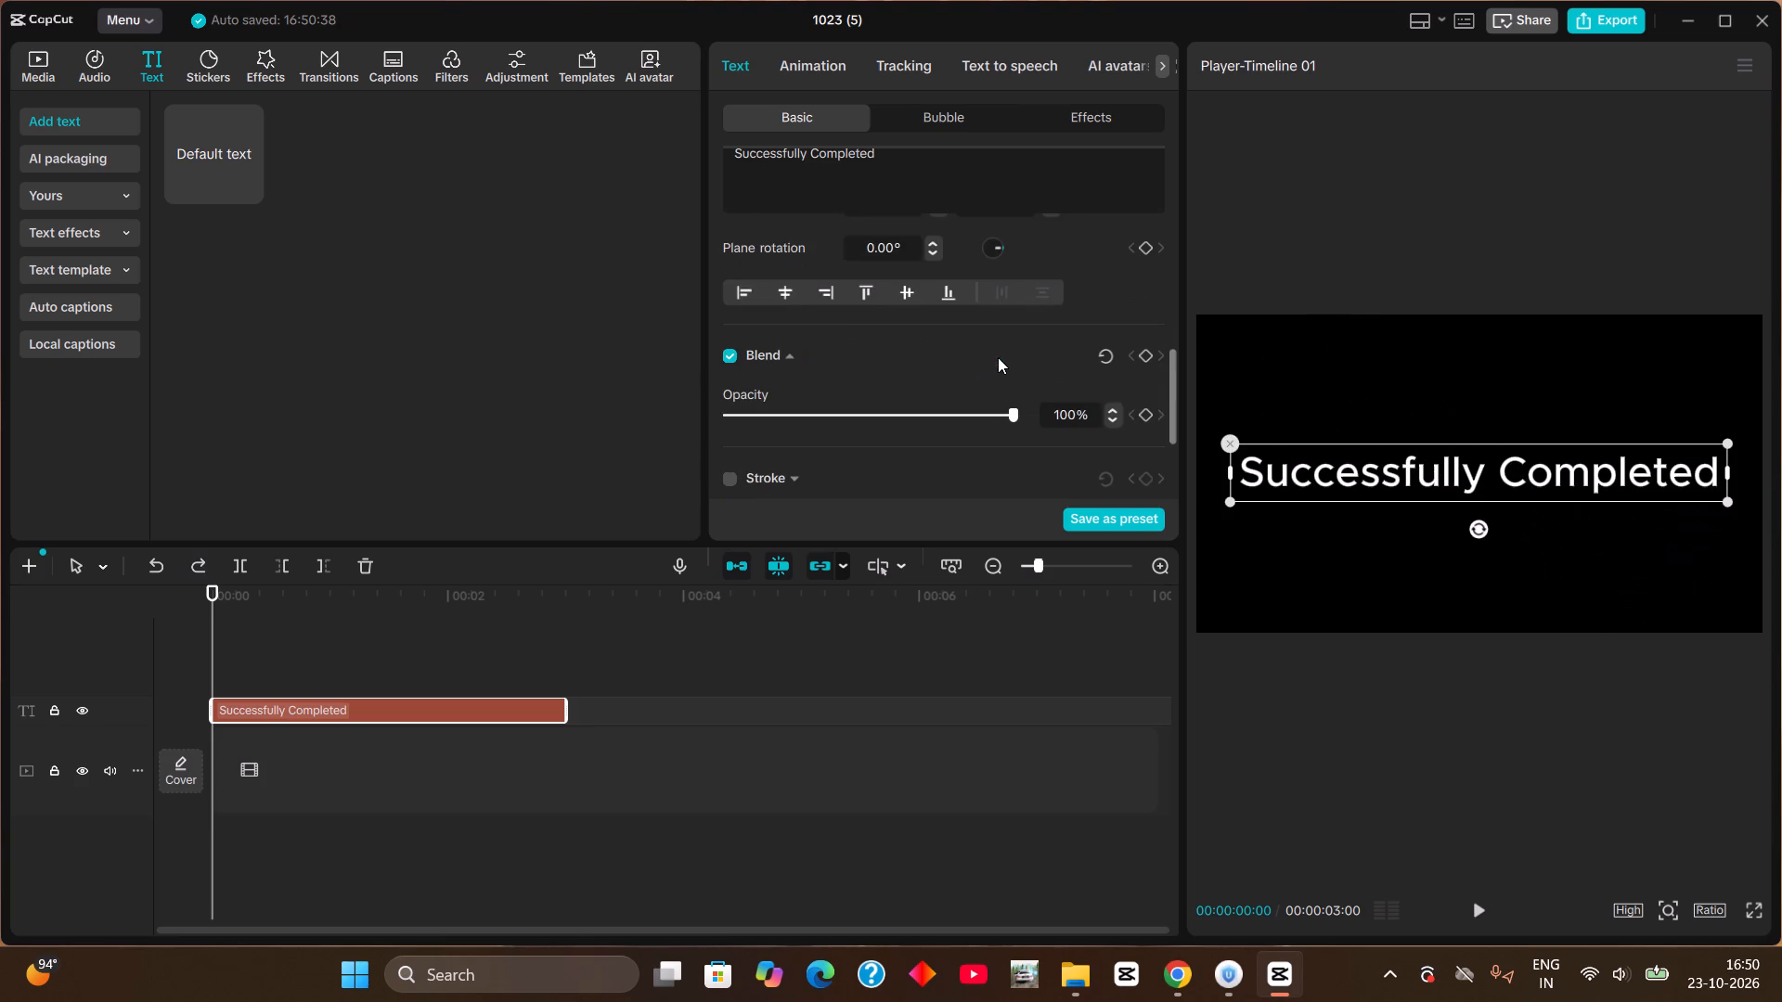
{"action": "scroll", "coordinate": [998, 357], "scroll_direction": "down", "scroll_amount": 4}
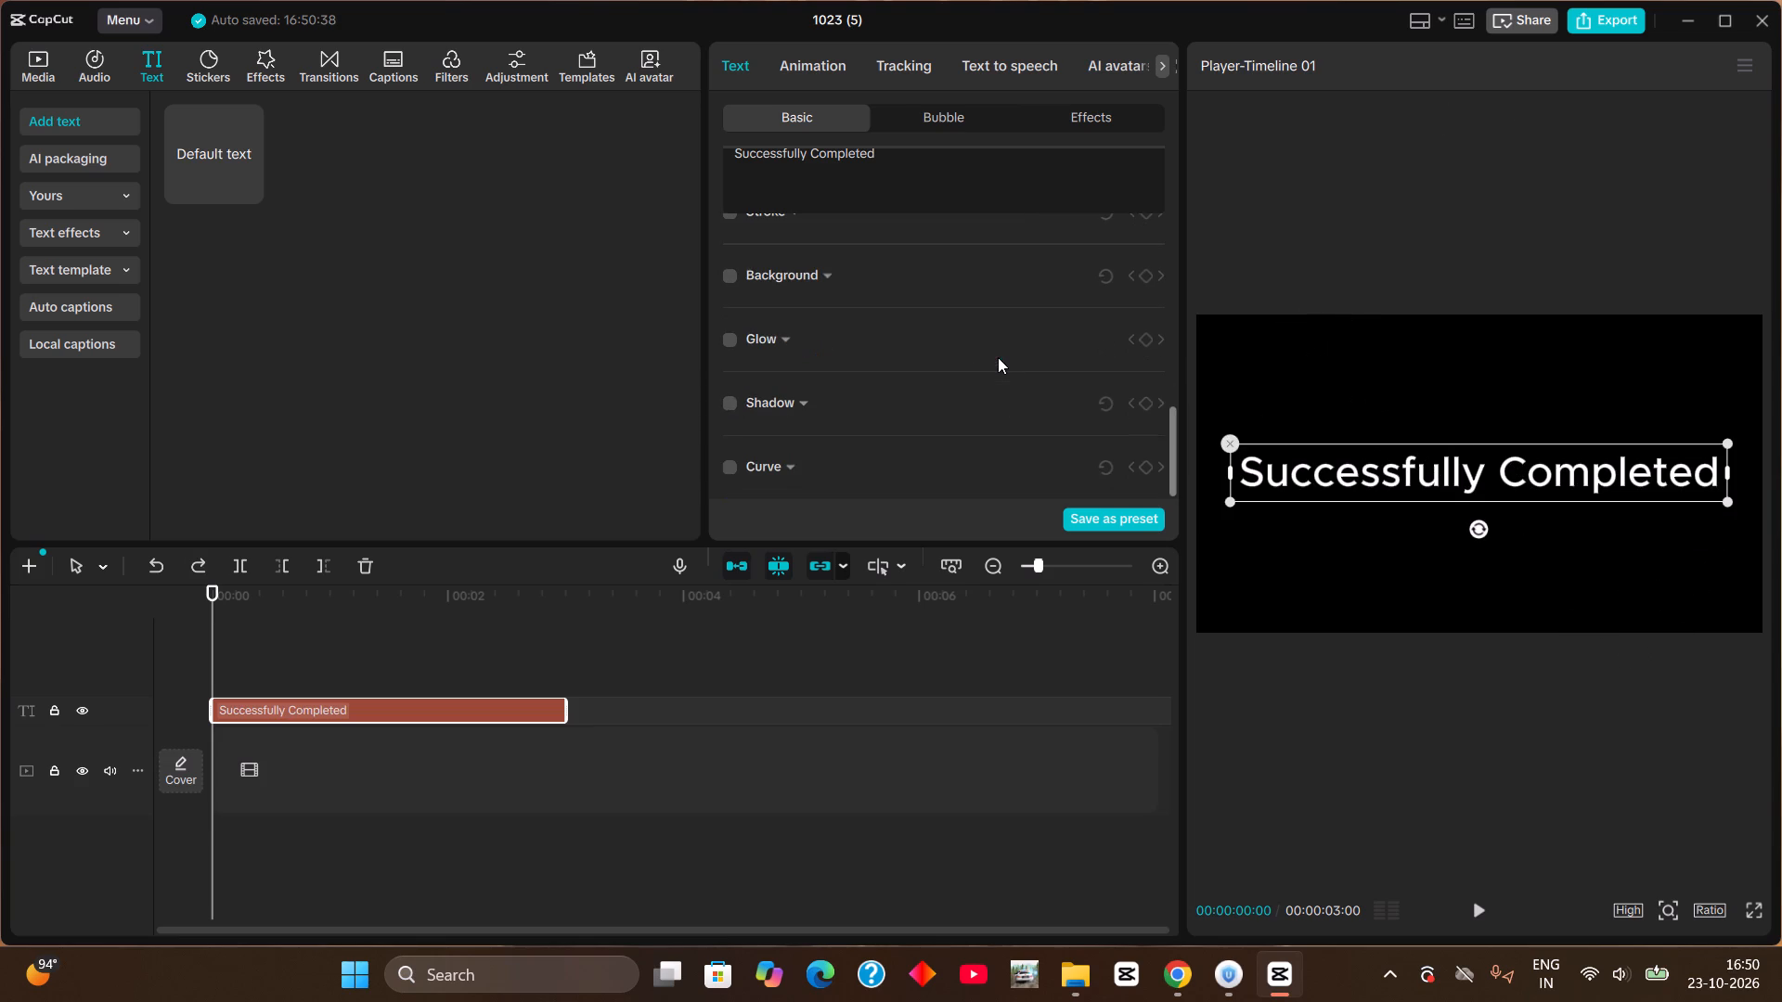
{"action": "left_click", "coordinate": [788, 470]}
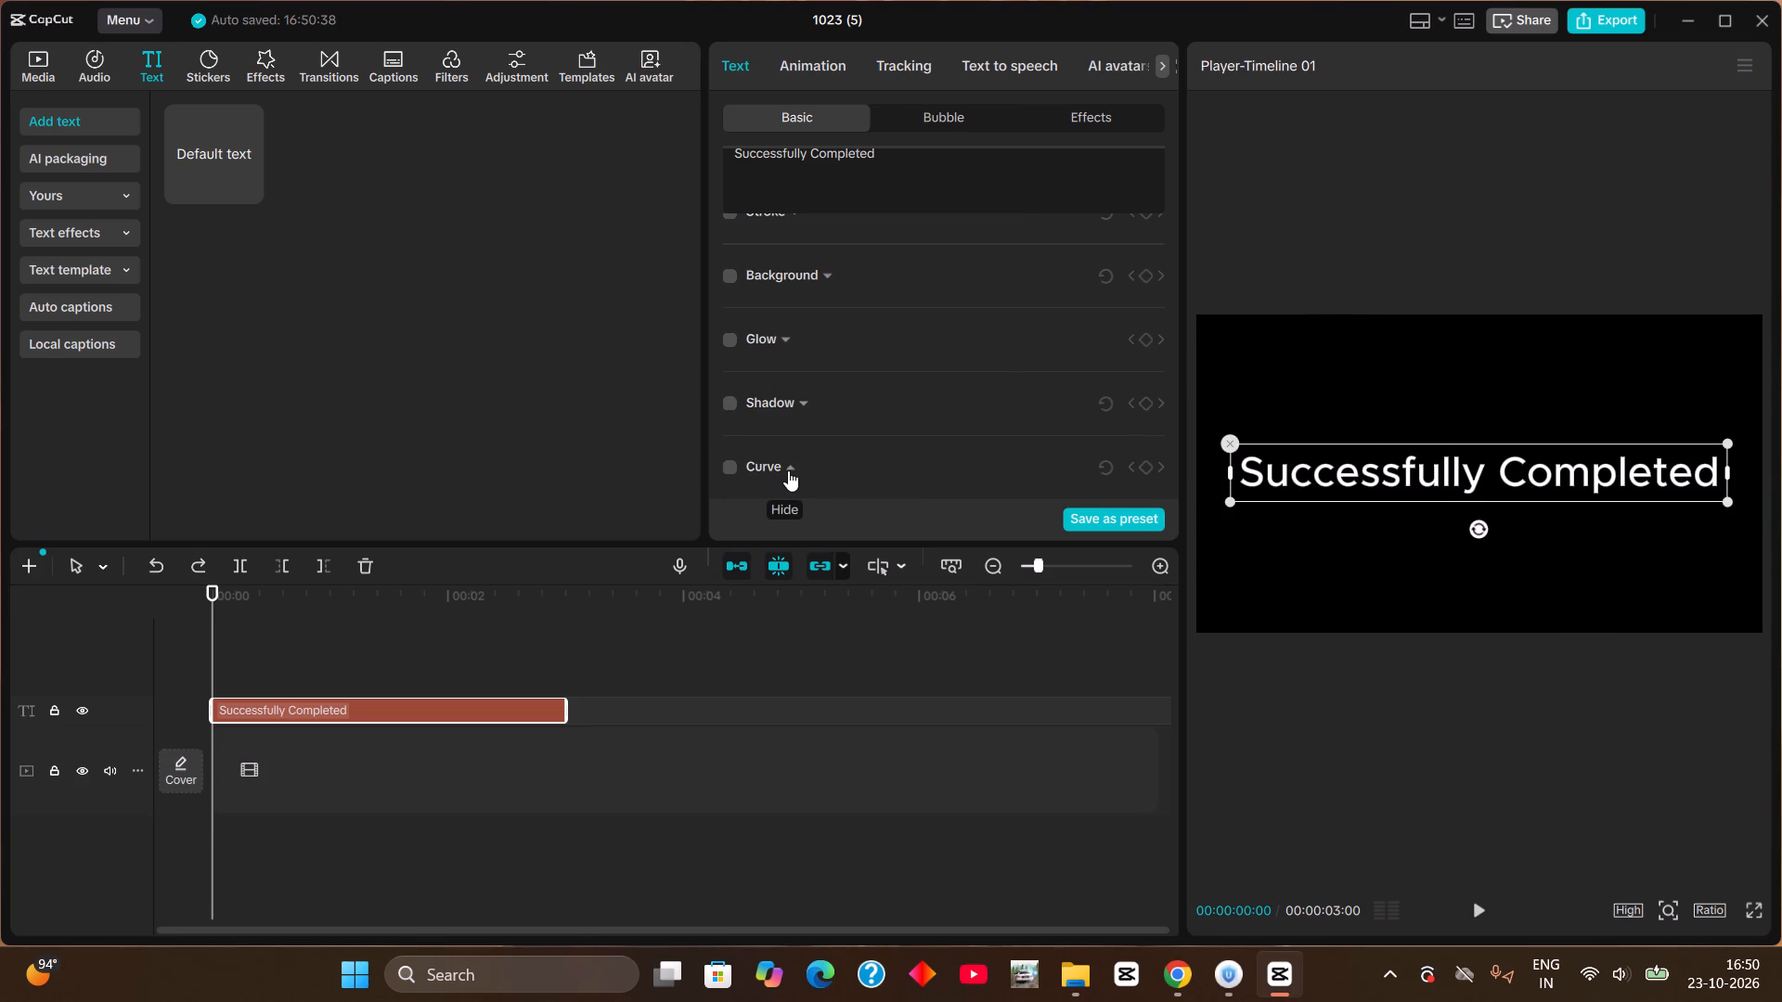
{"action": "scroll", "coordinate": [788, 470], "scroll_direction": "down", "scroll_amount": 2}
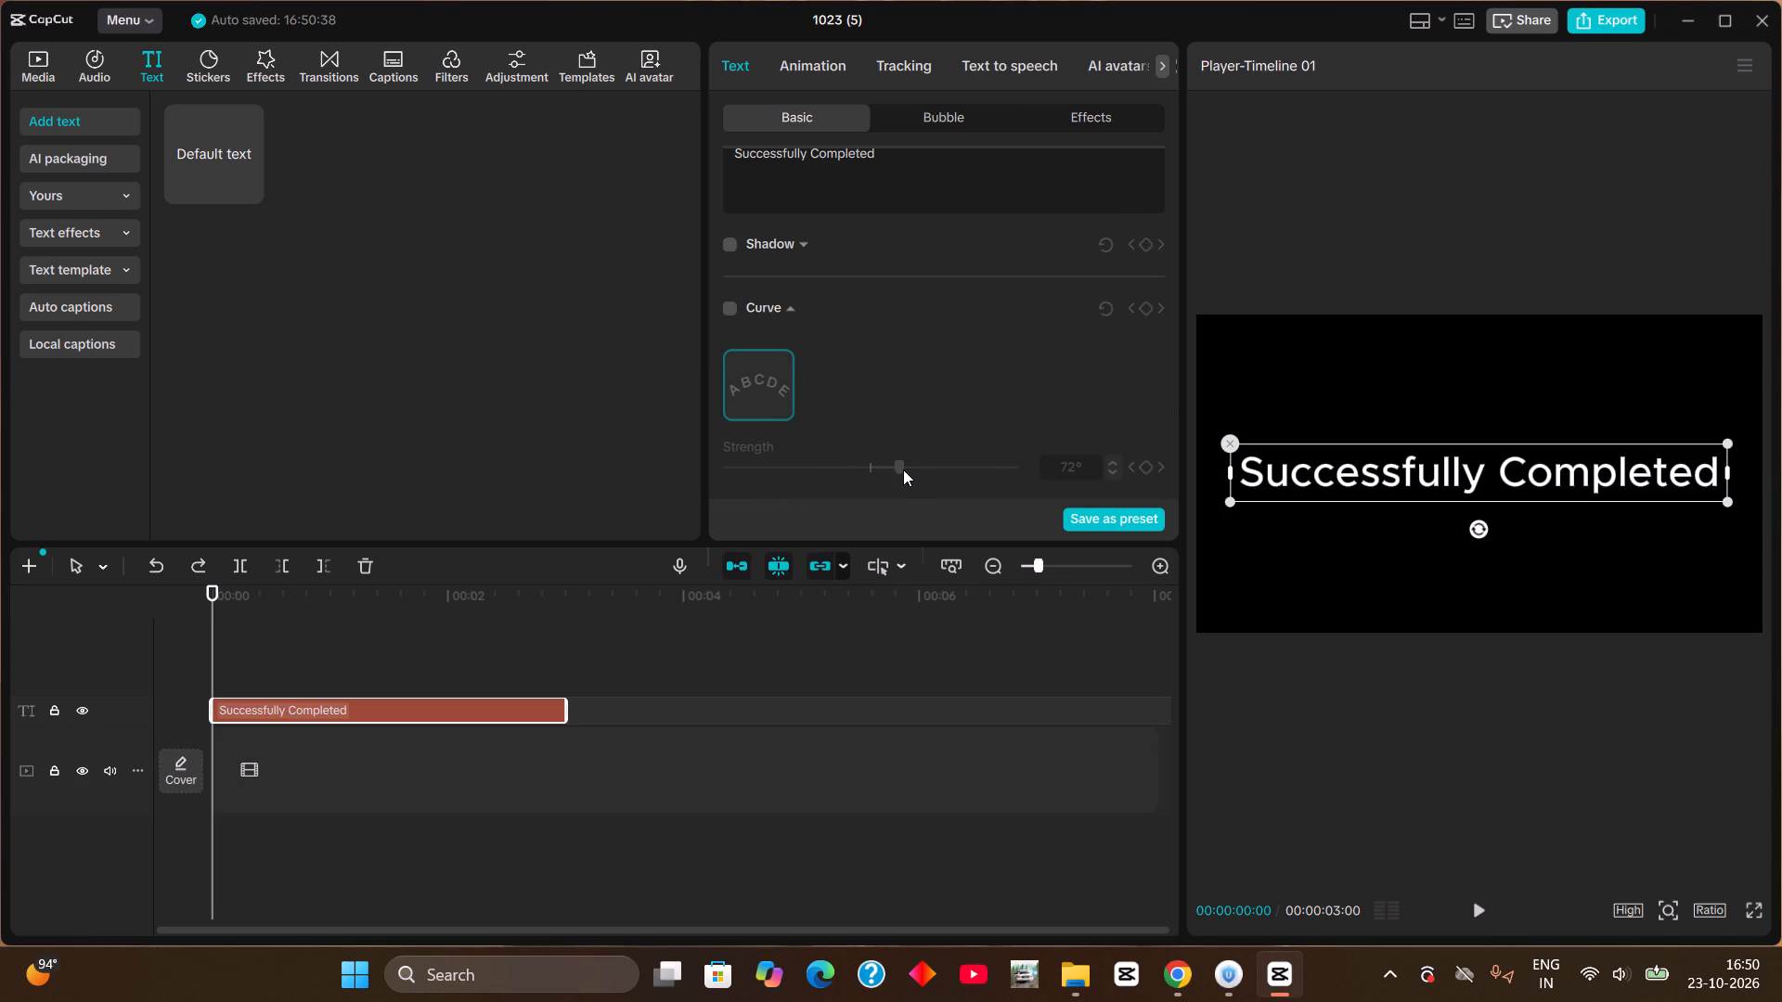
{"action": "left_click_drag", "start_coordinate": [903, 469], "coordinate": [914, 469]}
{"action": "left_click", "coordinate": [736, 317]}
{"action": "left_click", "coordinate": [730, 313]}
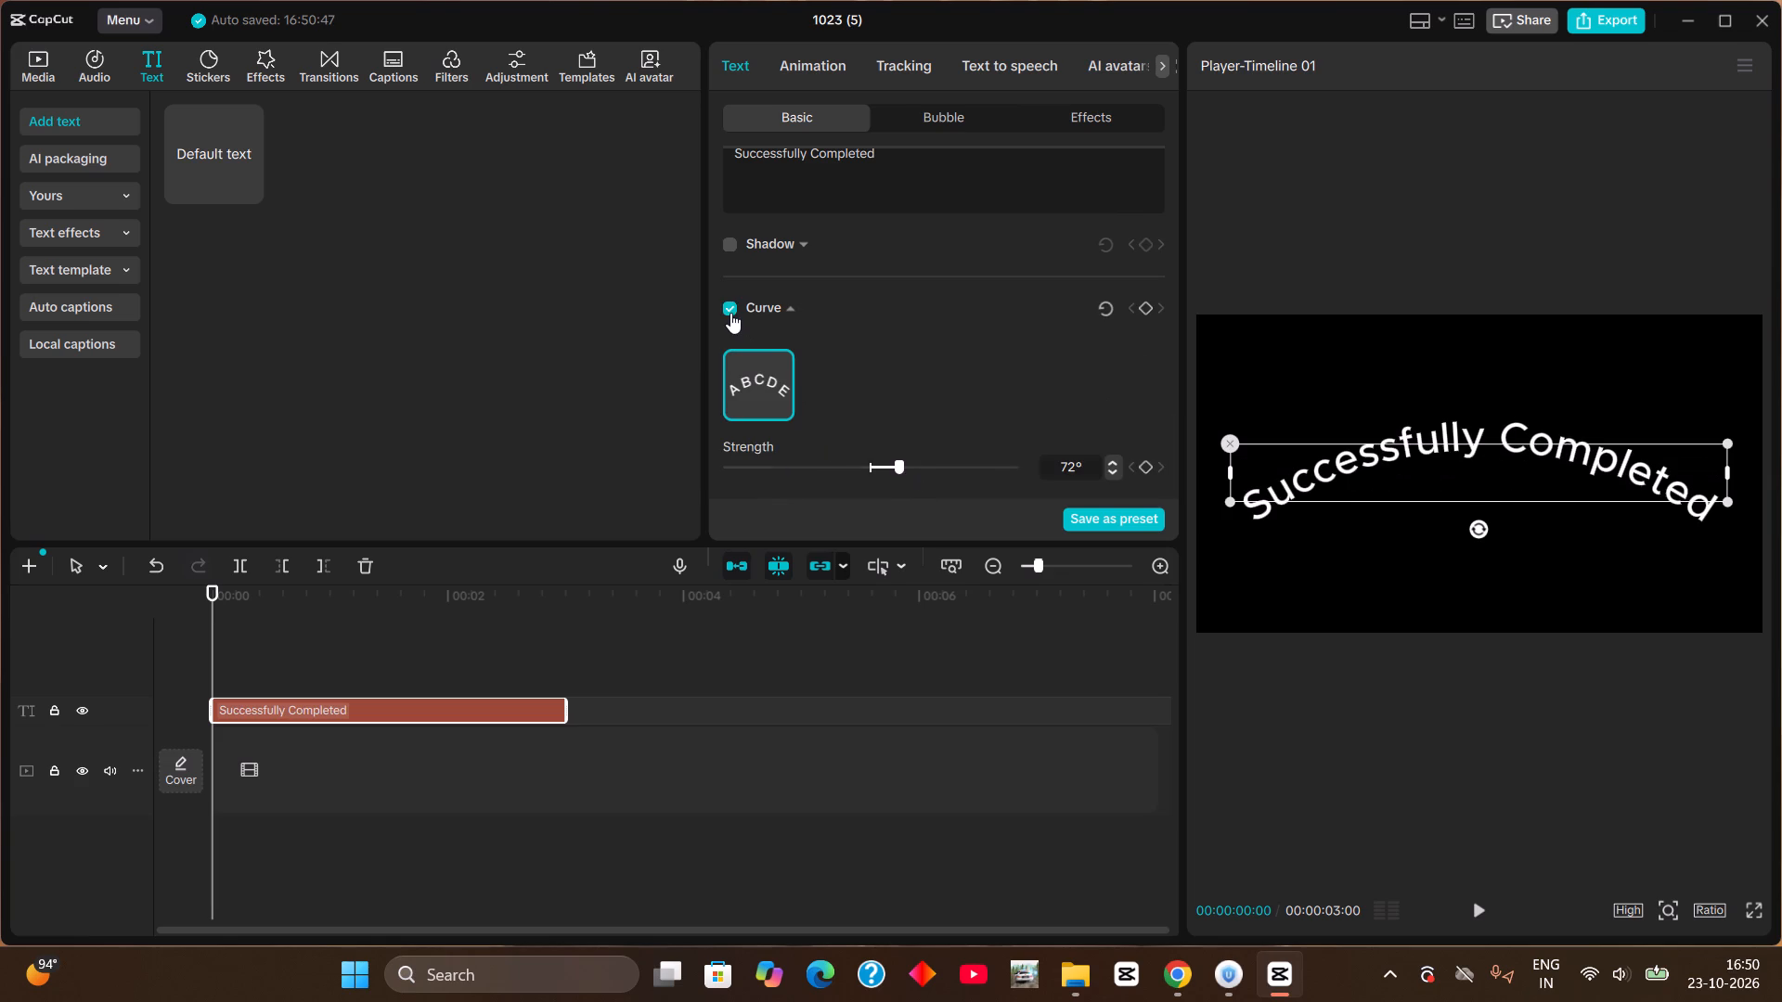
Move the curved Successfully Completed text into the upper half of the frame, centred horizontally, and scale it down.
{"action": "left_click_drag", "start_coordinate": [1392, 445], "coordinate": [1396, 405]}
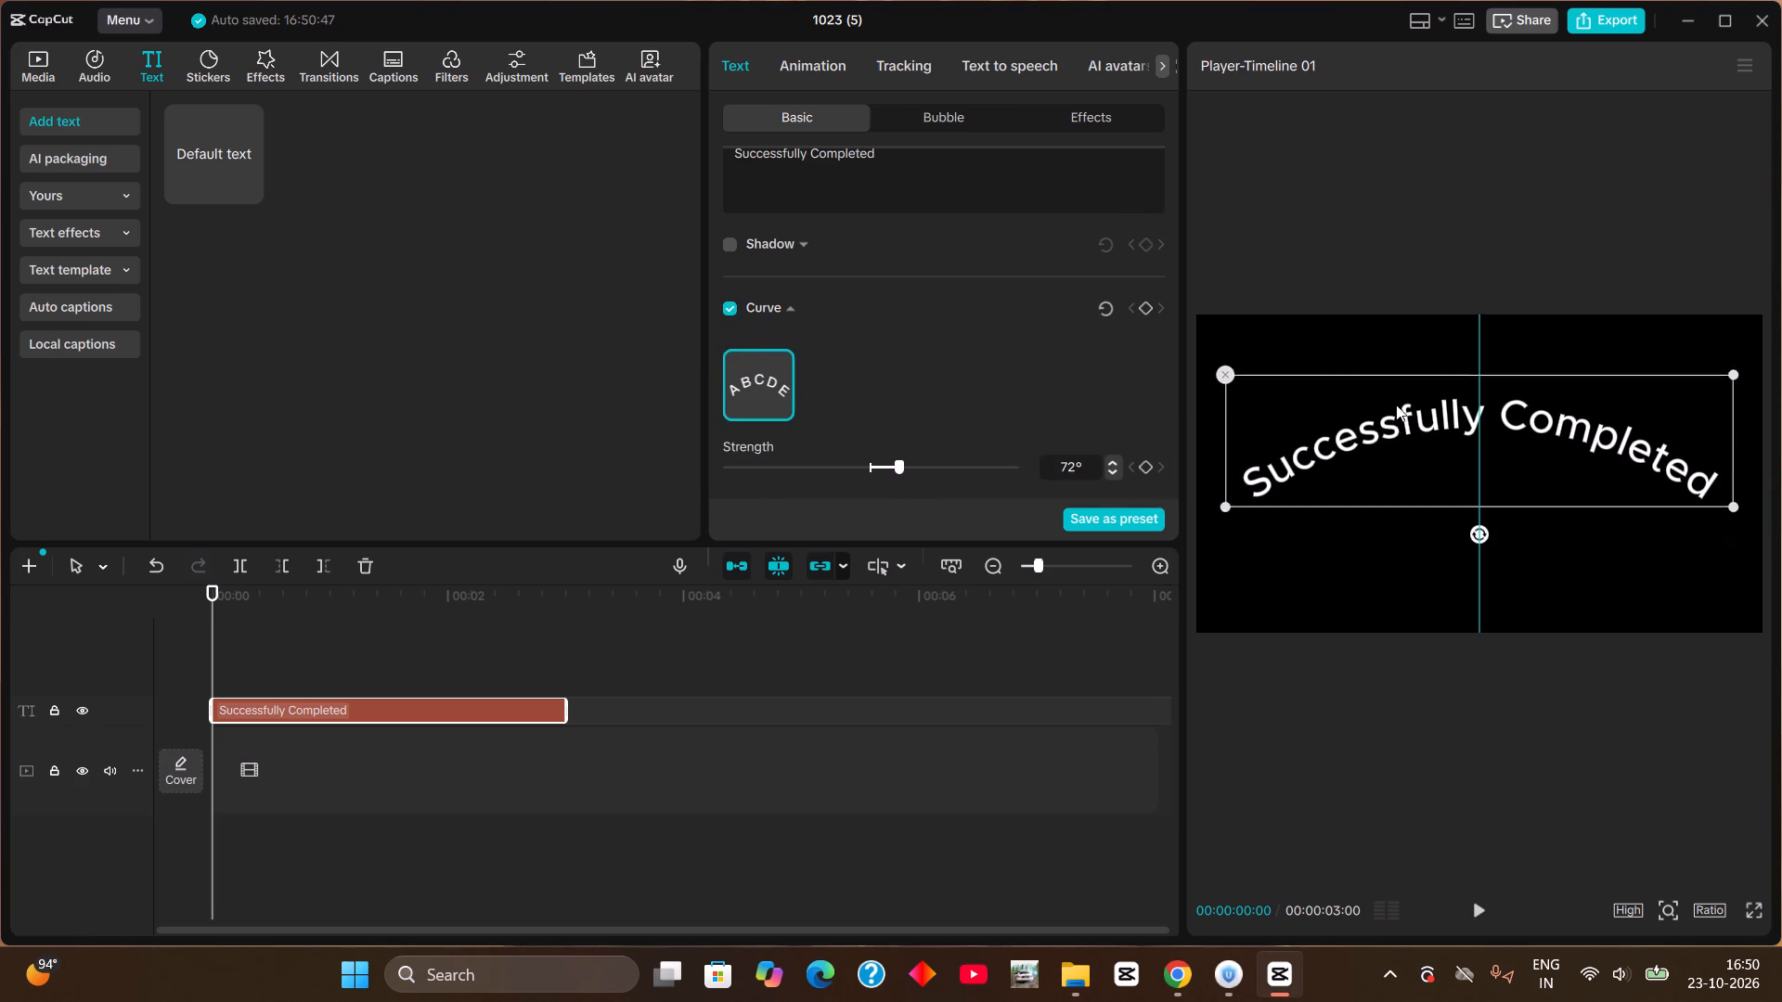
{"action": "left_click_drag", "start_coordinate": [1396, 405], "coordinate": [1397, 388]}
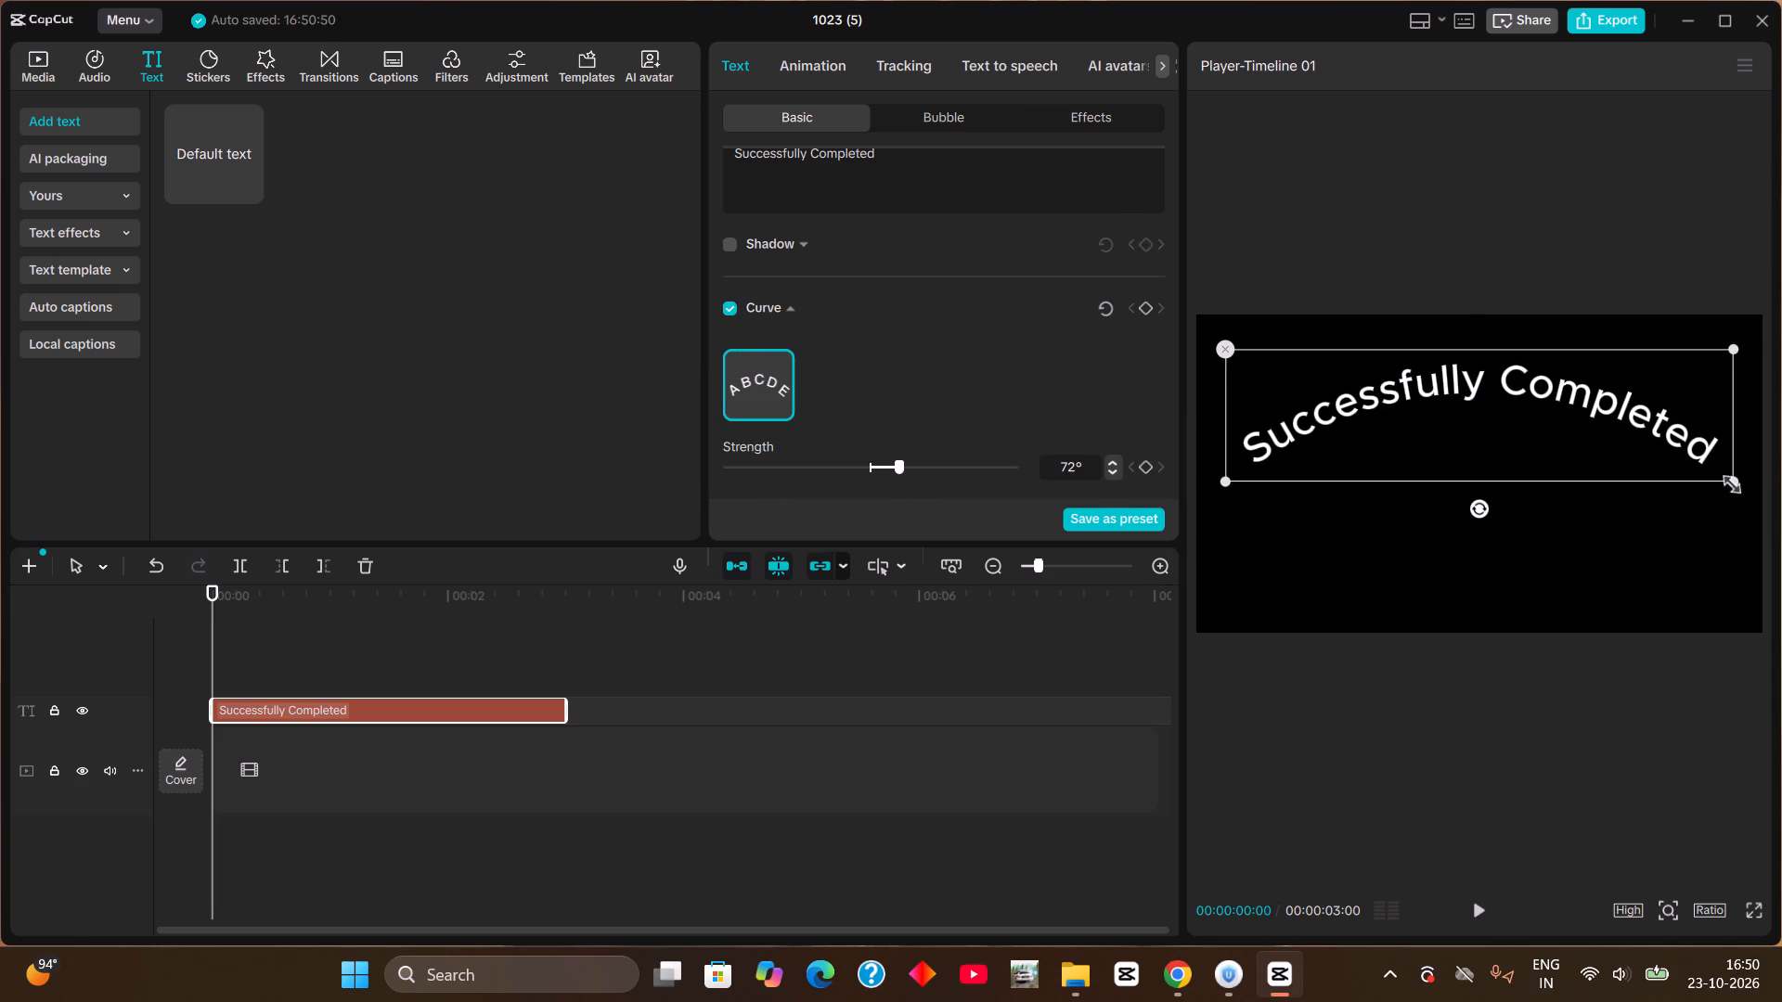
{"action": "left_click_drag", "start_coordinate": [1727, 480], "coordinate": [1669, 413]}
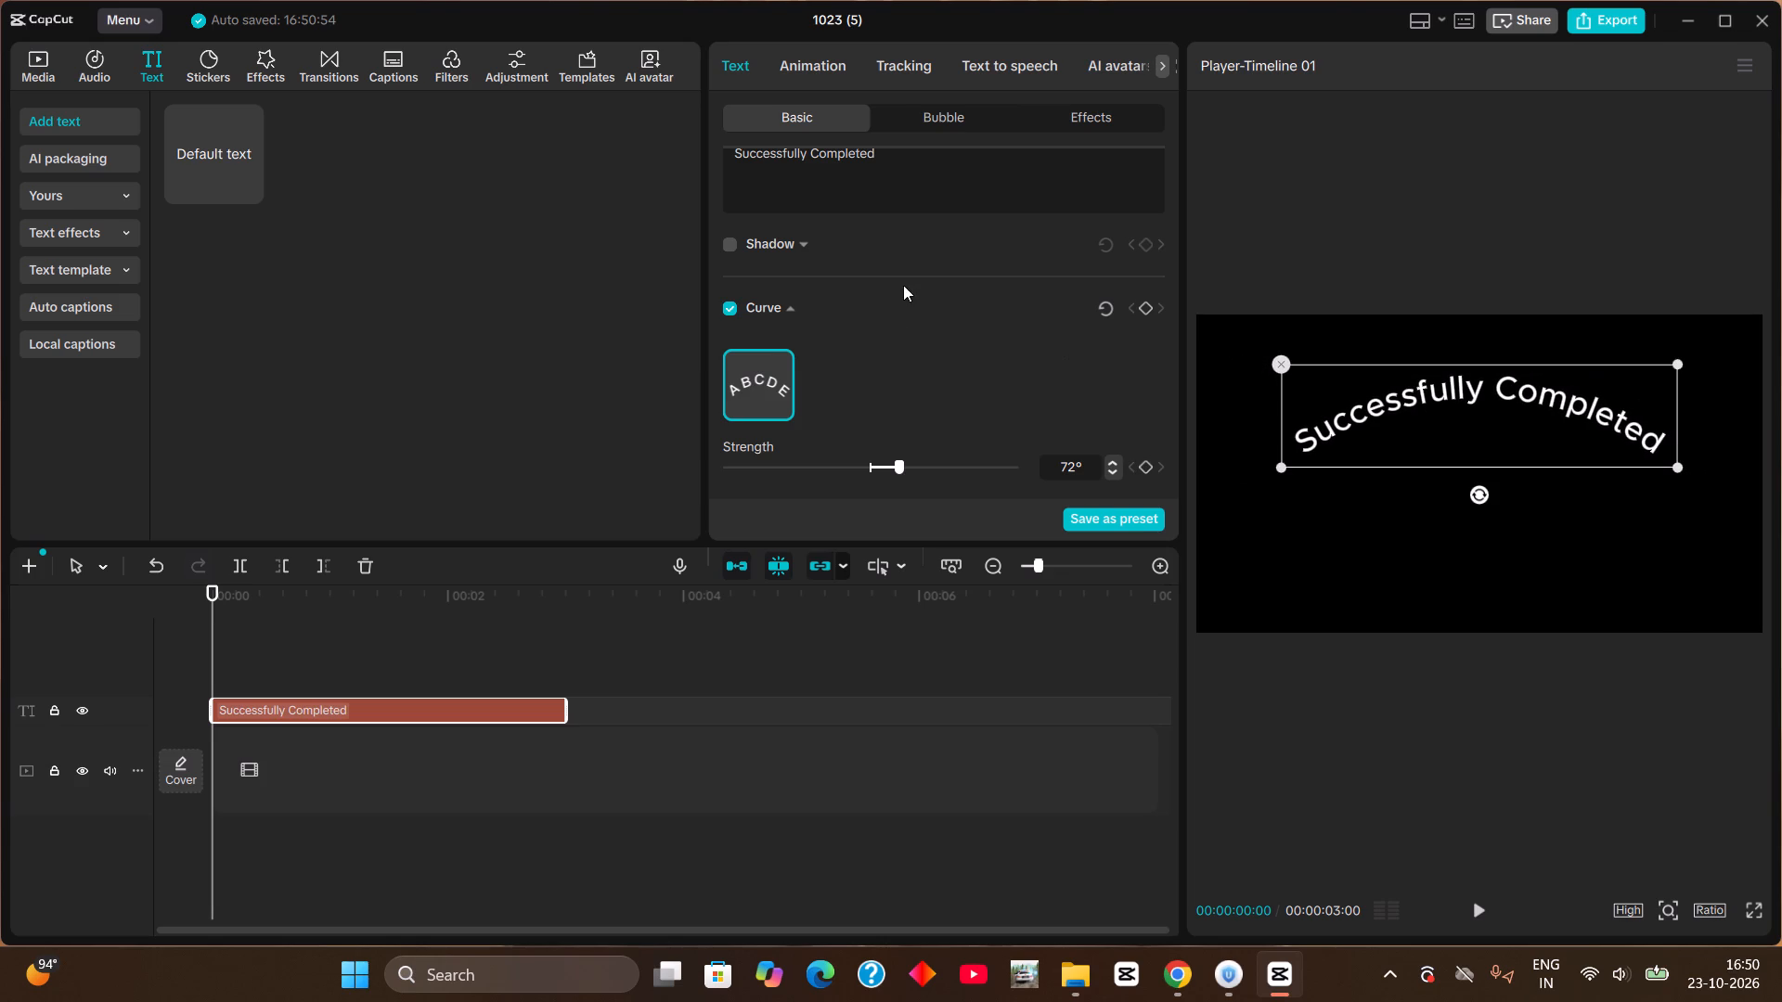
Set the font of the Successfully Completed text to Poppins Bold.
{"action": "scroll", "coordinate": [903, 285], "scroll_direction": "up", "scroll_amount": 20}
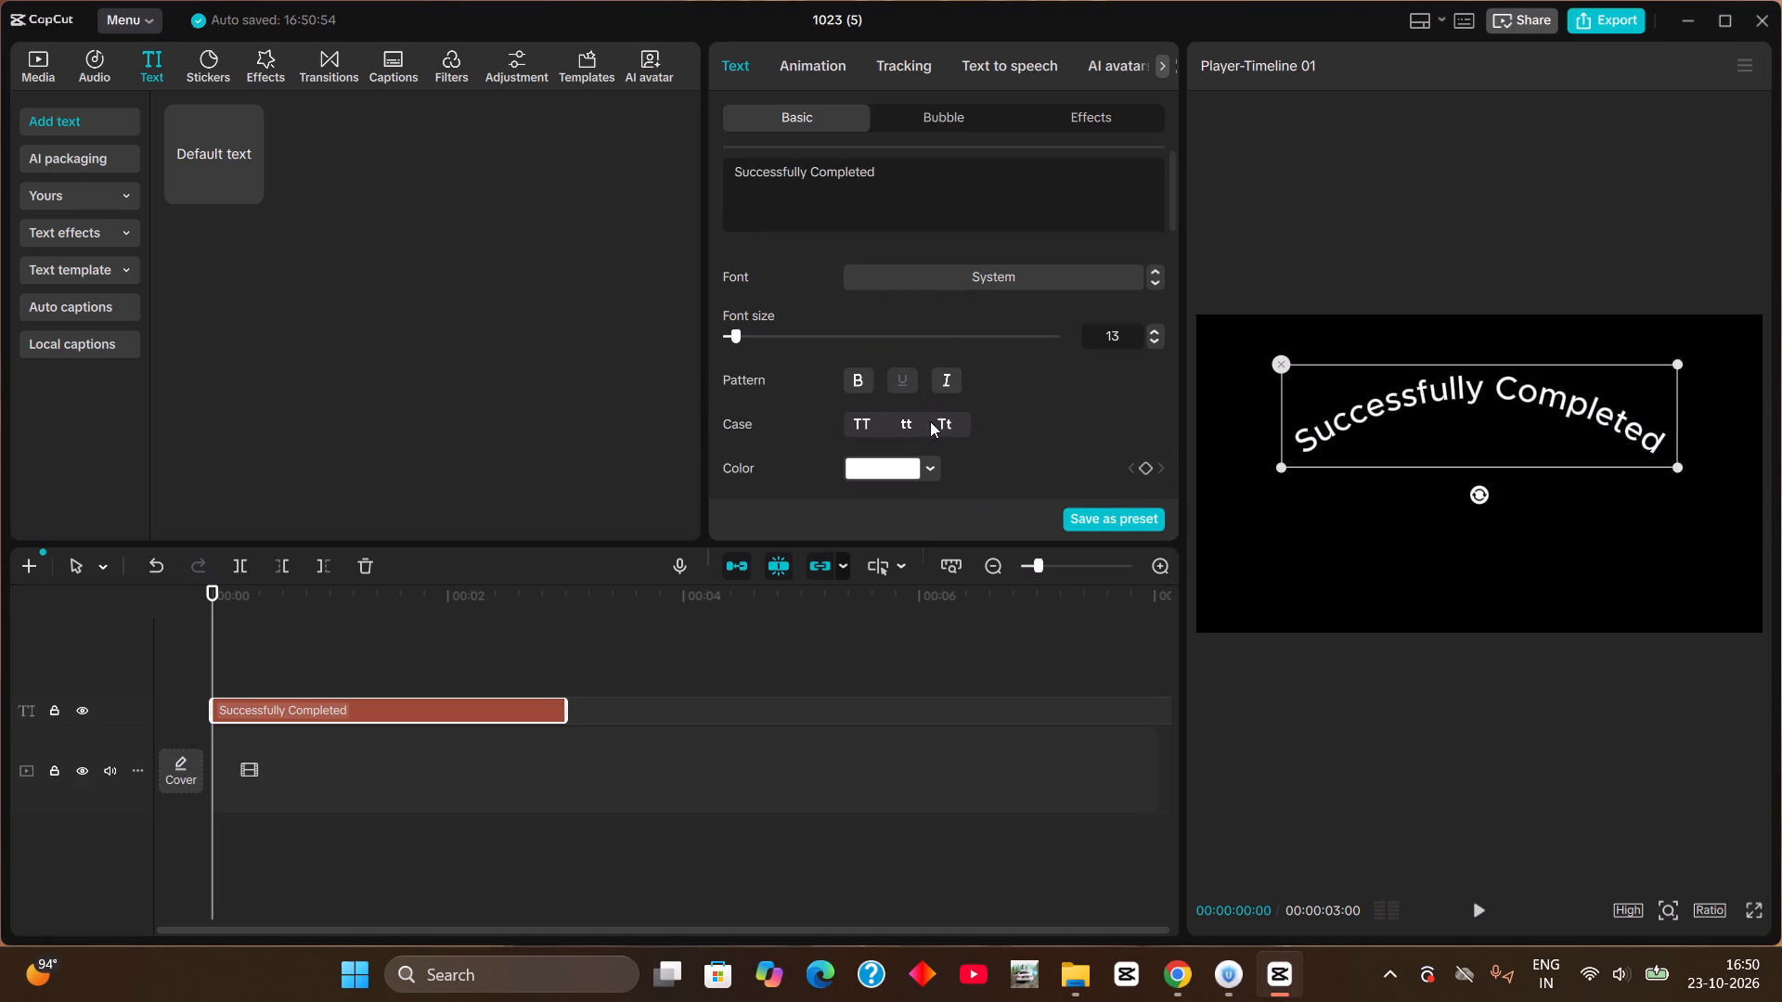
{"action": "scroll", "coordinate": [1001, 327], "scroll_direction": "up", "scroll_amount": 2}
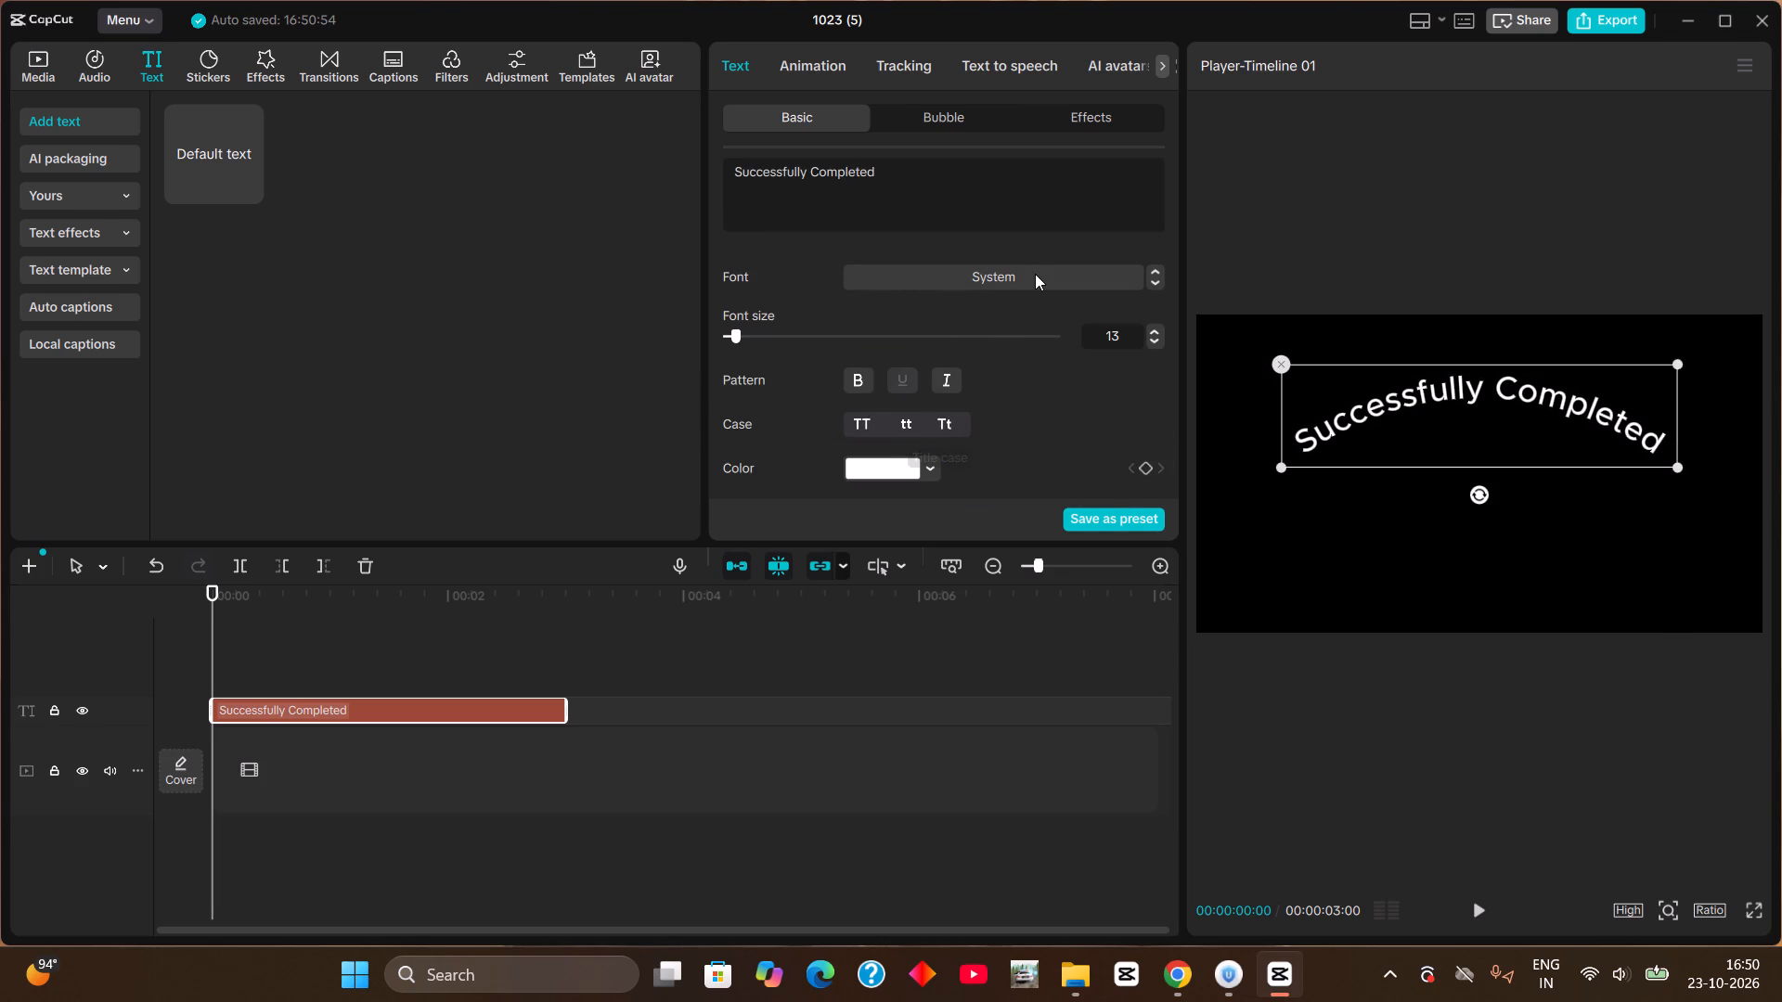
{"action": "left_click", "coordinate": [1035, 274]}
{"action": "left_click", "coordinate": [963, 303]}
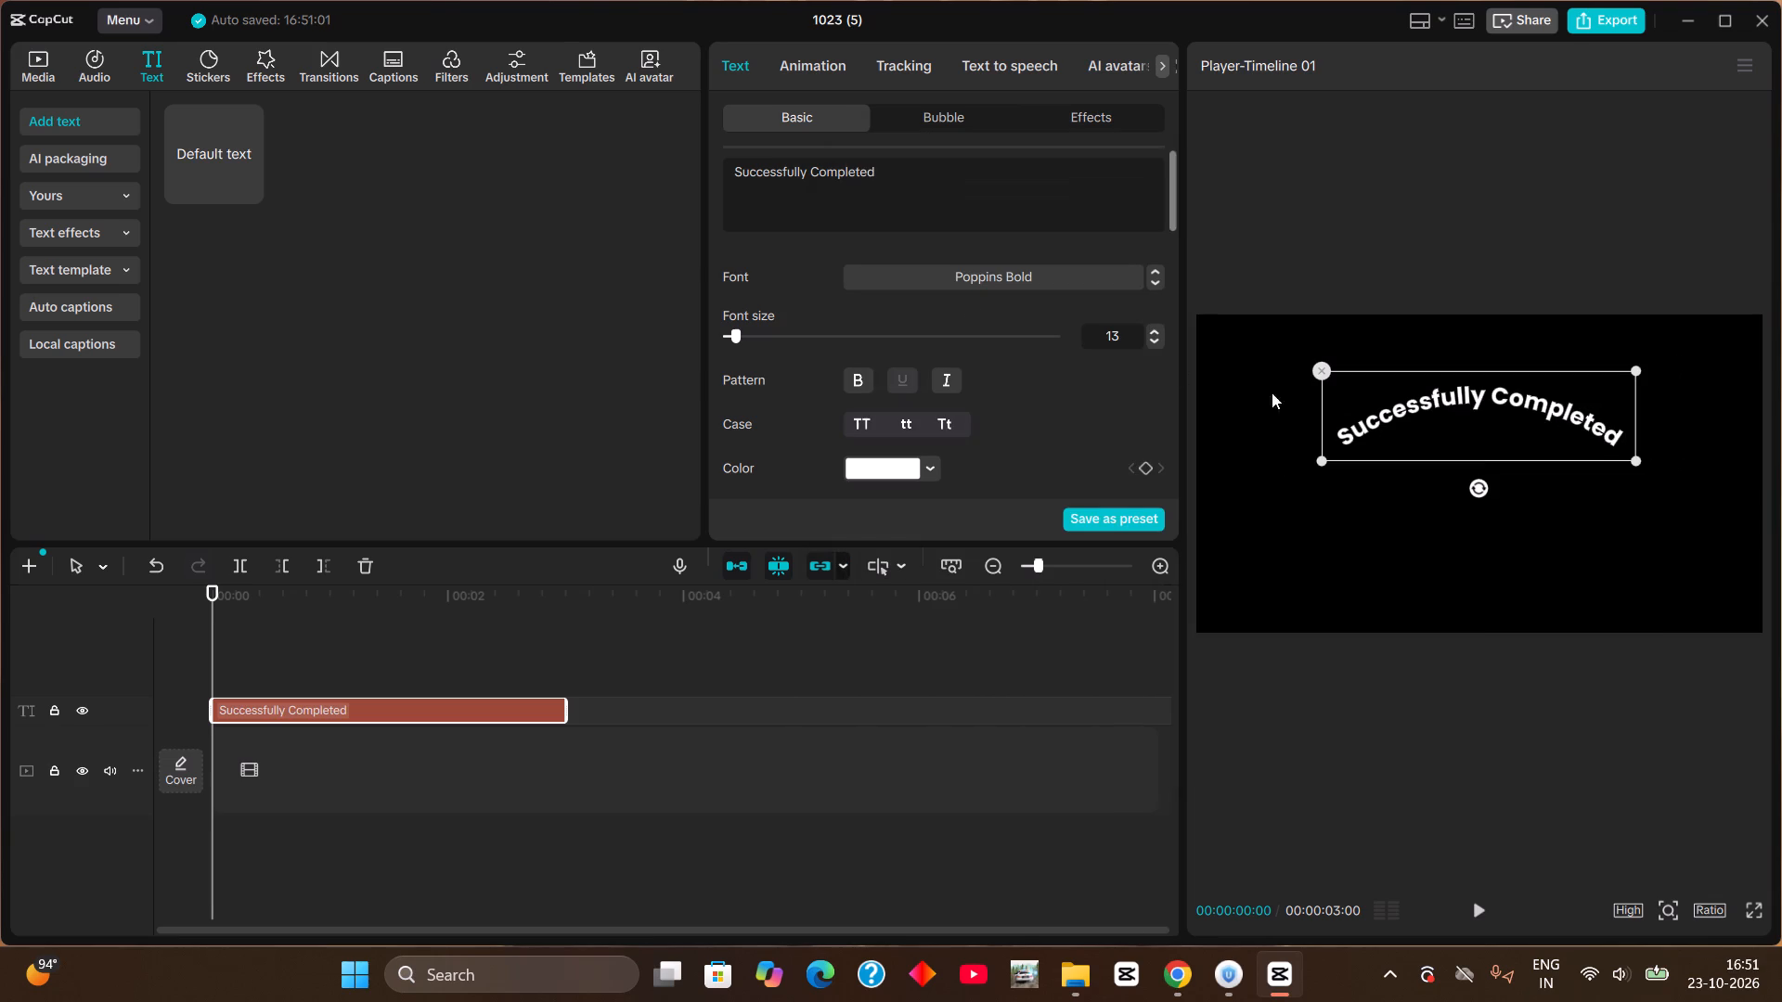
Enlarge the Successfully Completed arc until it nearly spans the frame's width and nudge it slightly upward.
{"action": "left_click_drag", "start_coordinate": [1632, 457], "coordinate": [1707, 558]}
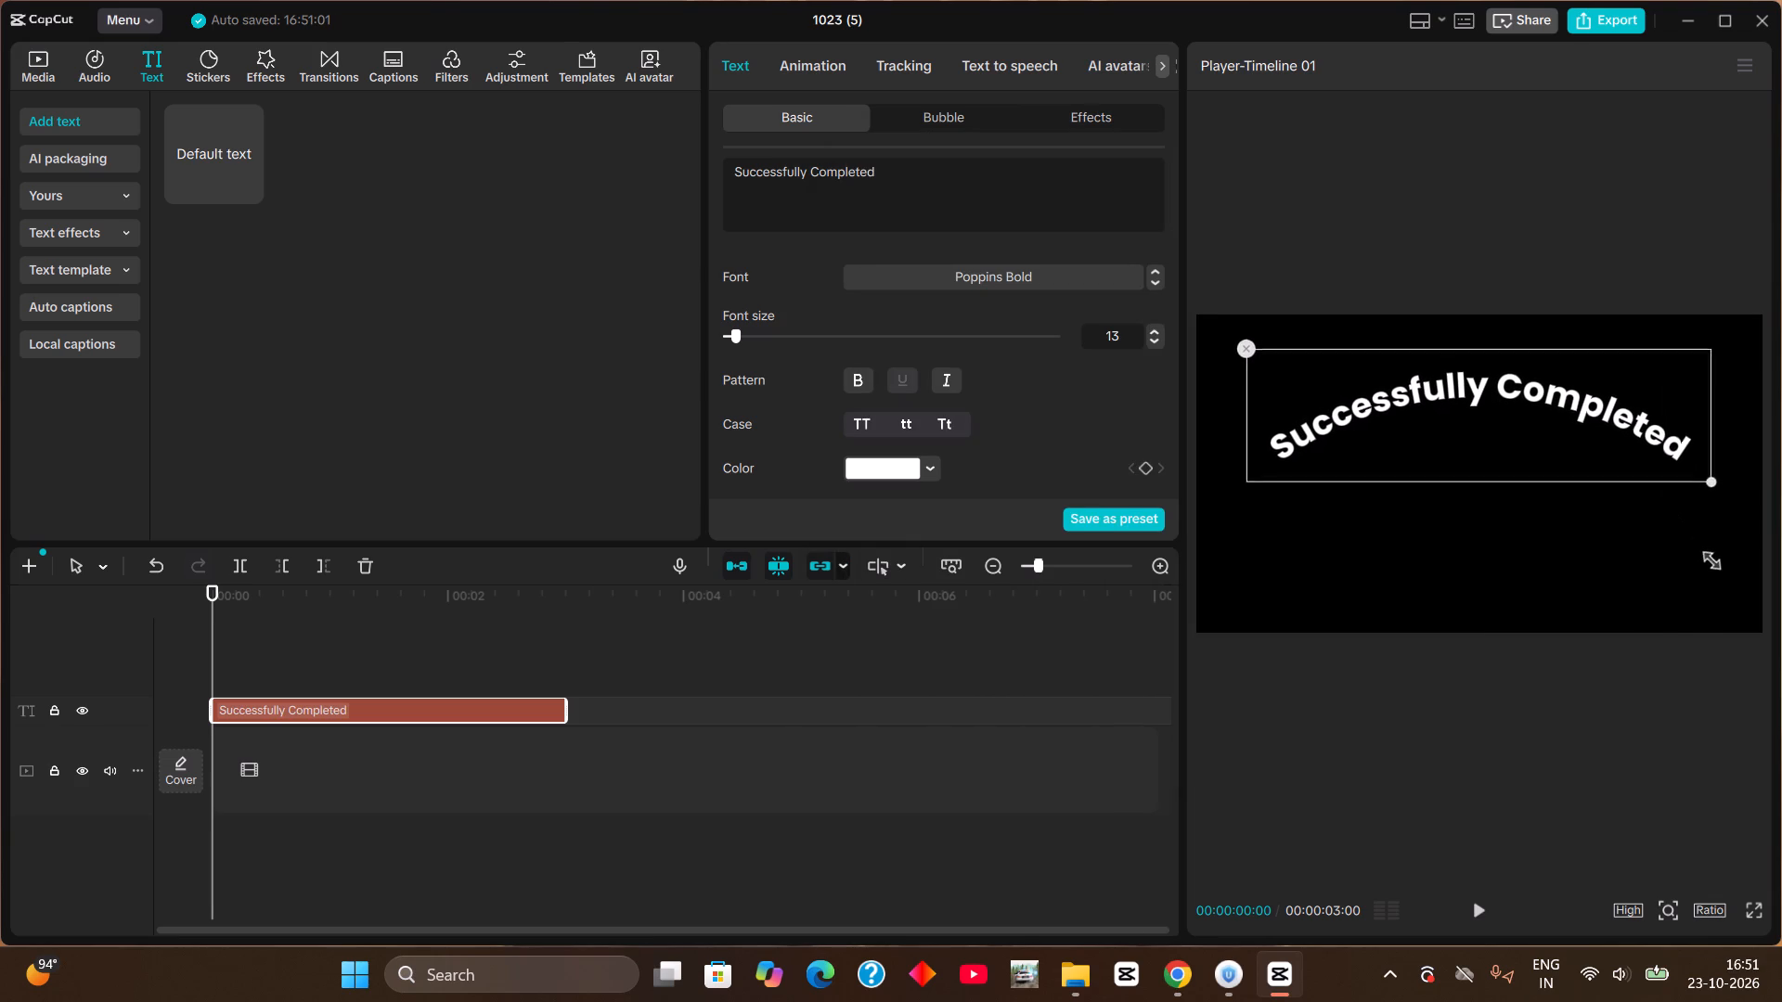
{"action": "left_click_drag", "start_coordinate": [1707, 558], "coordinate": [1734, 597]}
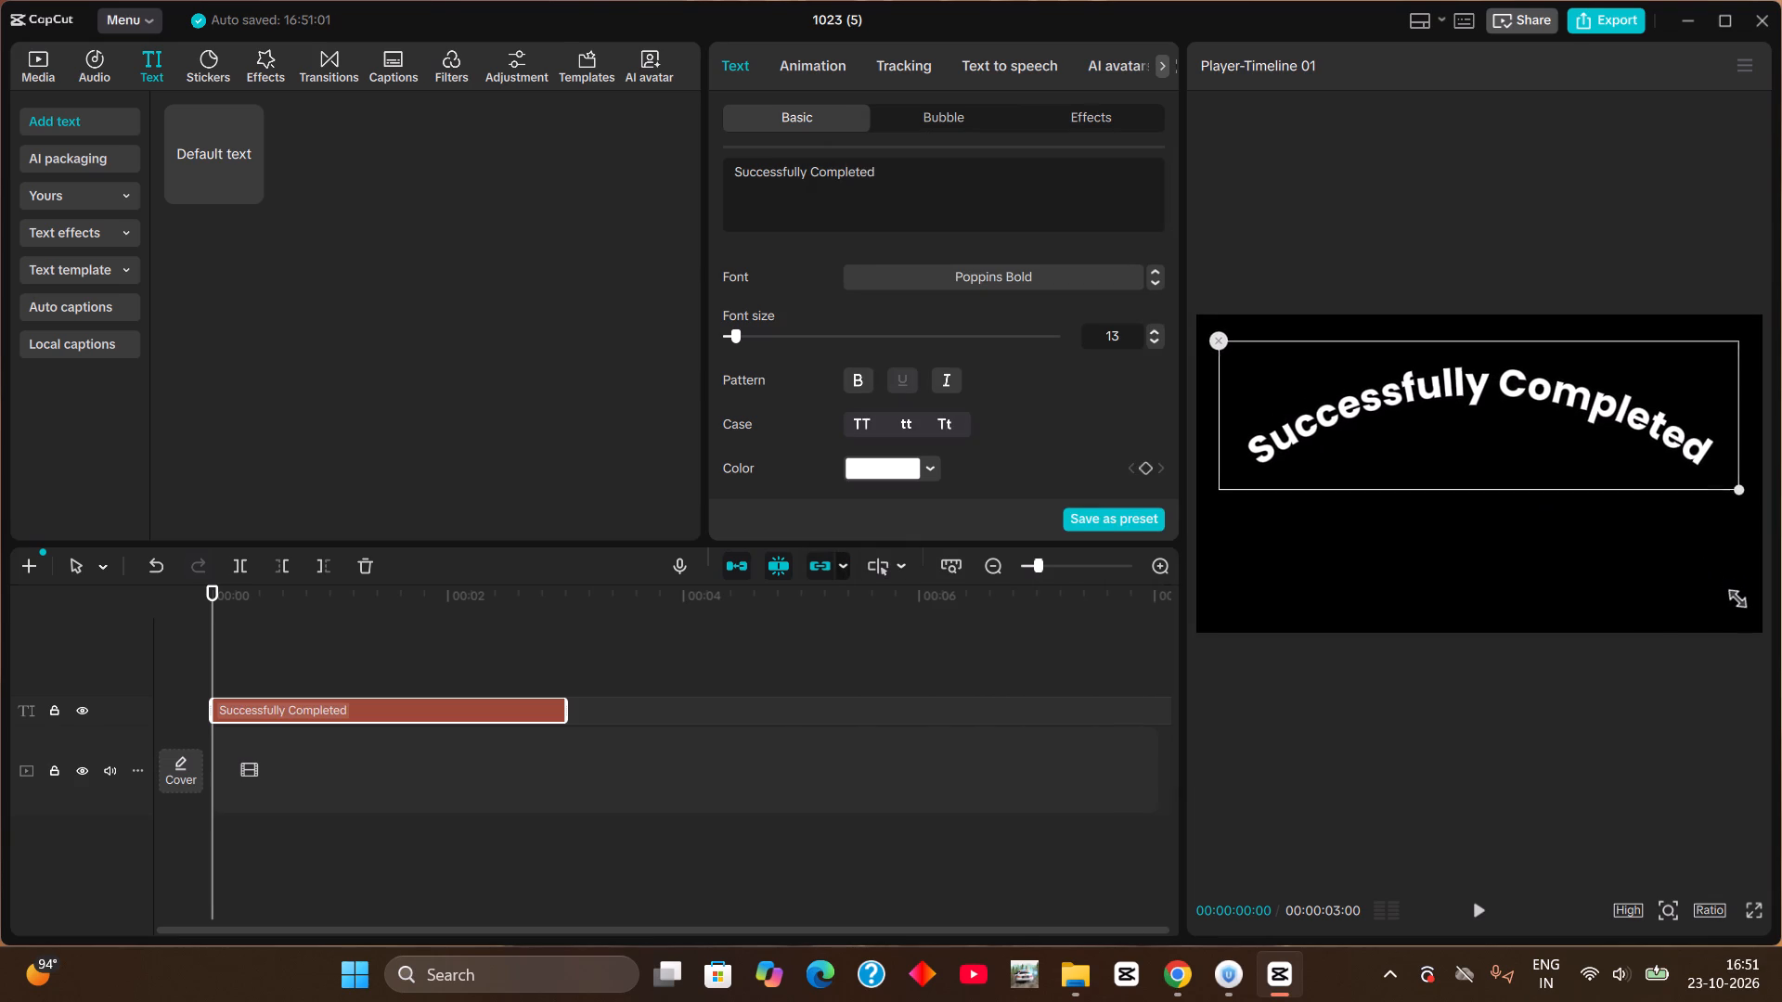
{"action": "left_click_drag", "start_coordinate": [1734, 597], "coordinate": [1735, 593]}
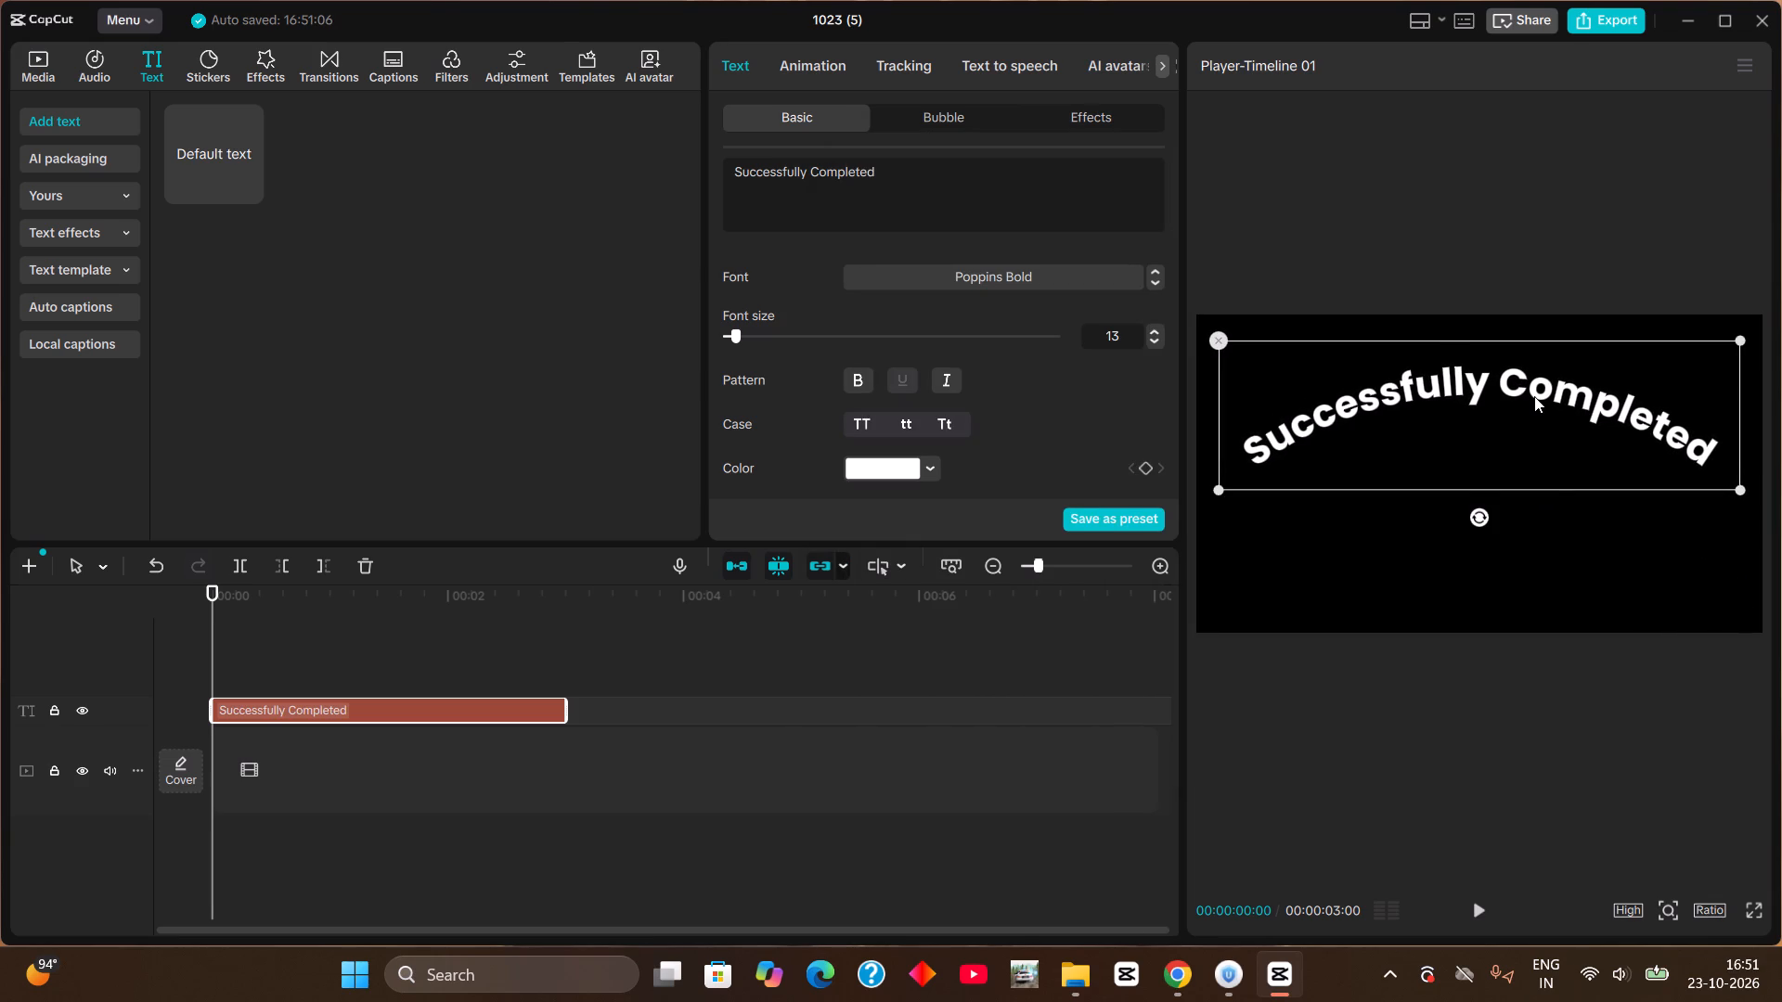
{"action": "left_click_drag", "start_coordinate": [1534, 396], "coordinate": [1535, 385]}
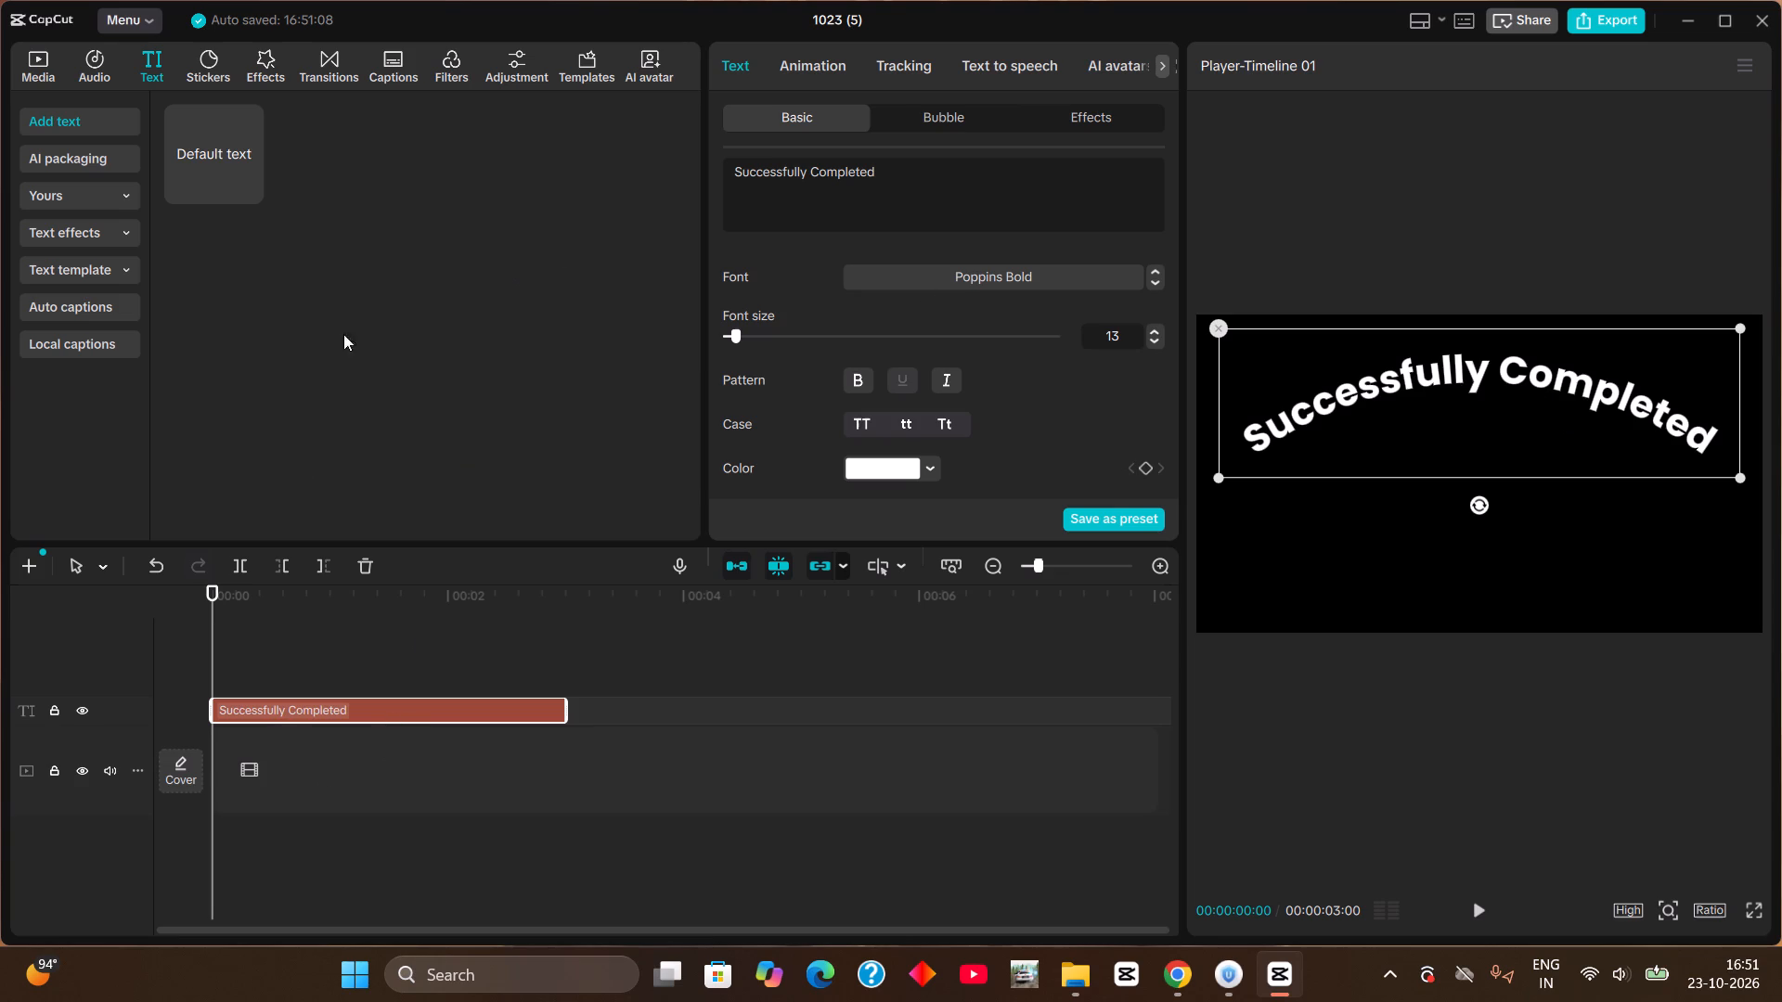
Add another default text clip at the start of the timeline and change its text to day 1.
{"action": "left_click", "coordinate": [255, 194]}
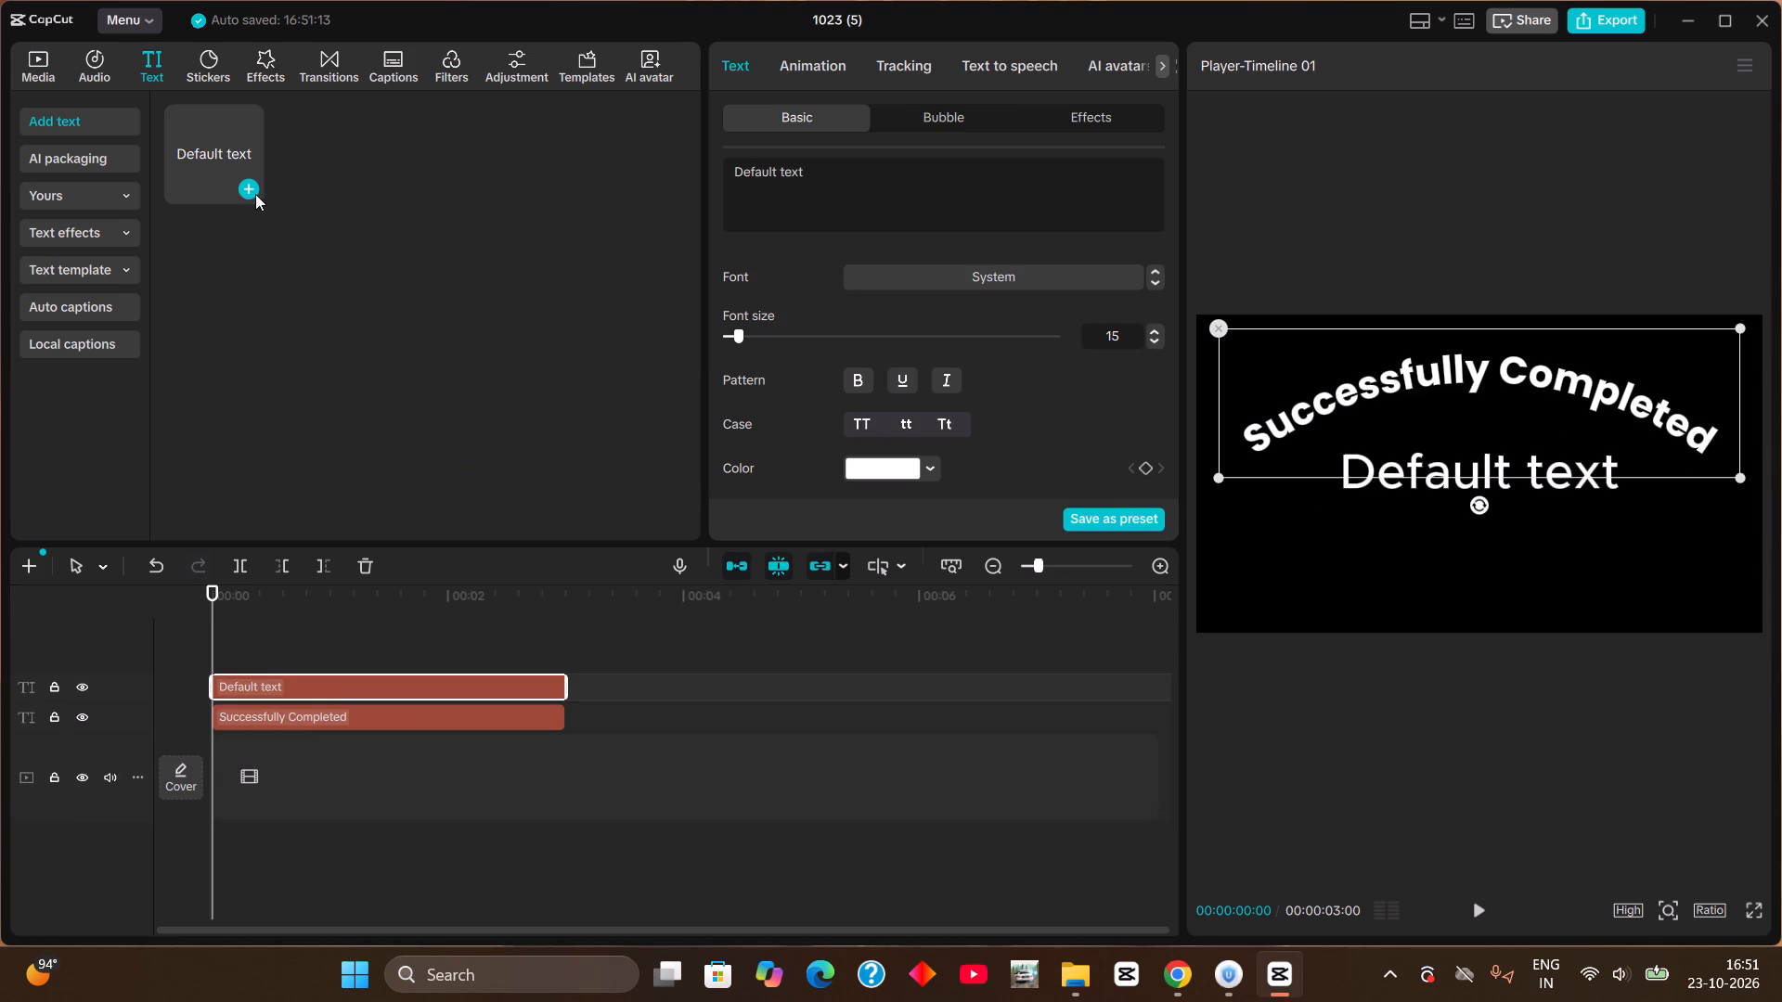
{"action": "left_click_drag", "start_coordinate": [833, 175], "coordinate": [656, 158]}
{"action": "type", "text": "day"}
{"action": "key", "text": "space"}
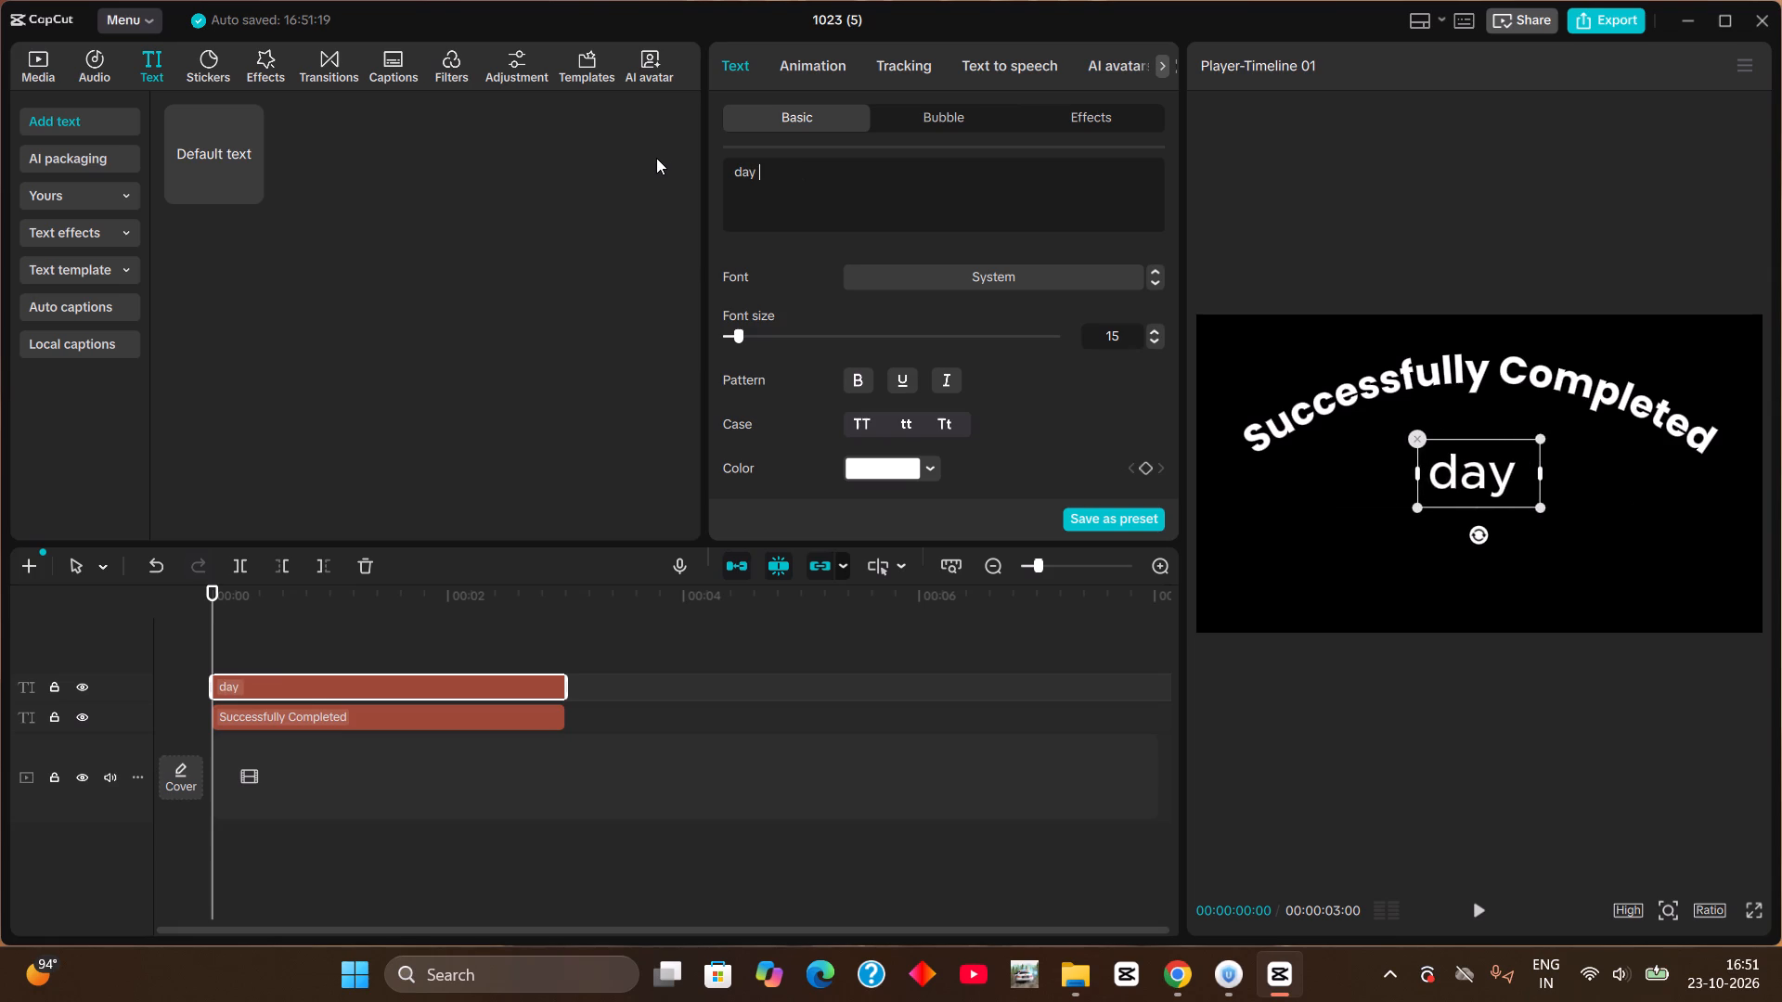
{"action": "type", "text": "1"}
Set the day 1 text's font to Poppins Bold and its case to title case.
{"action": "left_click", "coordinate": [901, 282]}
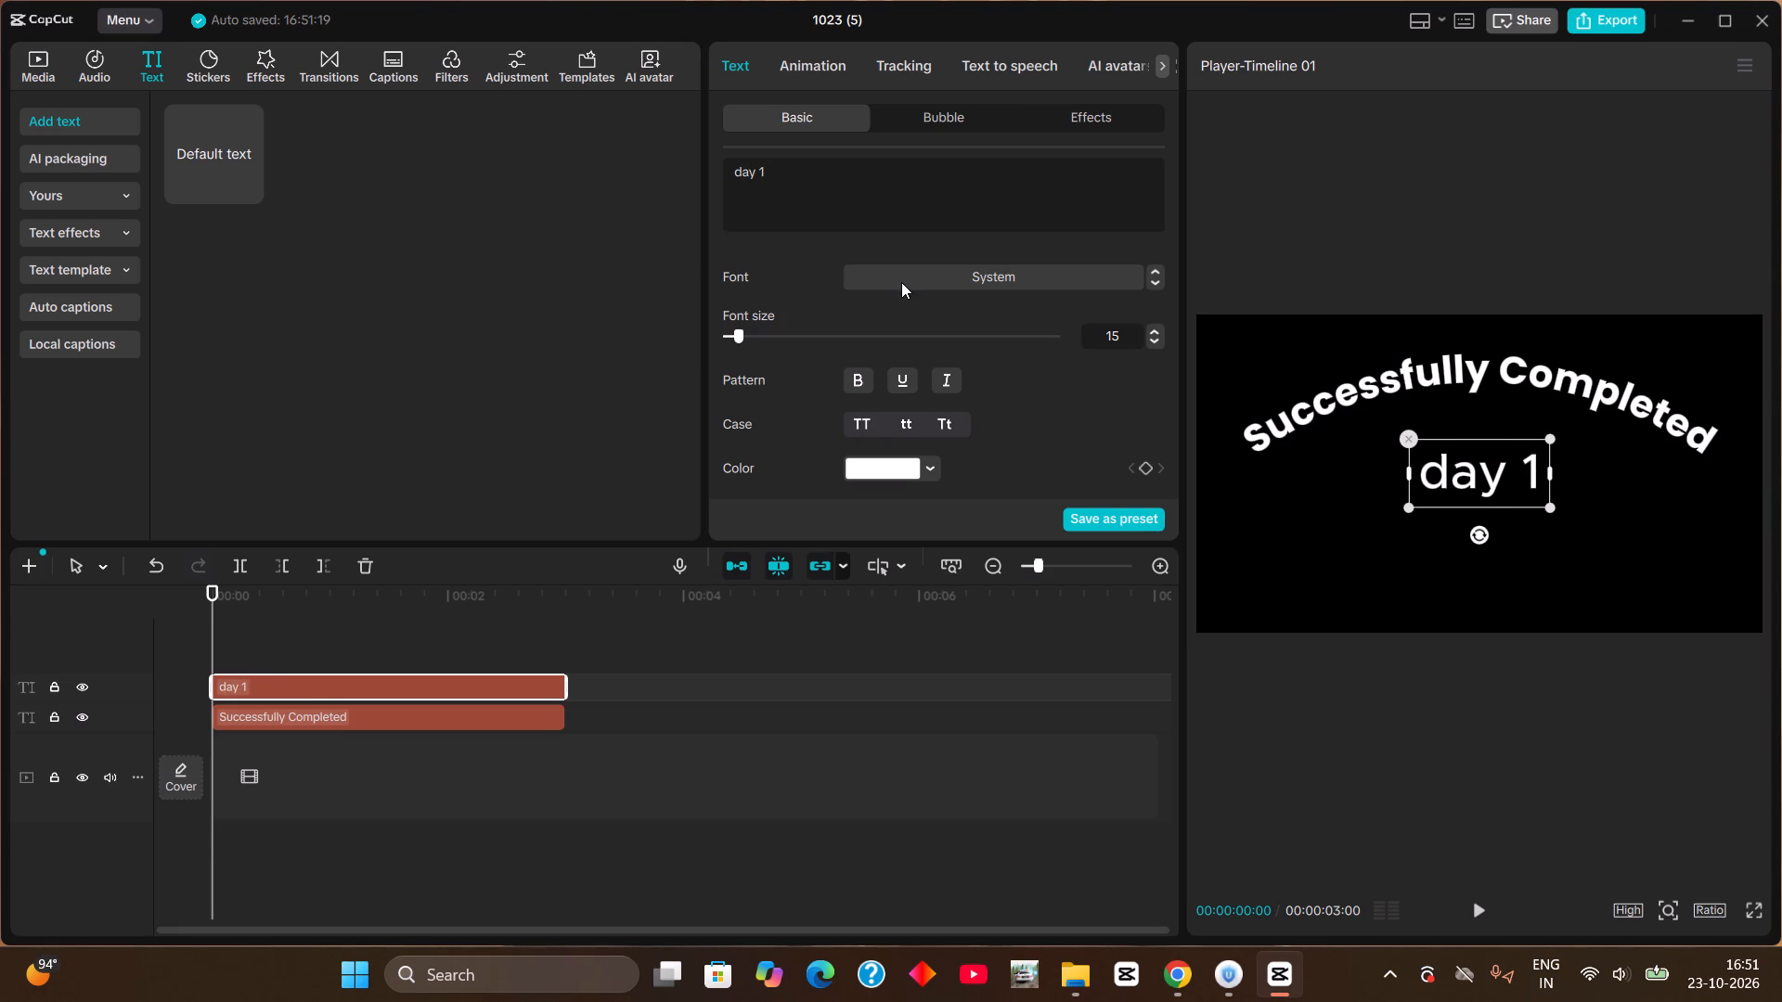
{"action": "left_click", "coordinate": [920, 306]}
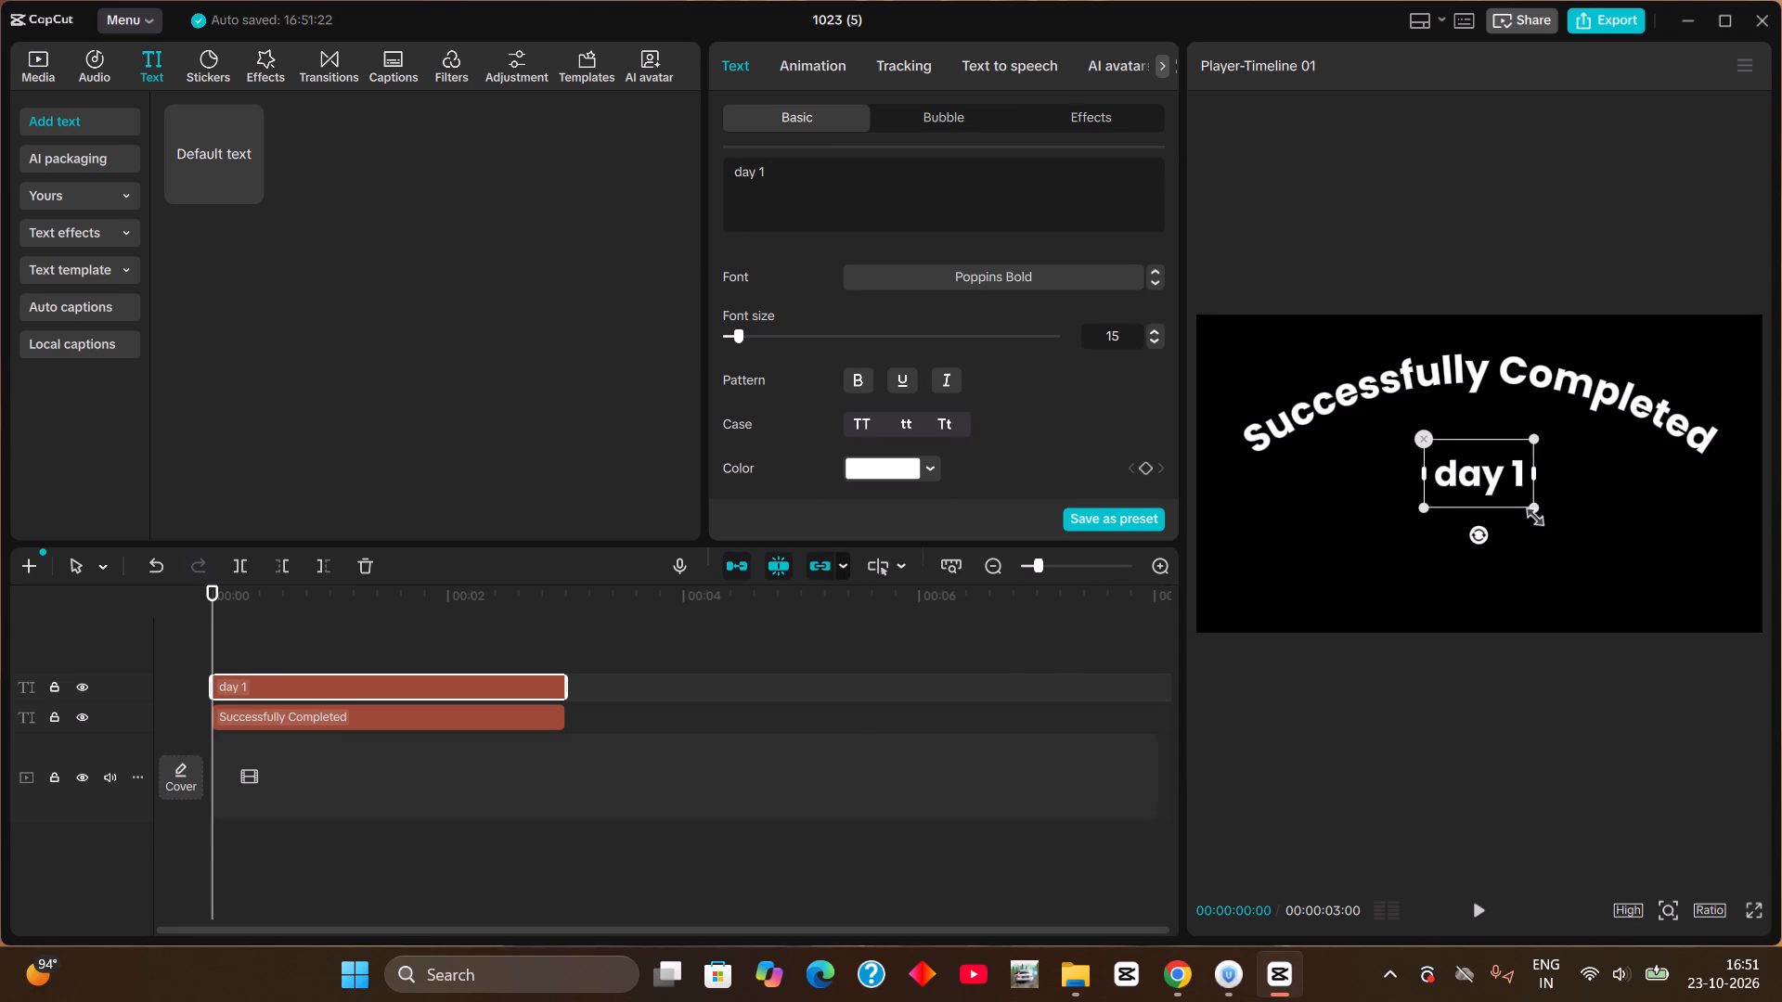
{"action": "left_click_drag", "start_coordinate": [1531, 511], "coordinate": [1543, 521]}
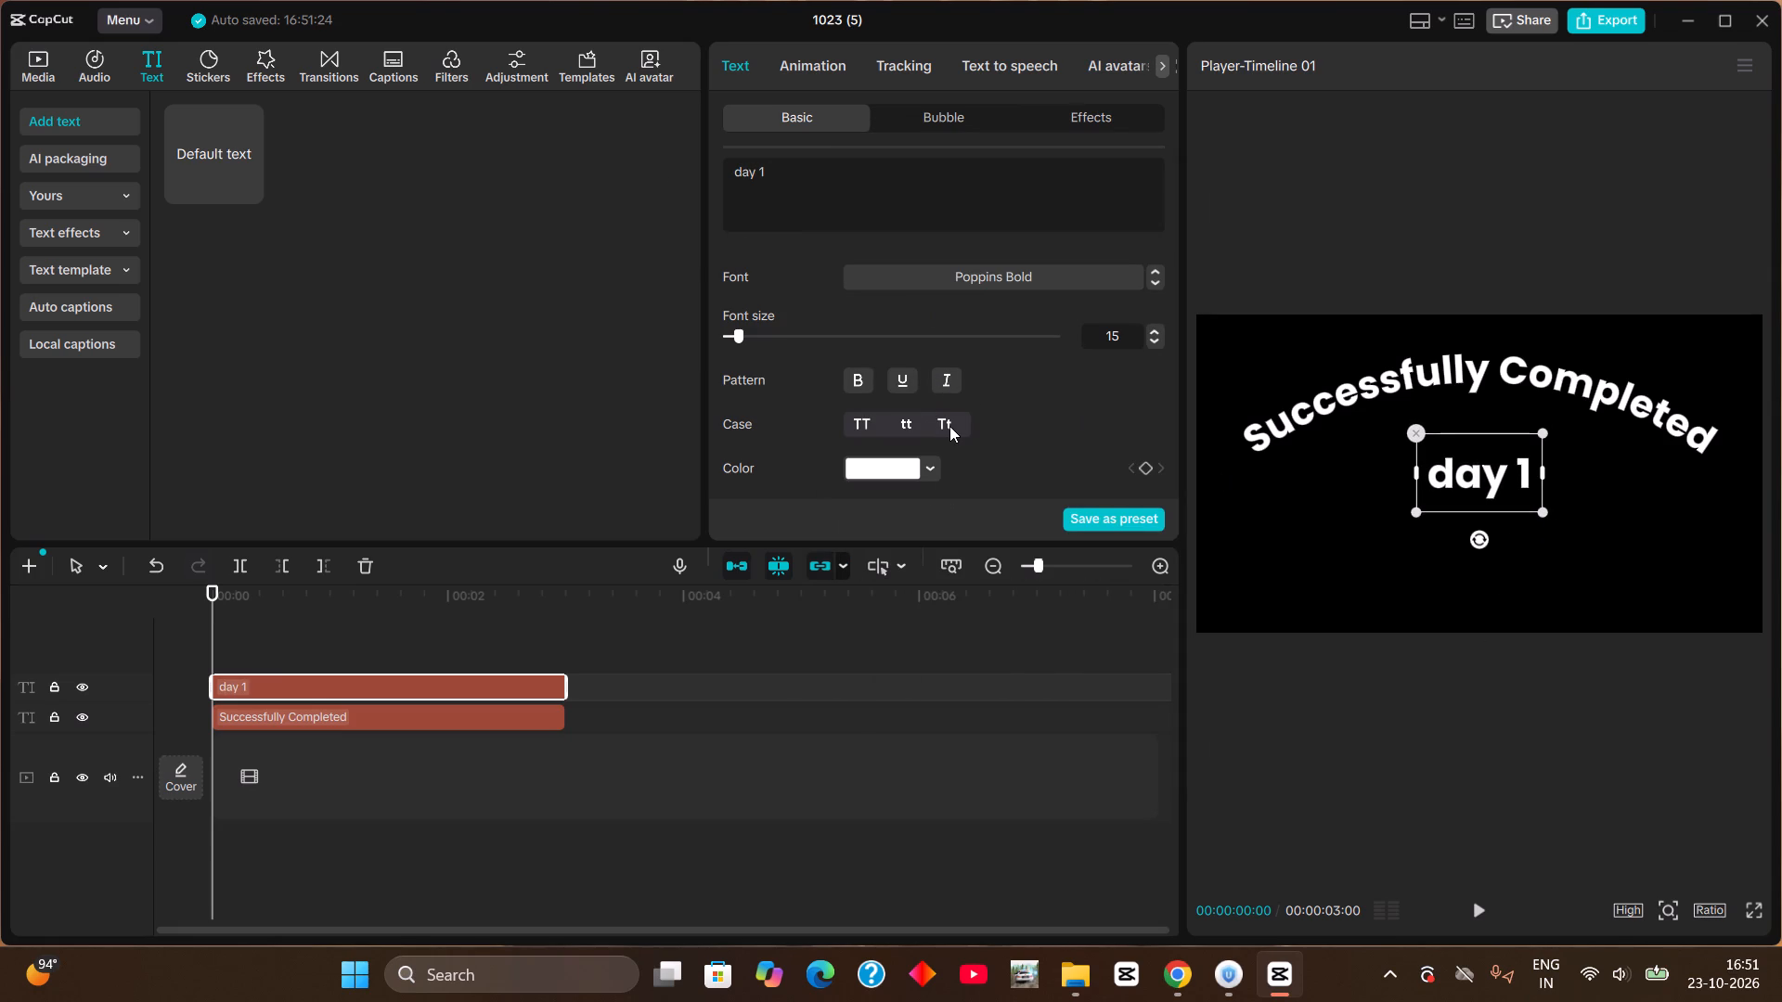
{"action": "left_click", "coordinate": [949, 426]}
Scale the Day 1 text down and place it centred just under the peak of the Successfully Completed arc.
{"action": "left_click_drag", "start_coordinate": [1492, 490], "coordinate": [1492, 447]}
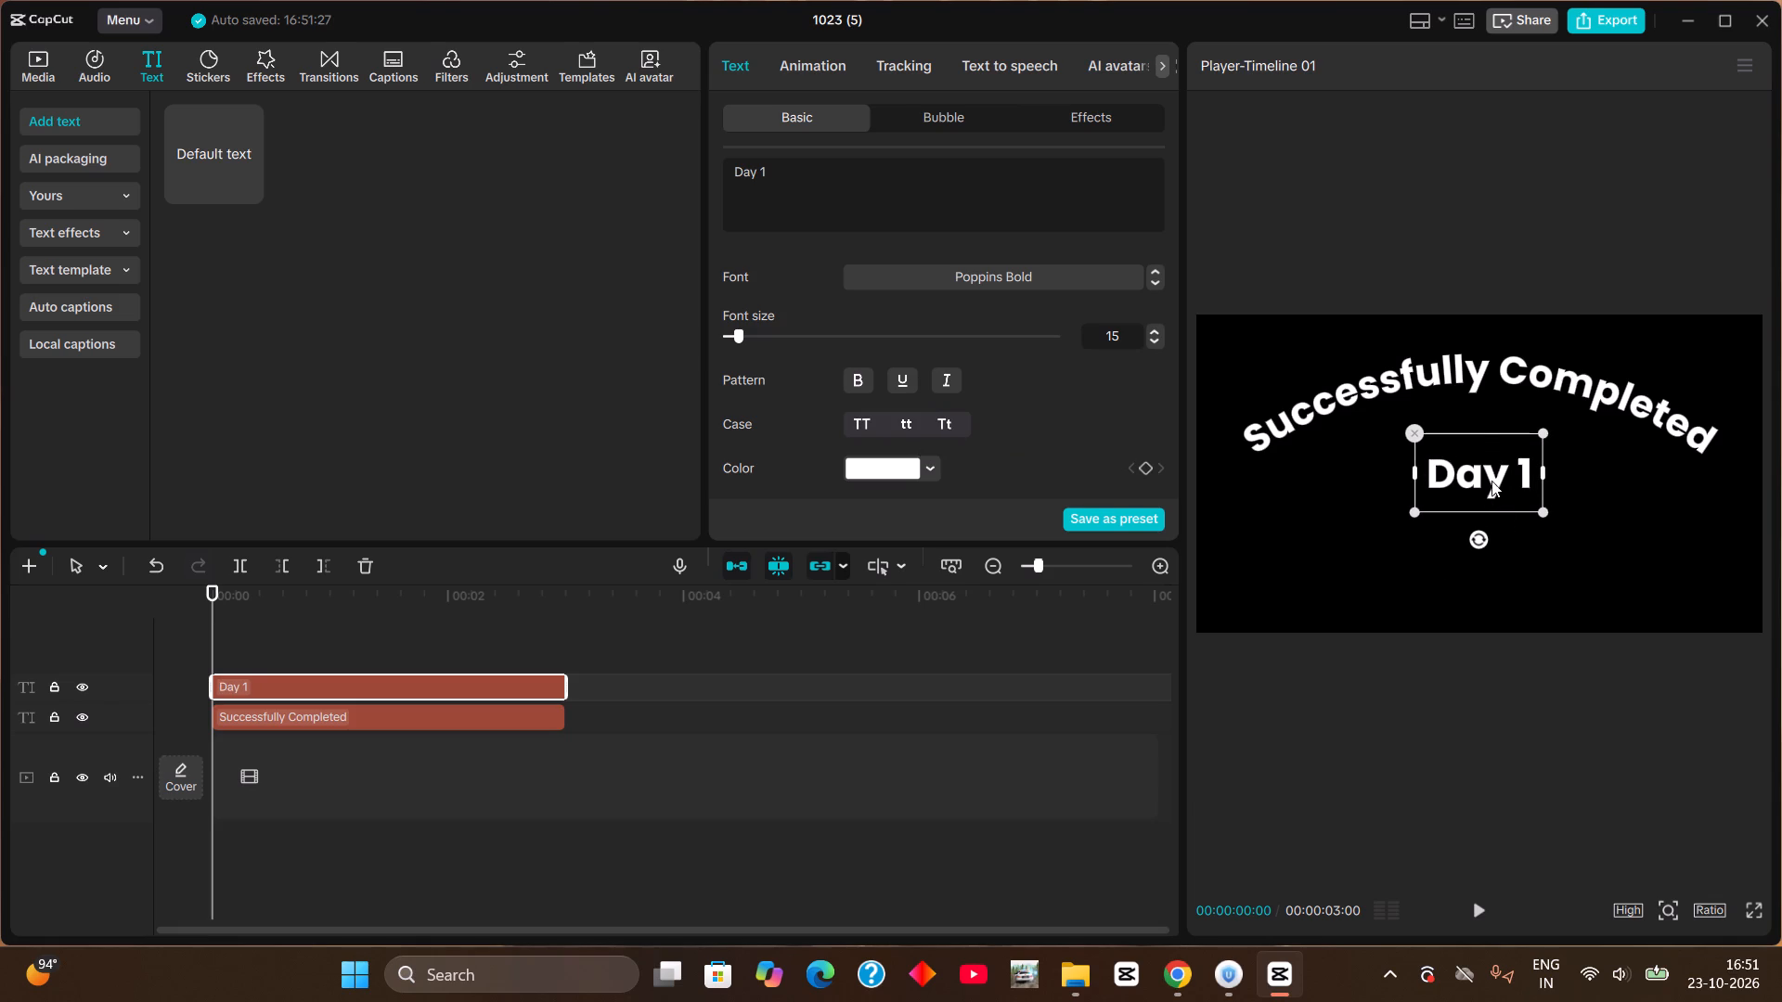
{"action": "left_click_drag", "start_coordinate": [1489, 490], "coordinate": [1488, 446]}
{"action": "left_click_drag", "start_coordinate": [1539, 473], "coordinate": [1525, 450]}
{"action": "left_click_drag", "start_coordinate": [1487, 432], "coordinate": [1487, 418]}
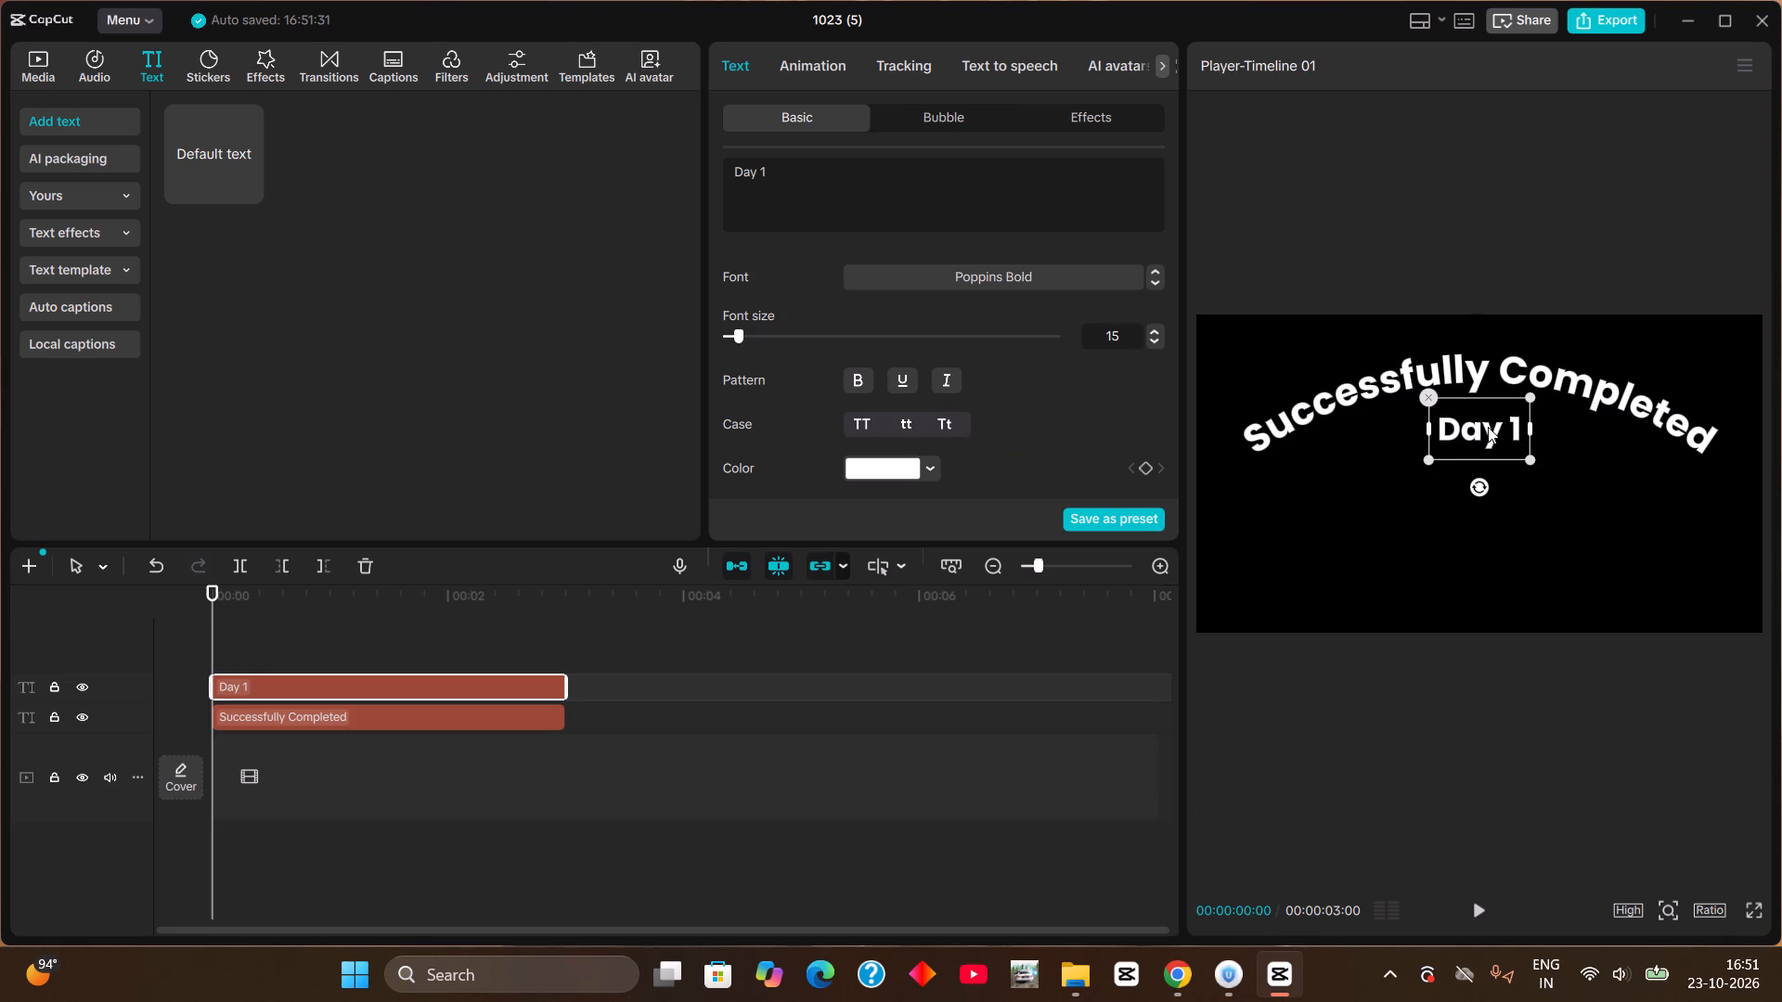
{"action": "left_click_drag", "start_coordinate": [1488, 427], "coordinate": [1490, 411]}
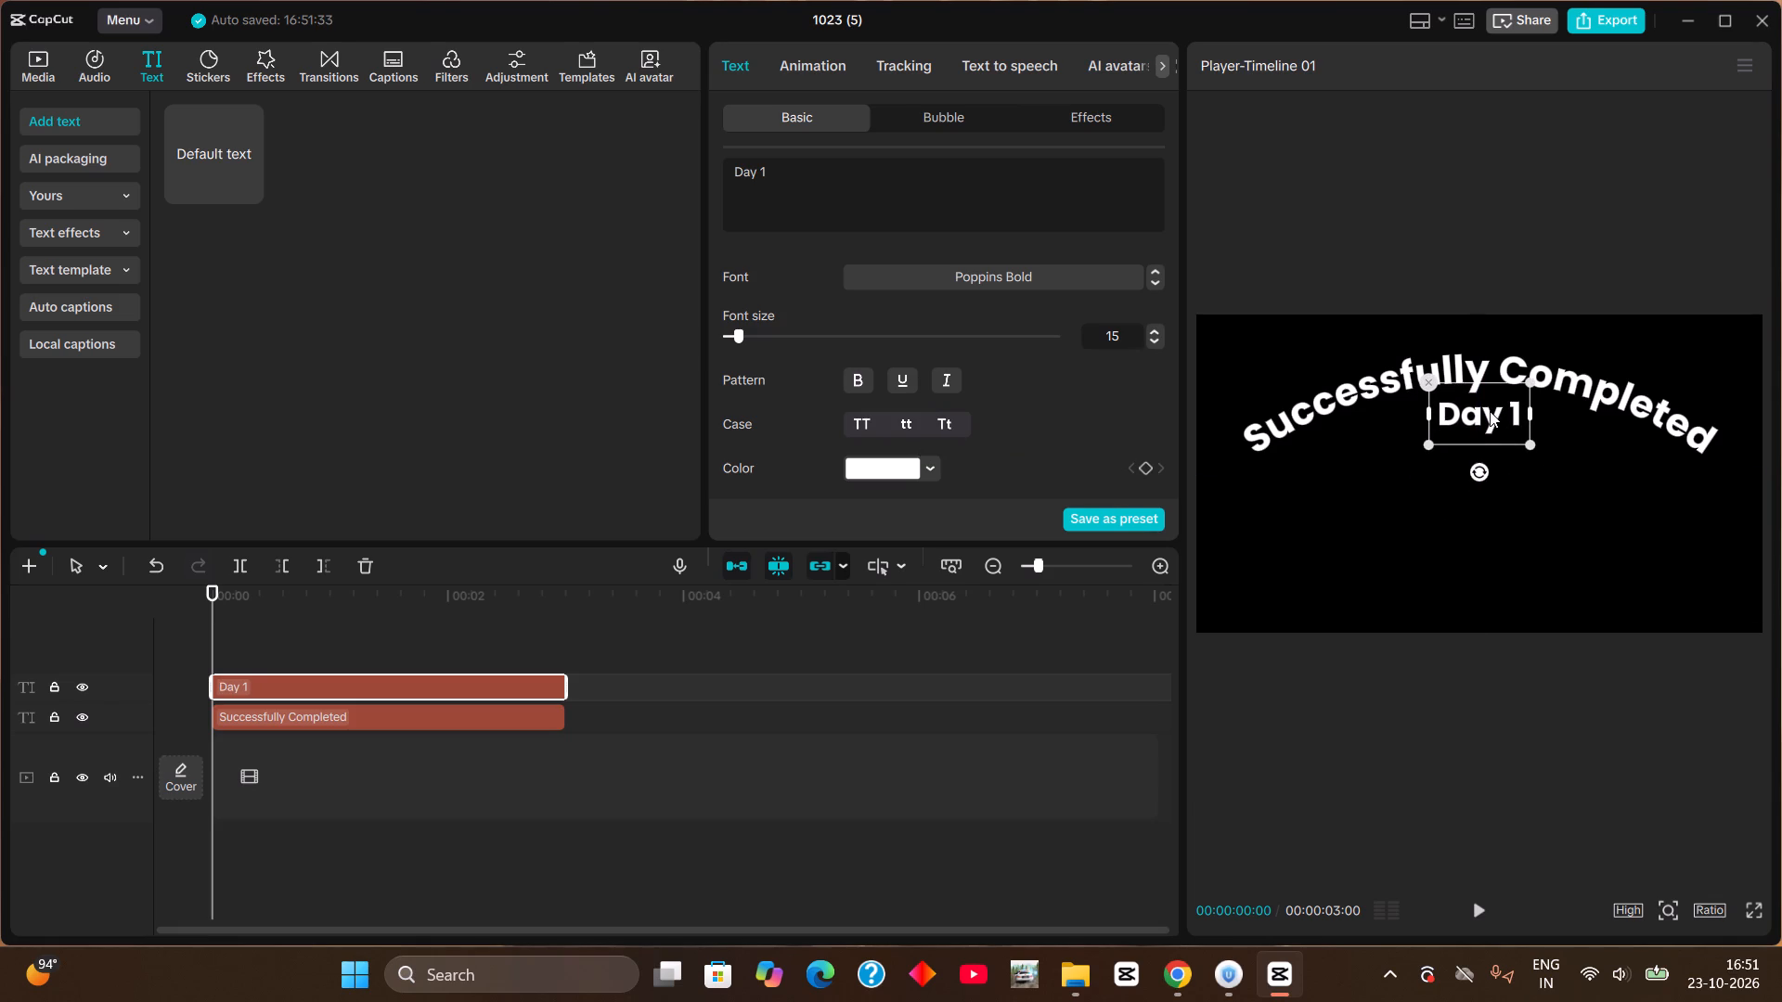
Apply the third lettered preset style in the first row to both the Successfully Completed and Day 1 texts.
{"action": "left_click", "coordinate": [1354, 407]}
{"action": "scroll", "coordinate": [789, 373], "scroll_direction": "down", "scroll_amount": 1}
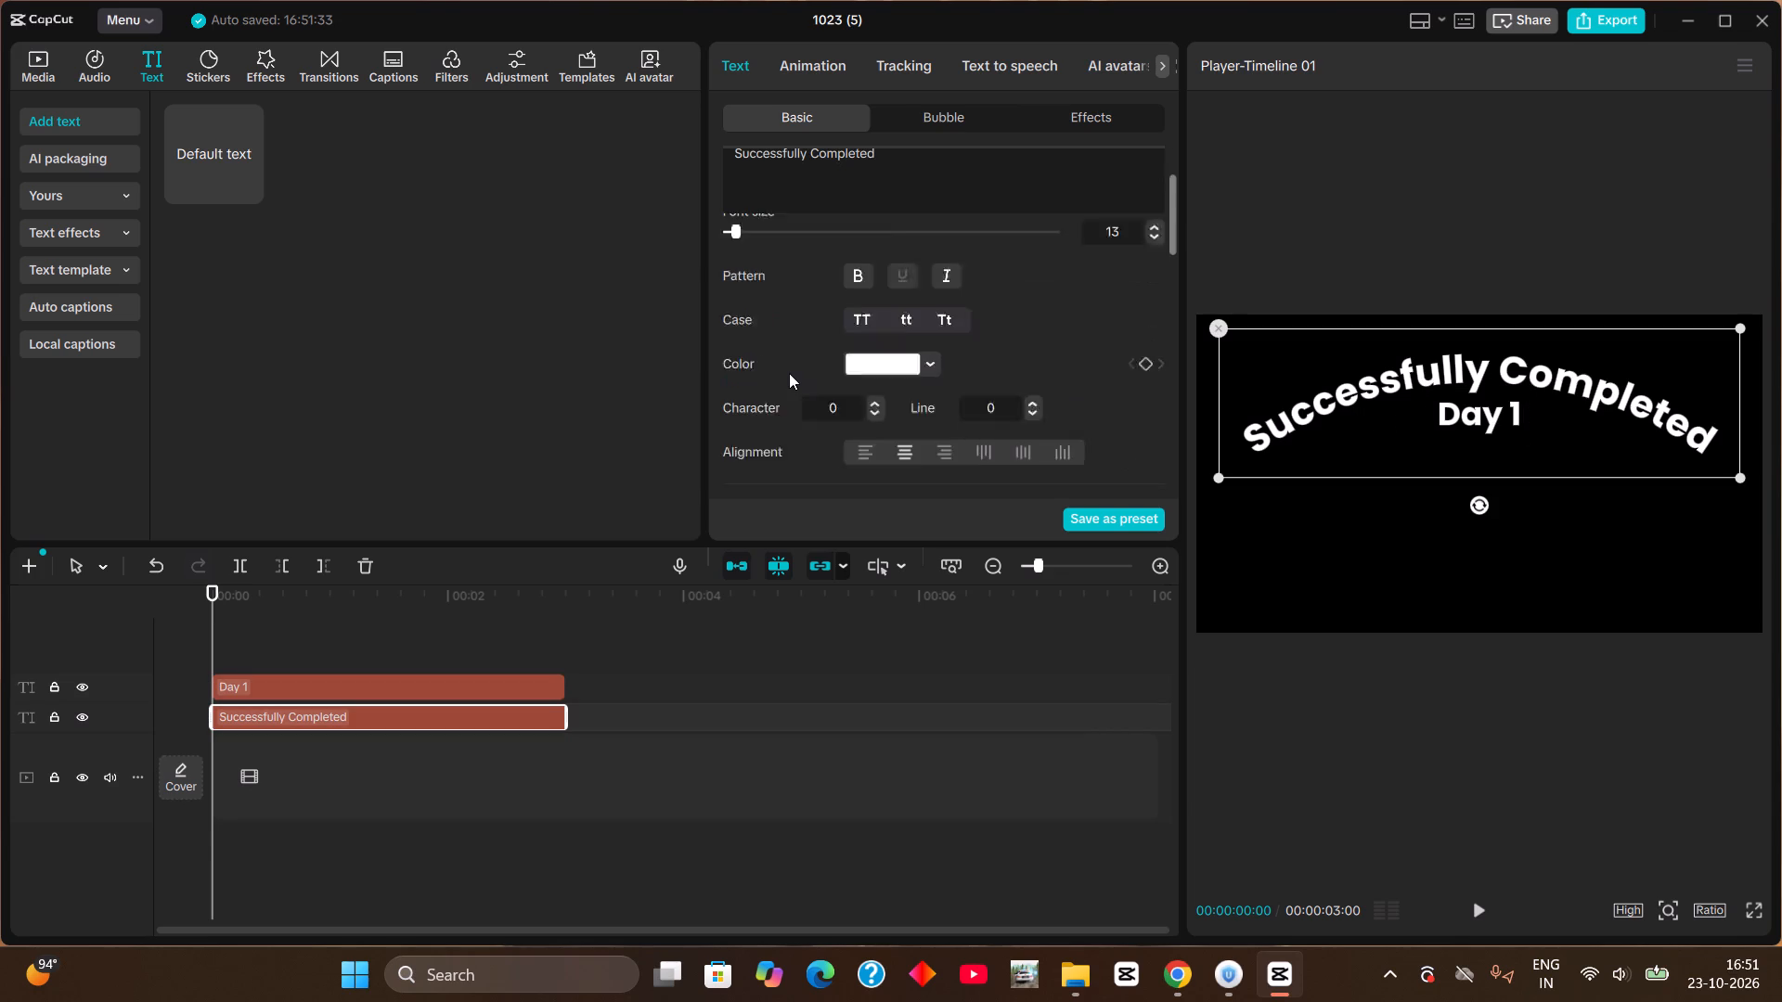
{"action": "scroll", "coordinate": [789, 373], "scroll_direction": "down", "scroll_amount": 1}
{"action": "left_click", "coordinate": [920, 459]}
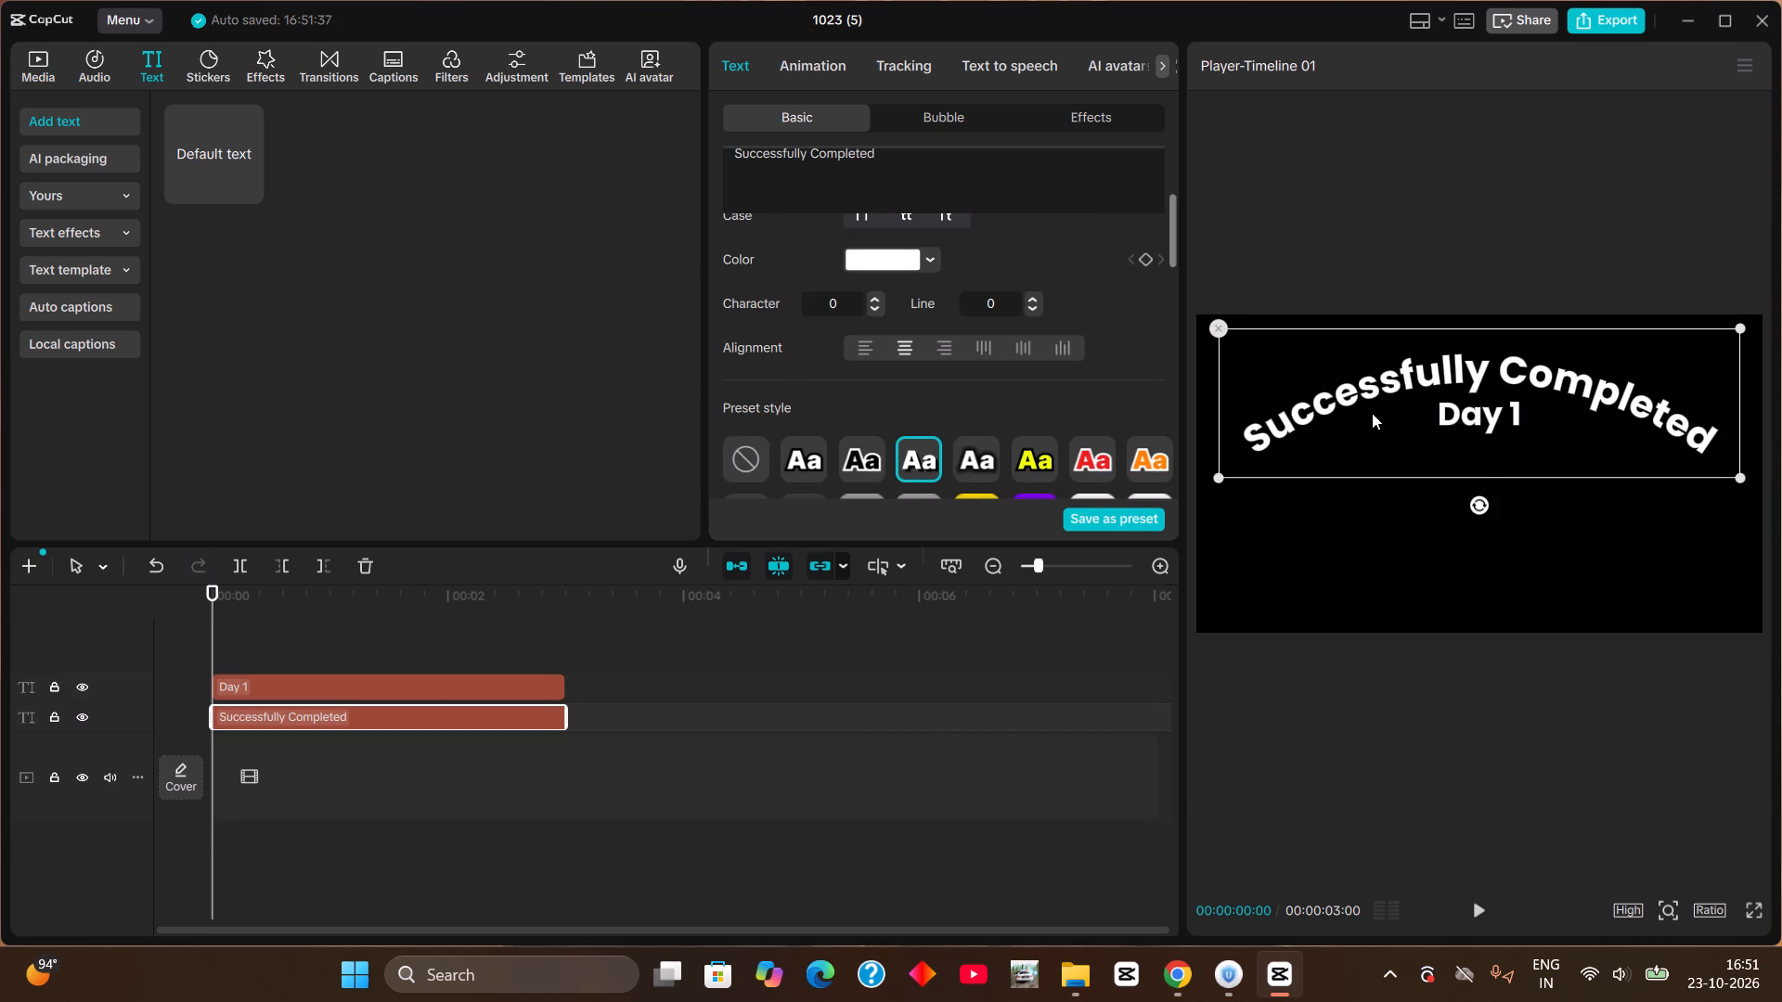
{"action": "left_click", "coordinate": [1466, 413]}
{"action": "left_click", "coordinate": [277, 683]}
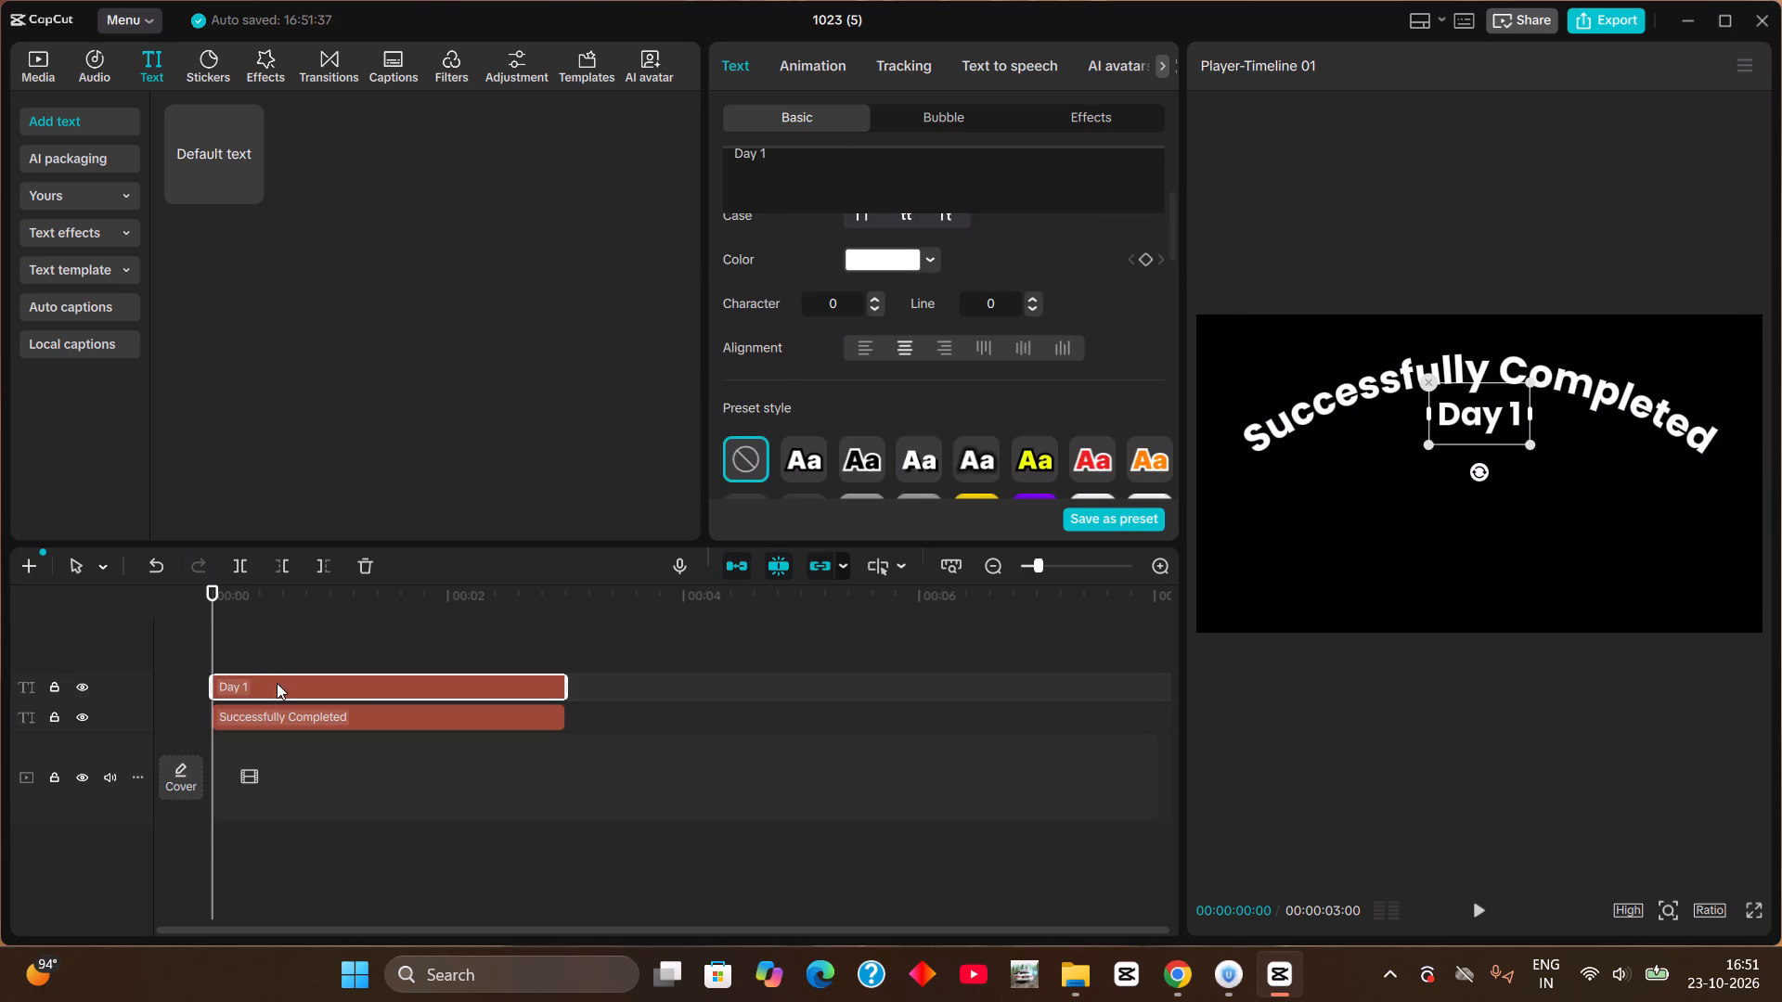
{"action": "left_click", "coordinate": [925, 467]}
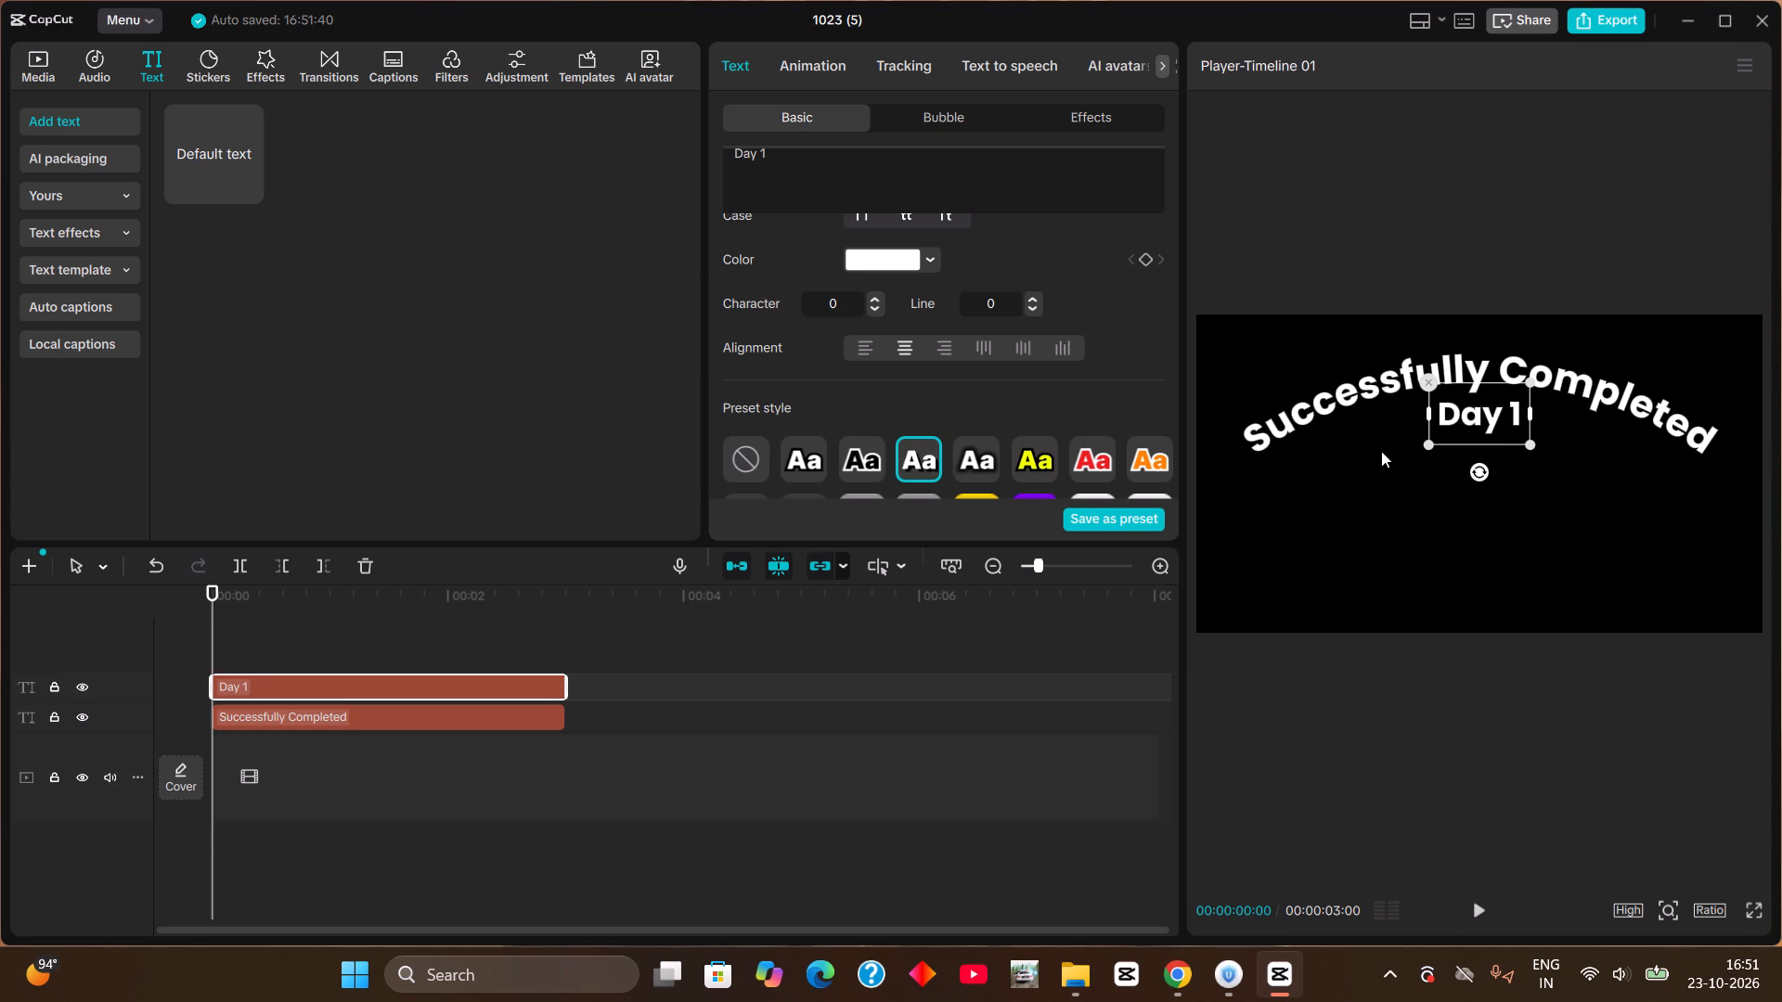
Duplicate the Day 1 text clip and place the copy centred directly below the original in the frame.
{"action": "key", "text": "ctrl+c"}
{"action": "key", "text": "ctrl+v"}
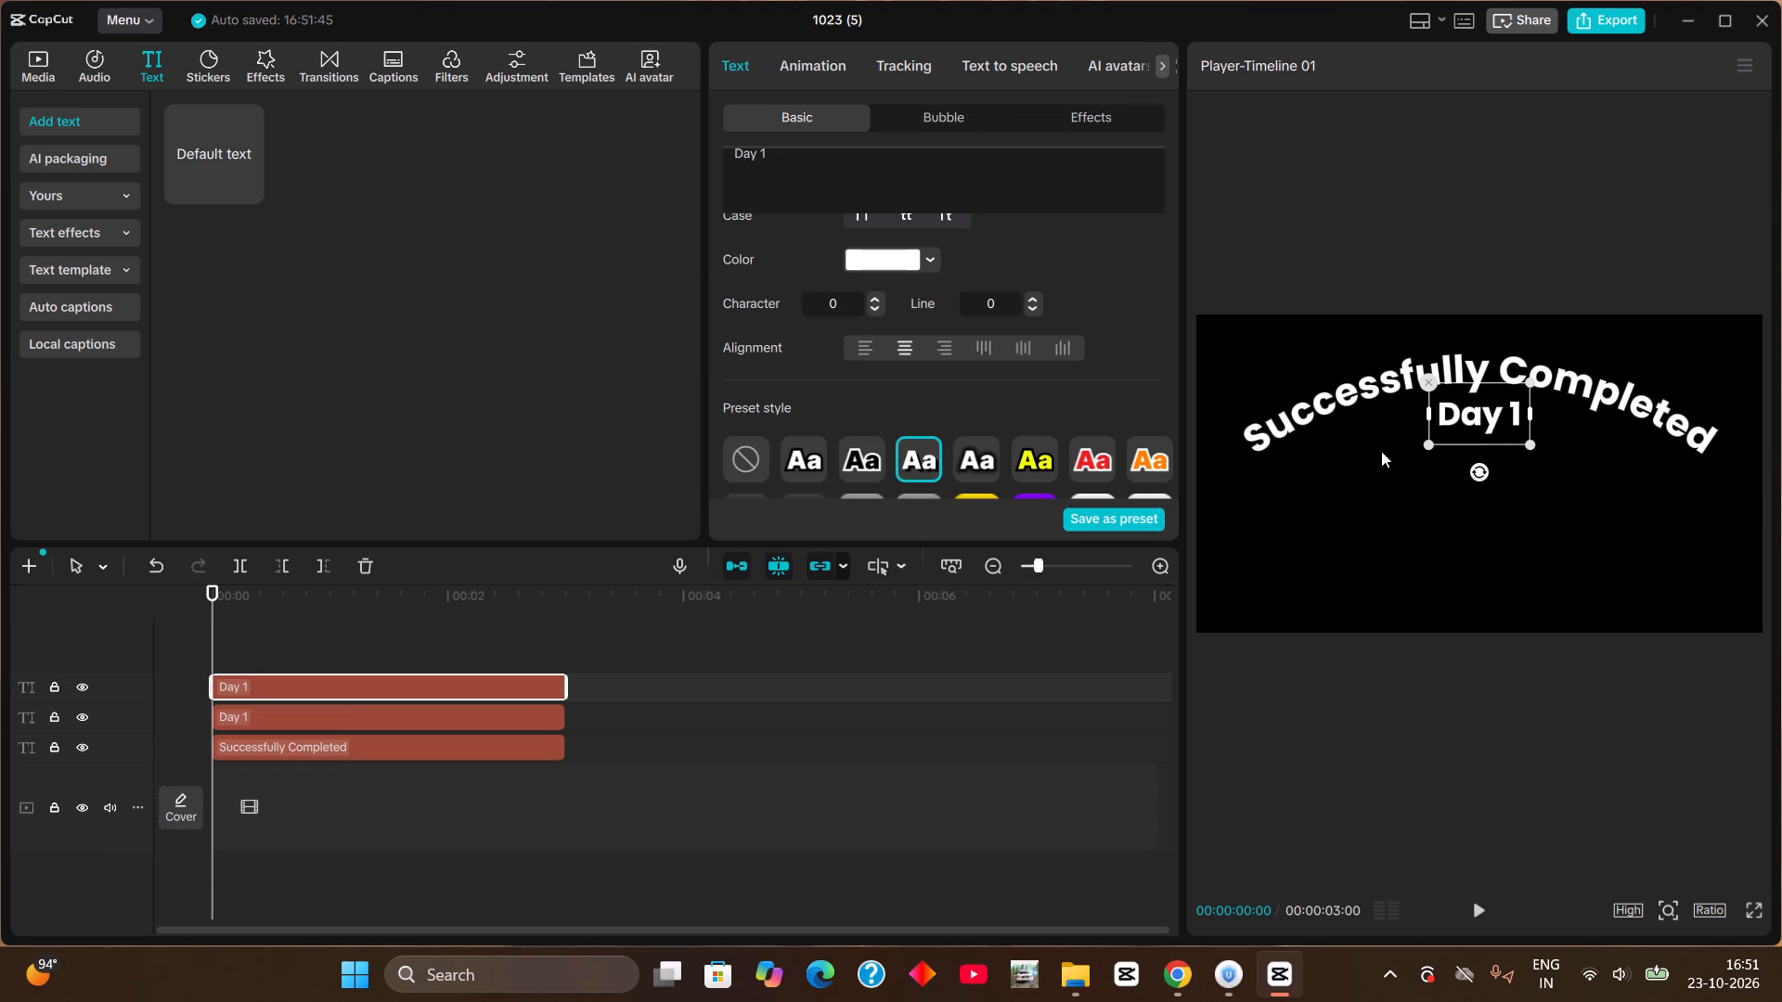
{"action": "left_click_drag", "start_coordinate": [1484, 423], "coordinate": [1486, 436]}
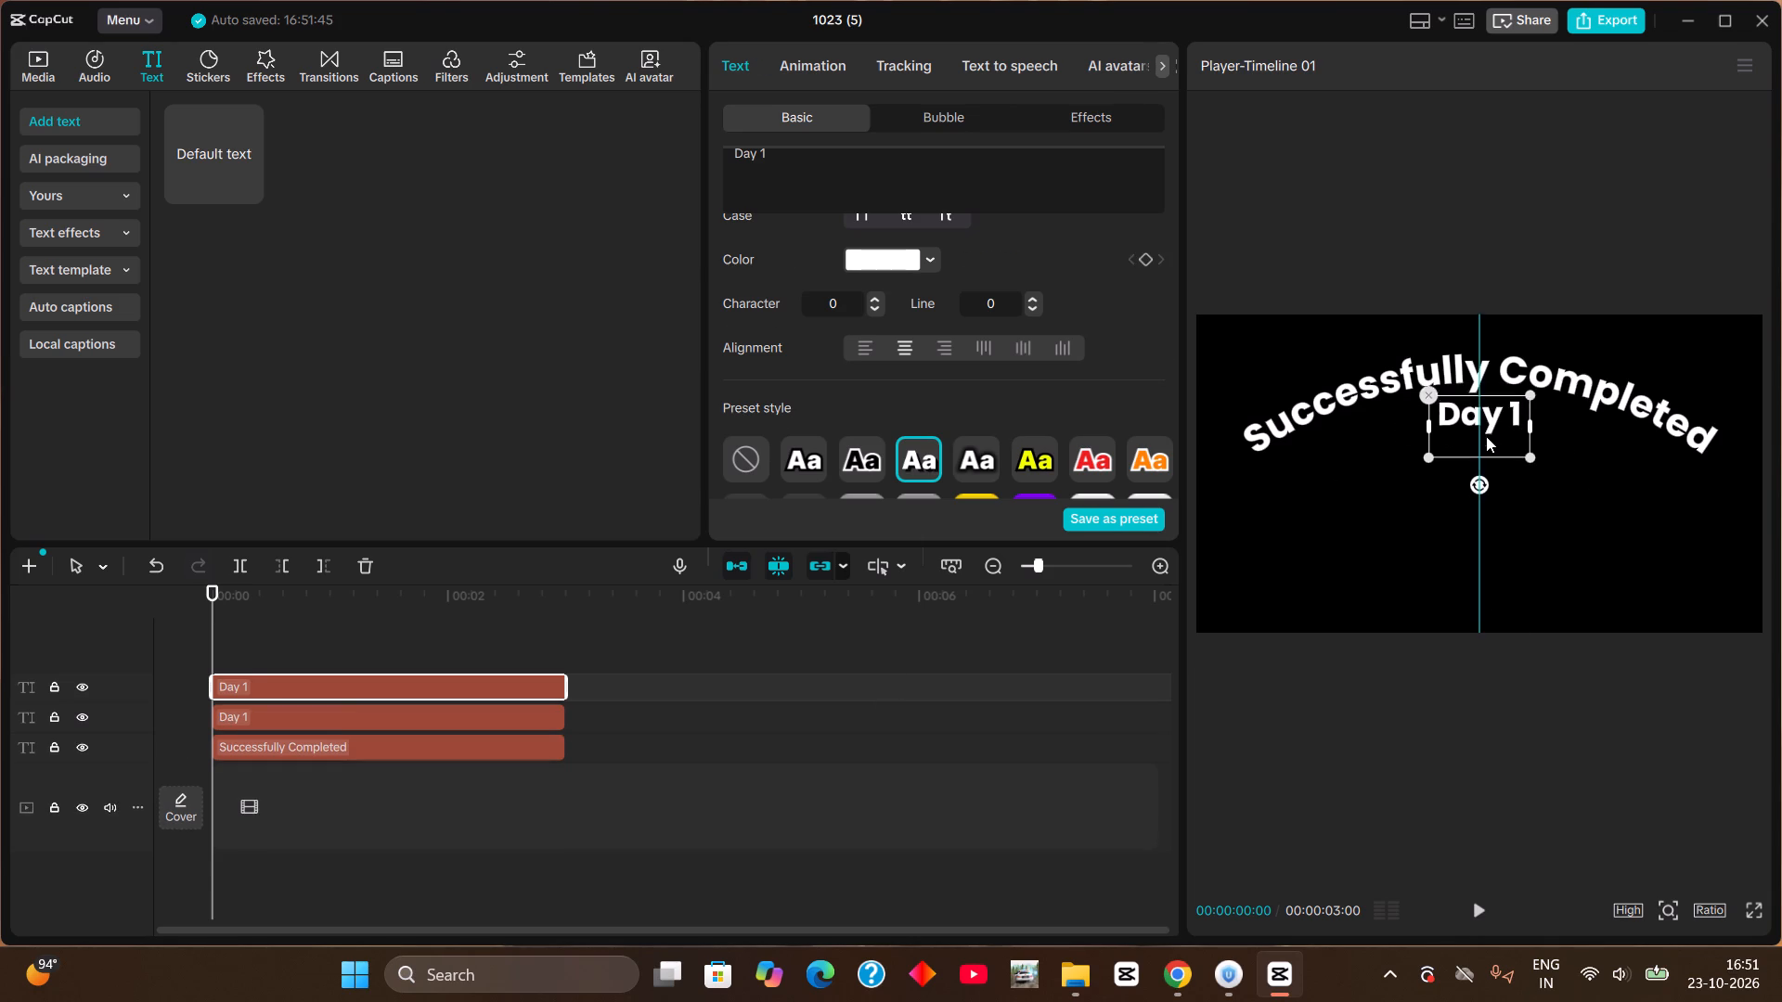
{"action": "left_click_drag", "start_coordinate": [1486, 436], "coordinate": [1486, 461]}
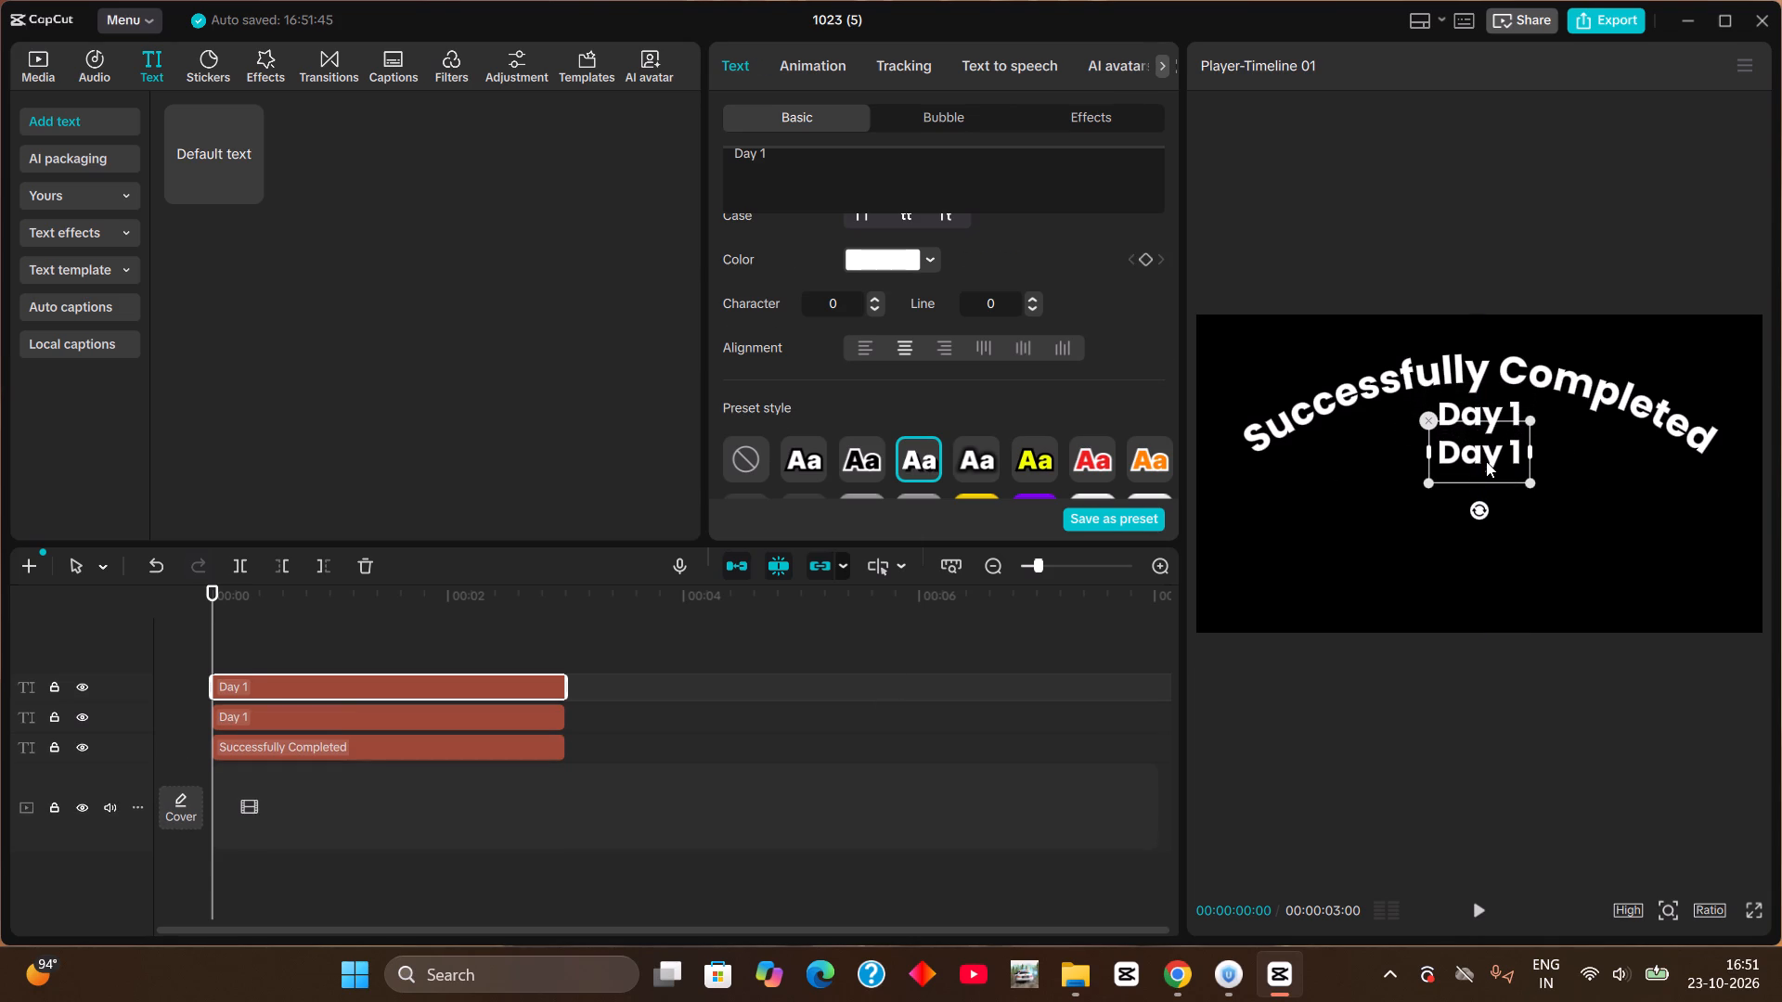
Change the copied Day 1 text to offline session and set it to all uppercase.
{"action": "left_click_drag", "start_coordinate": [809, 168], "coordinate": [671, 136]}
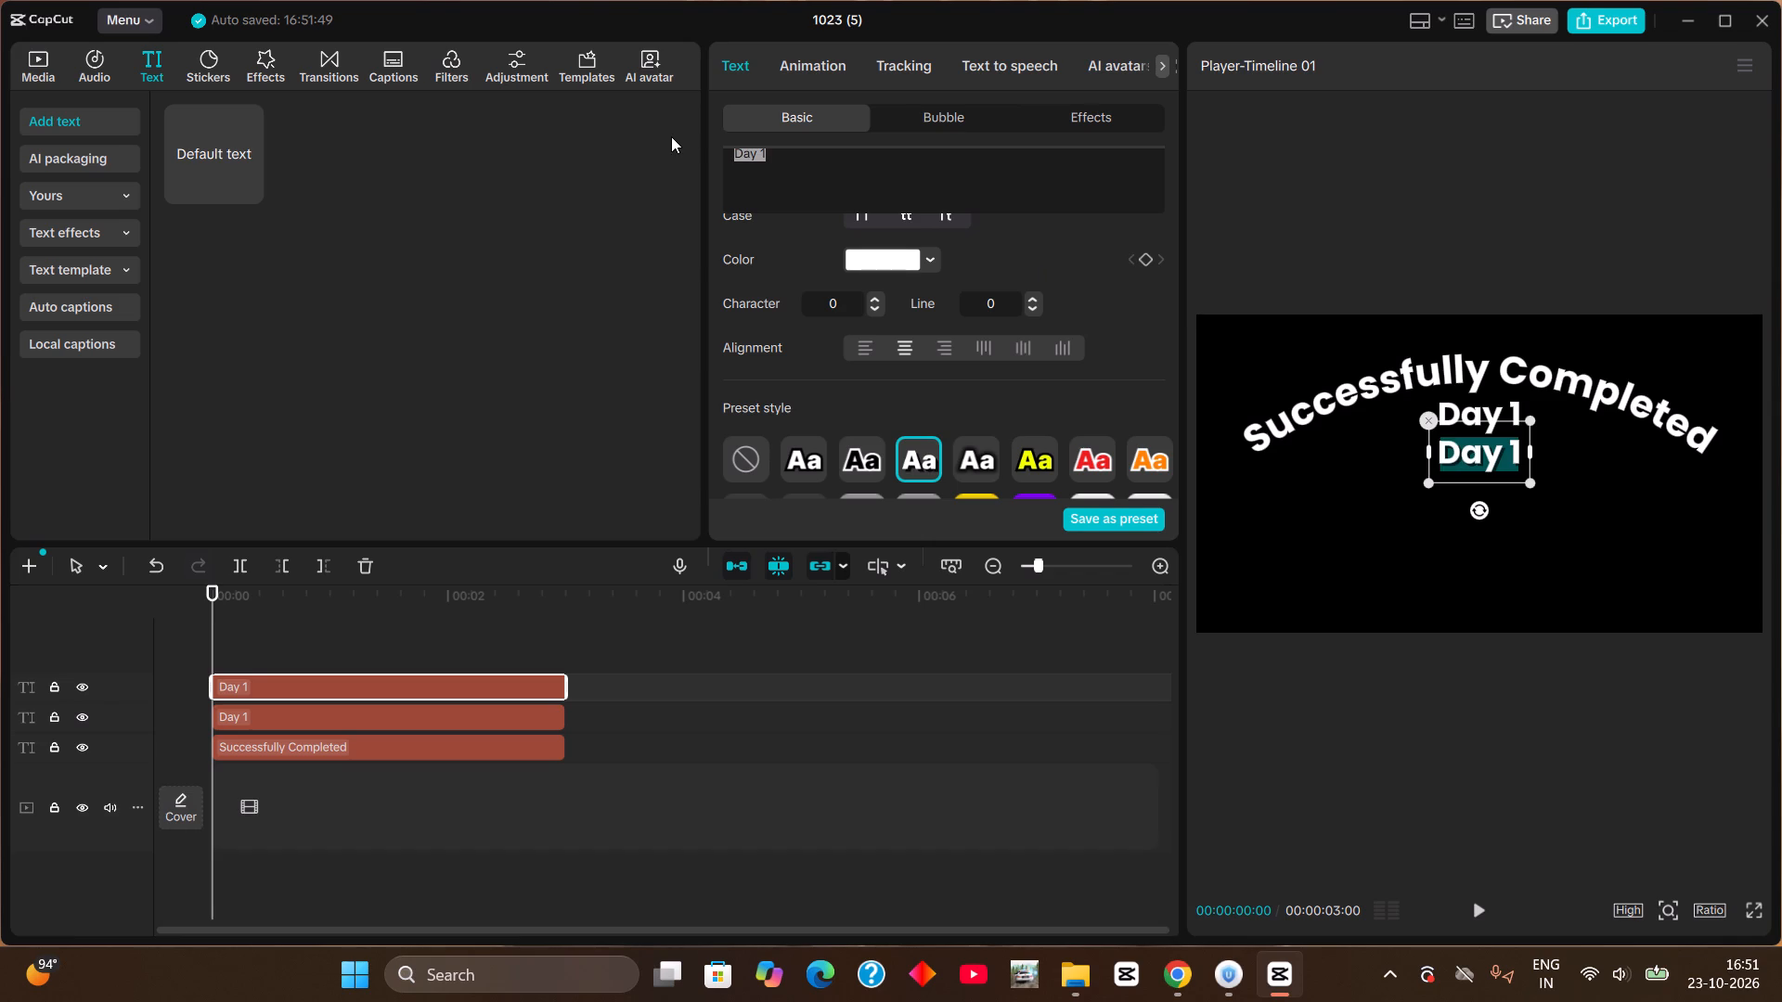
{"action": "type", "text": "off"}
{"action": "type", "text": "line se"}
{"action": "type", "text": "ssion"}
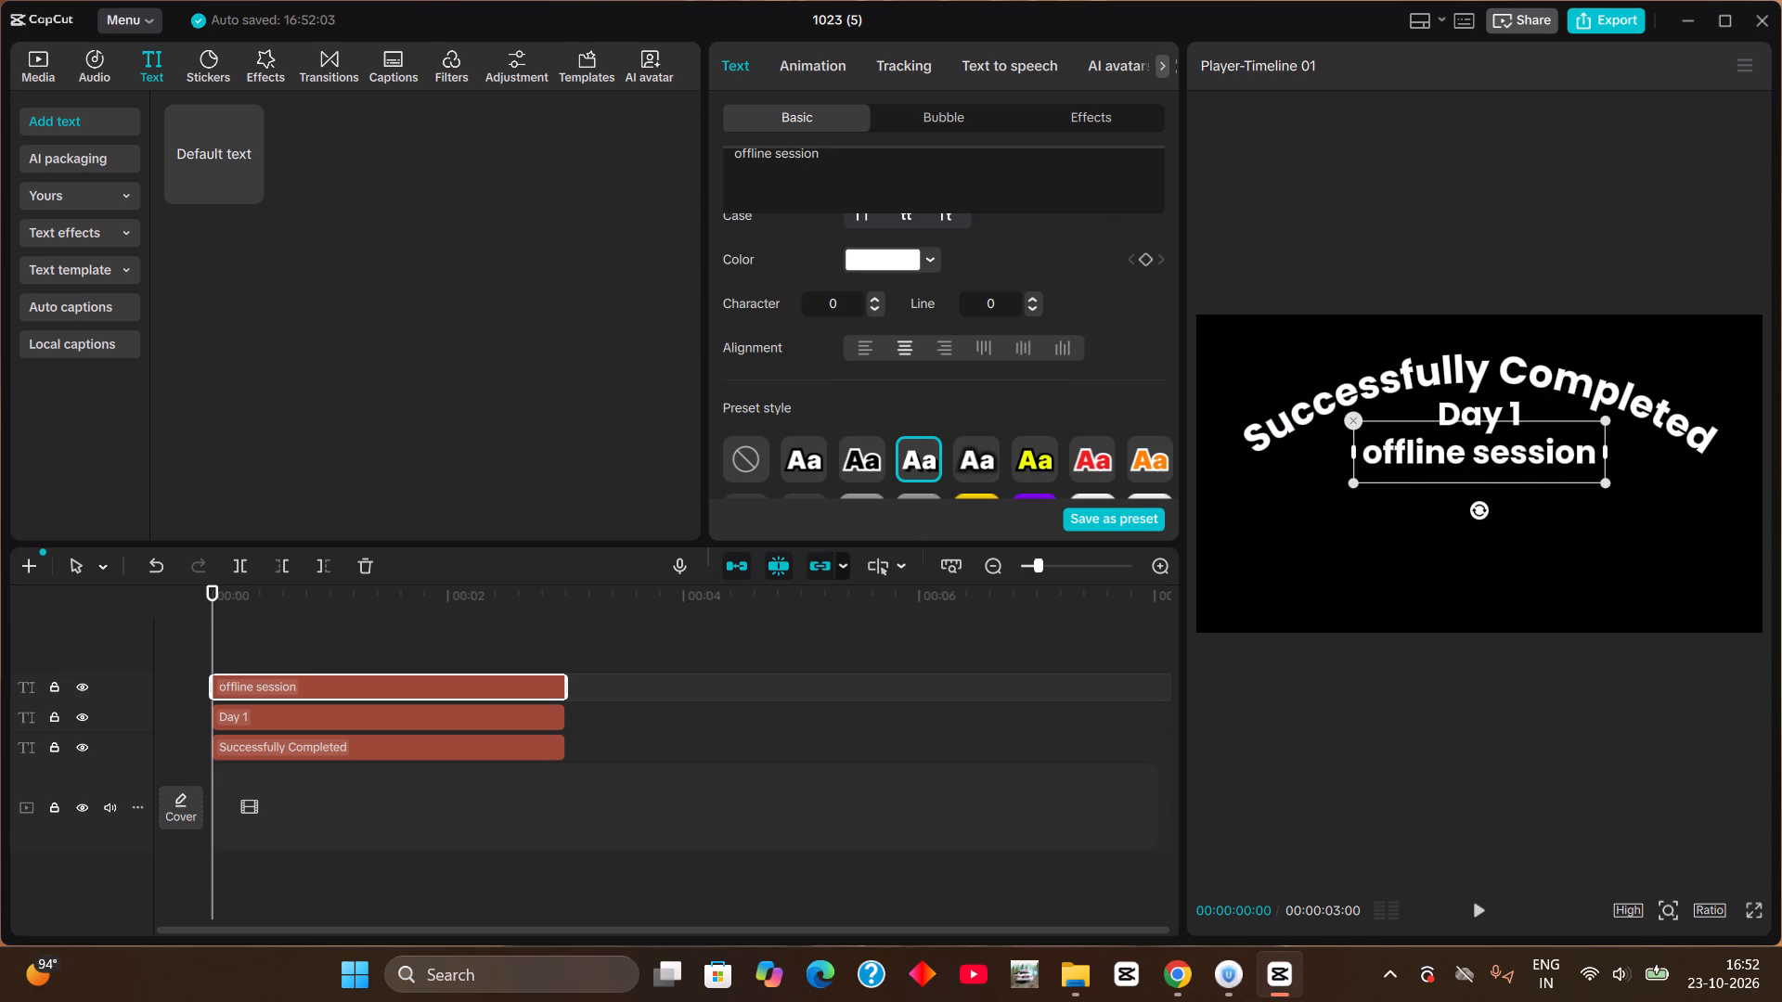
{"action": "scroll", "coordinate": [832, 293], "scroll_direction": "up", "scroll_amount": 2}
{"action": "left_click", "coordinate": [860, 427]}
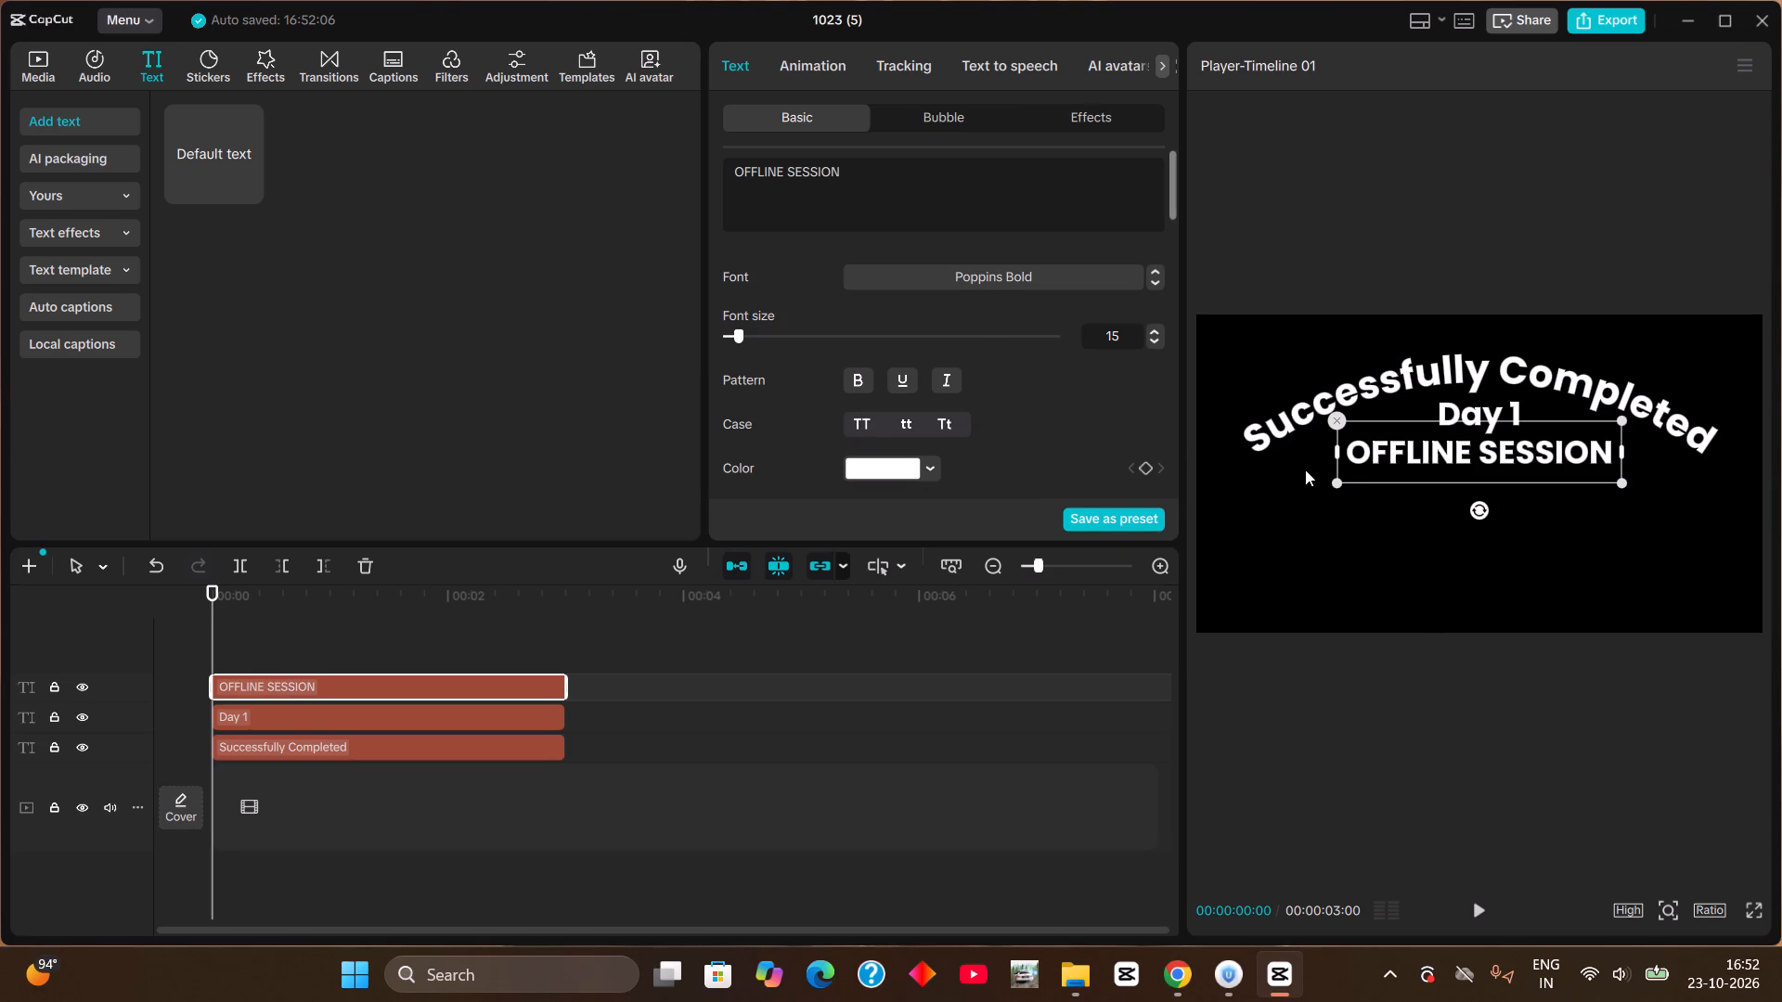
{"action": "scroll", "coordinate": [840, 404], "scroll_direction": "down", "scroll_amount": 1}
{"action": "left_click", "coordinate": [860, 321]}
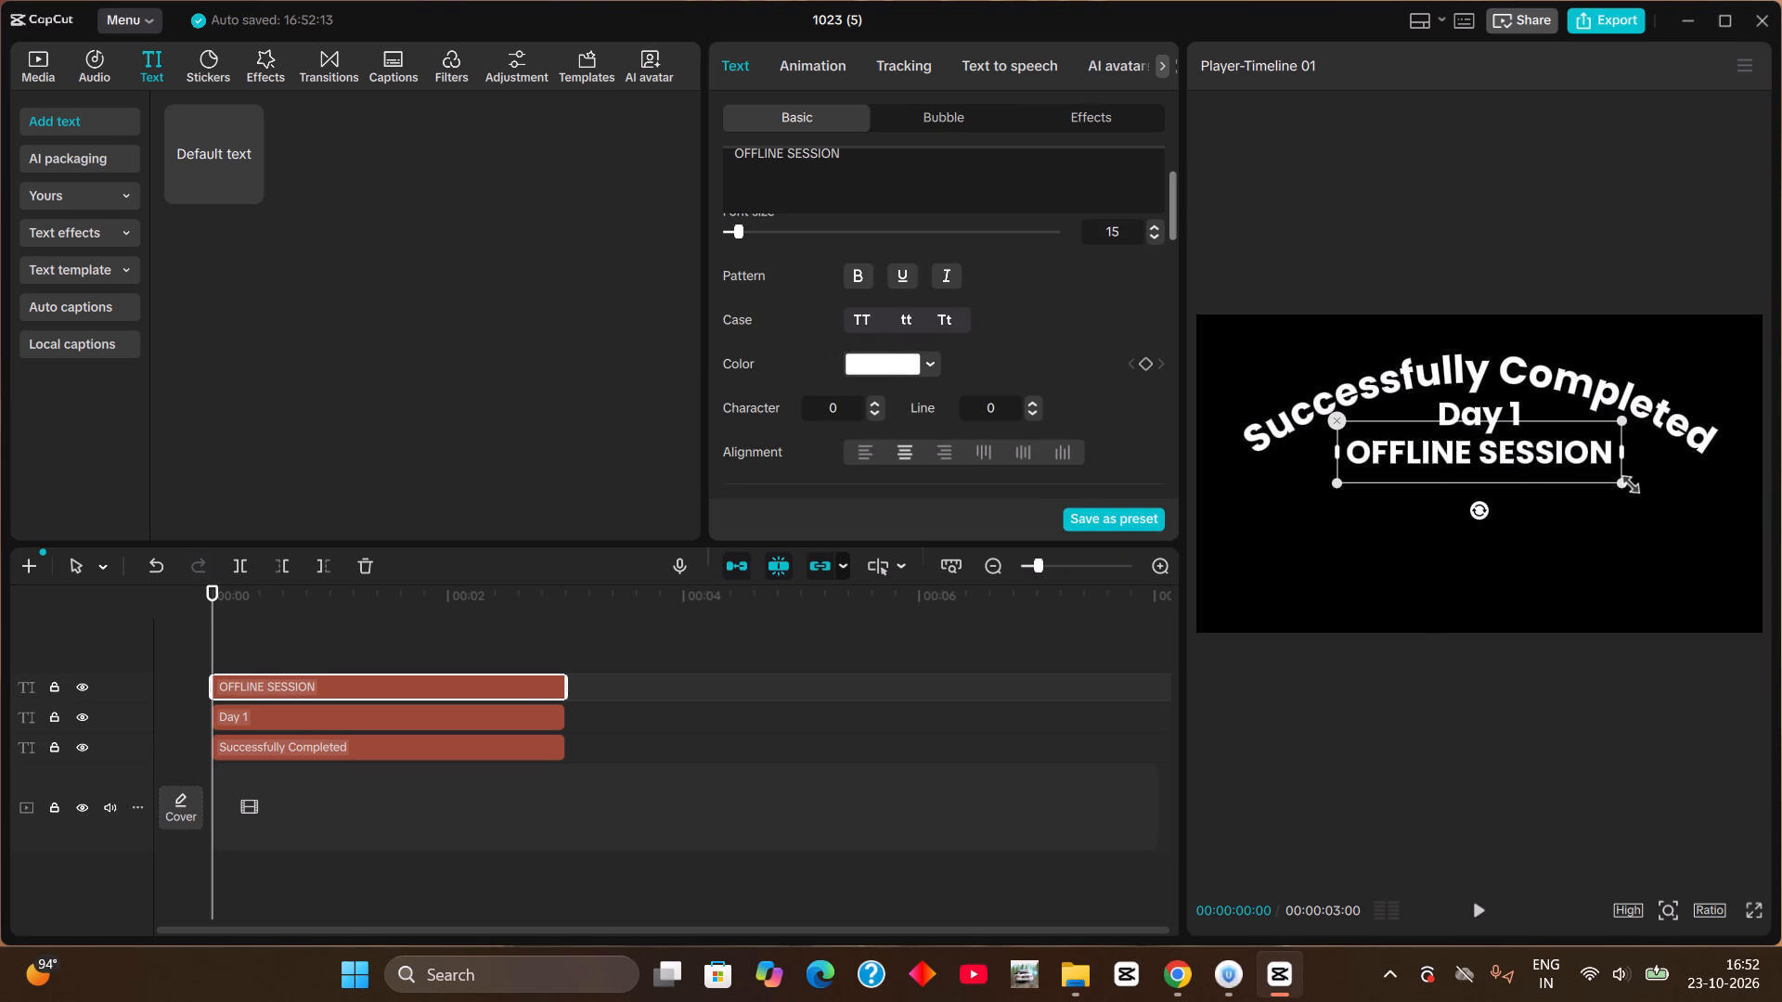
Scale the OFFLINE SESSION text down slightly so it fits under Day 1 inside the arc.
{"action": "left_click_drag", "start_coordinate": [1619, 484], "coordinate": [1580, 442]}
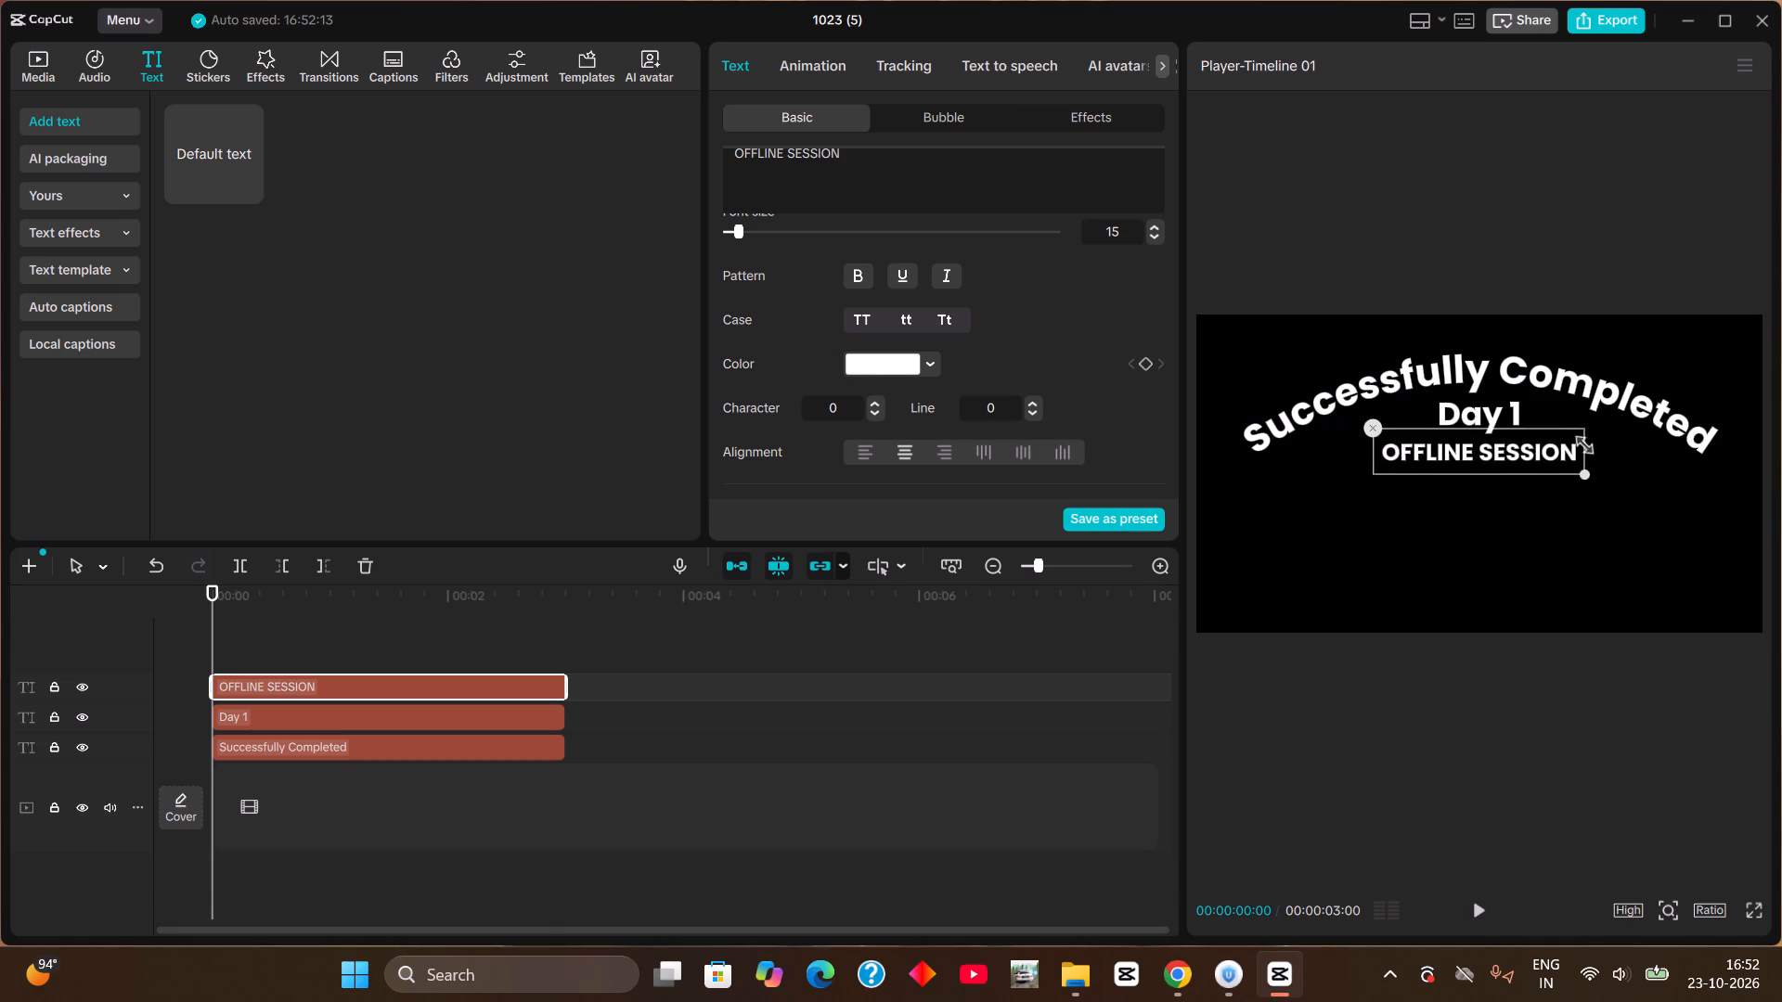
{"action": "left_click_drag", "start_coordinate": [1580, 442], "coordinate": [1609, 456]}
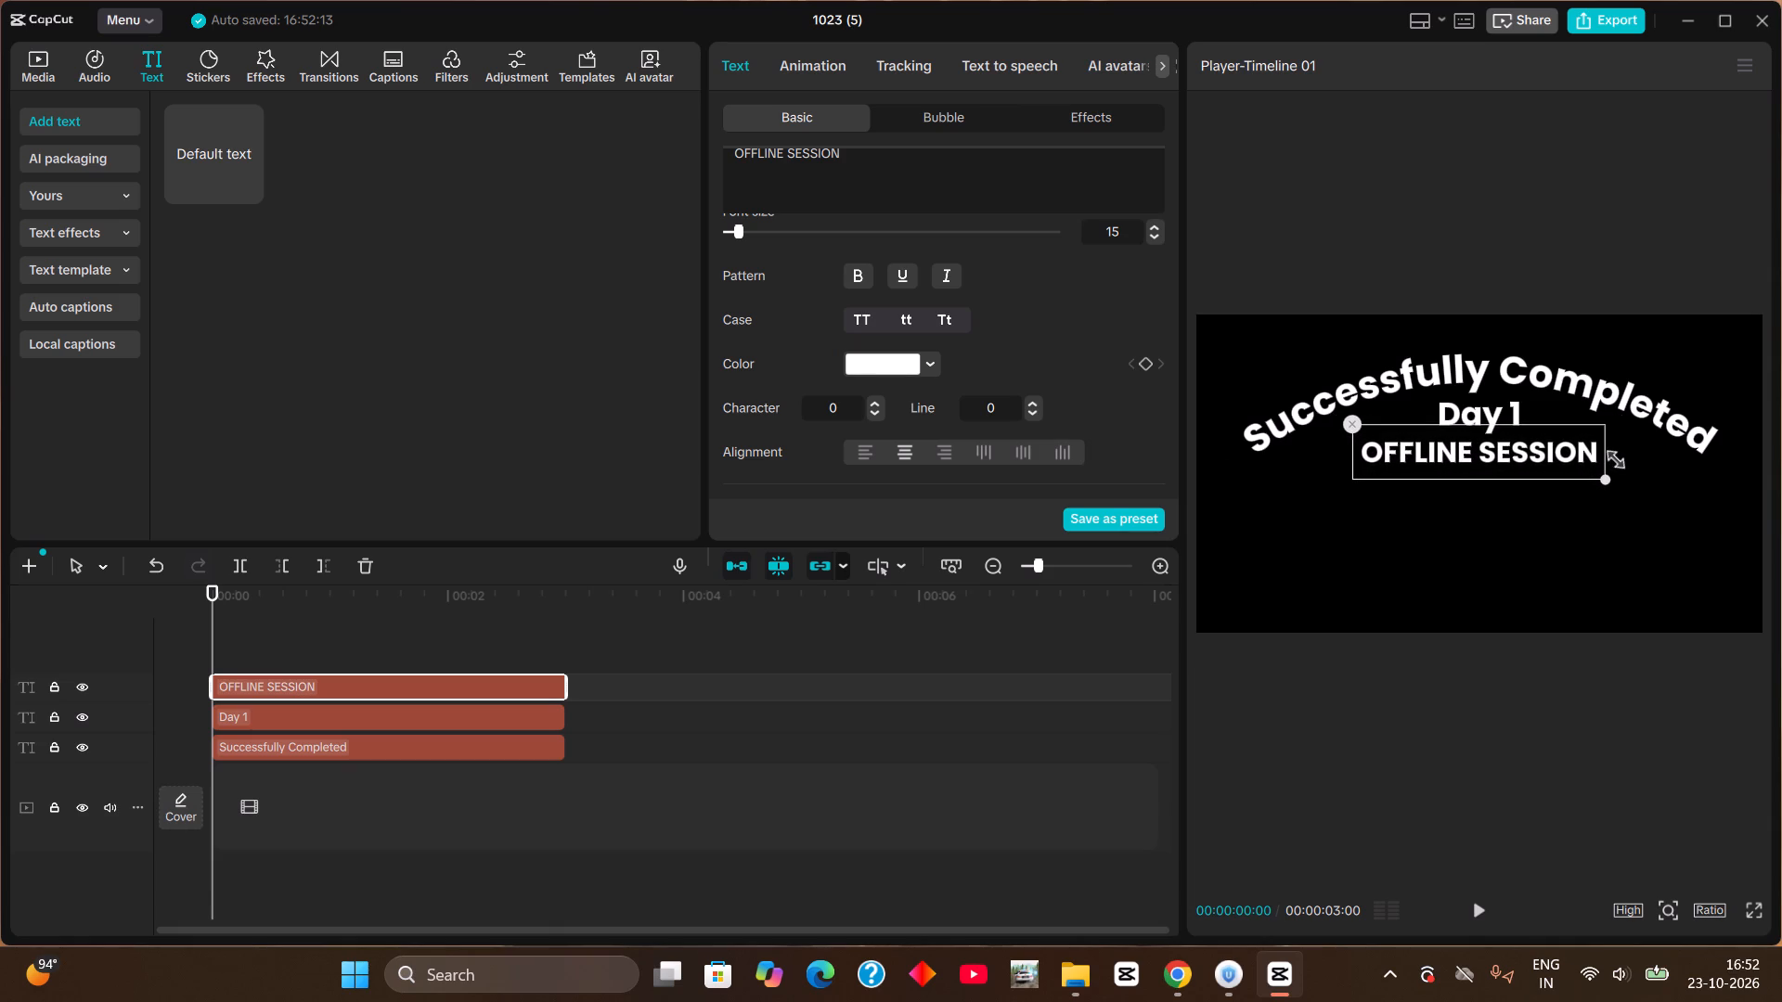
{"action": "left_click_drag", "start_coordinate": [1609, 456], "coordinate": [1613, 457]}
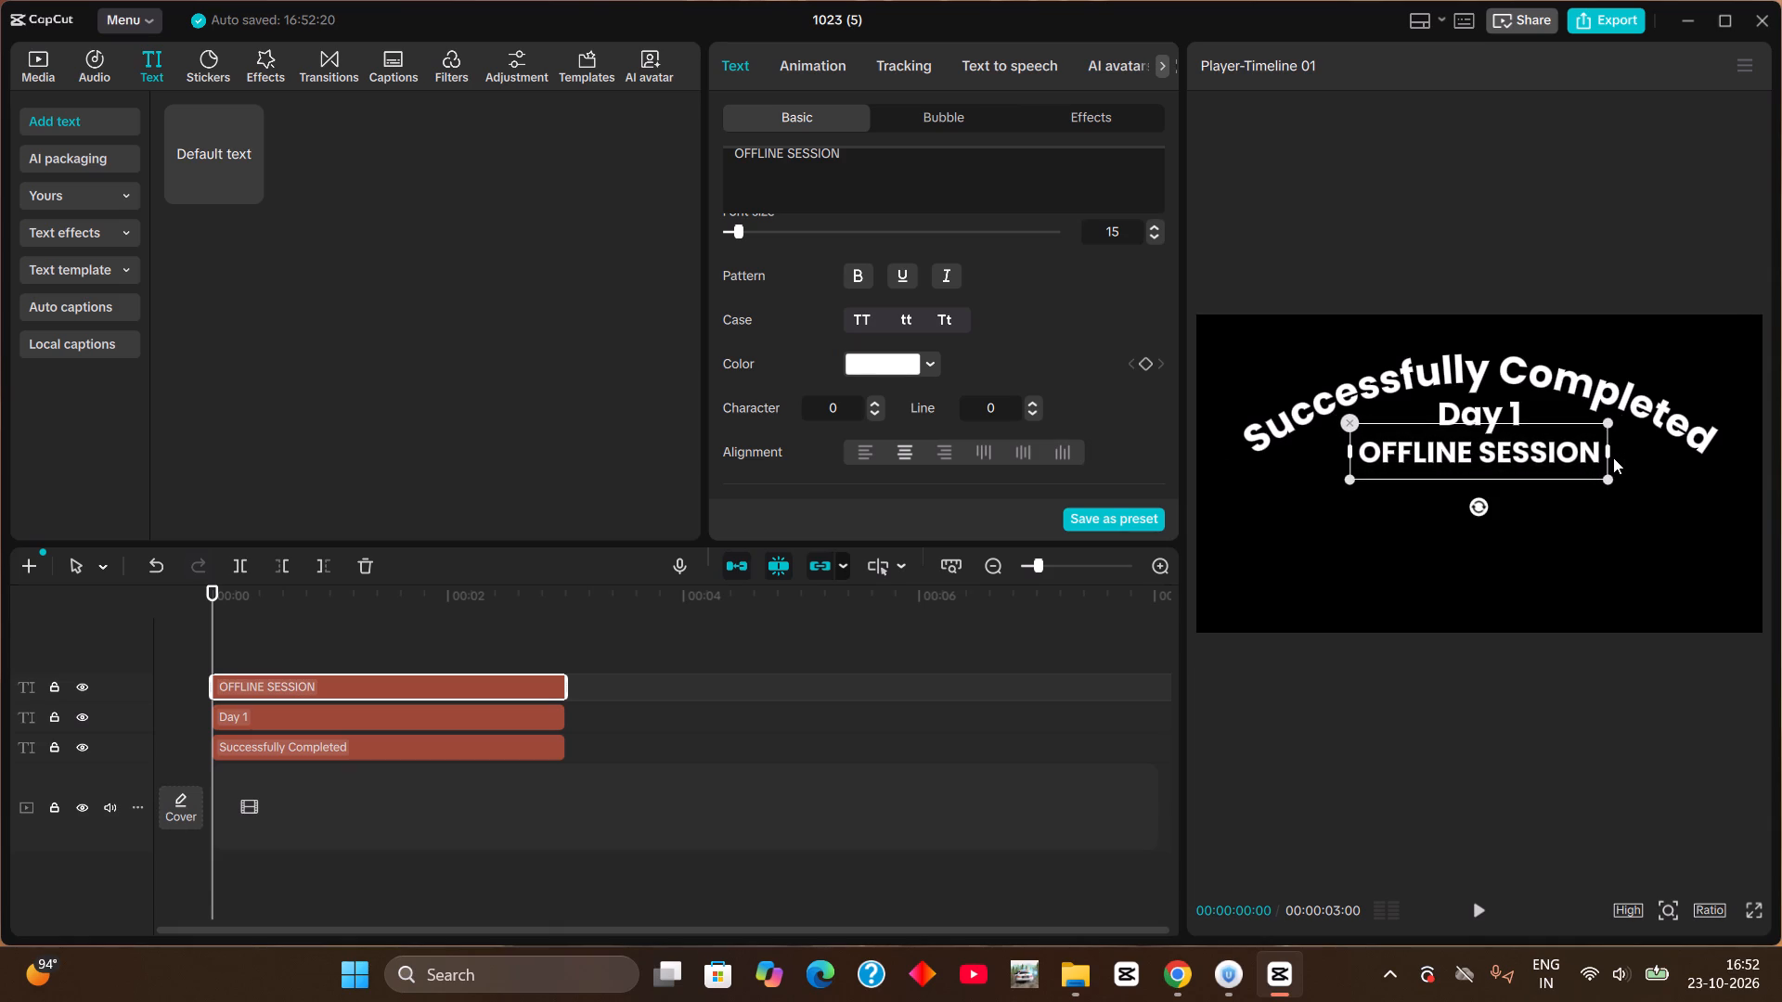
{"action": "left_click", "coordinate": [1613, 457]}
{"action": "left_click", "coordinate": [1527, 467]}
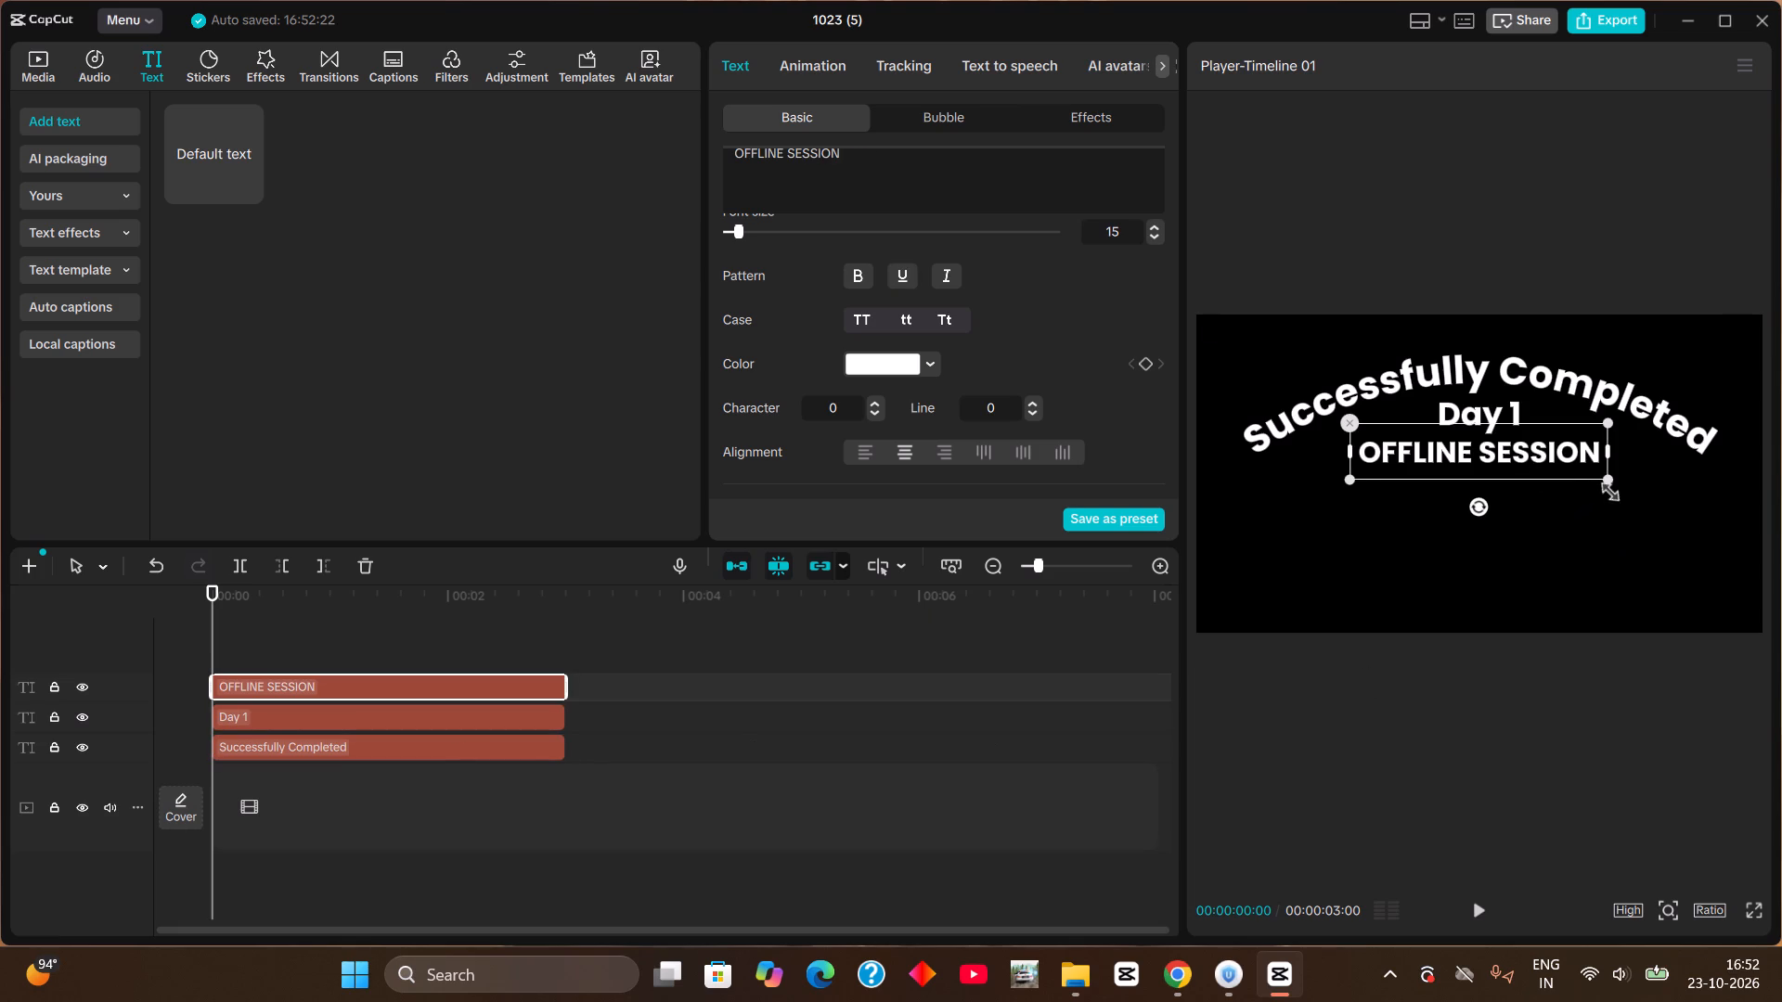
{"action": "left_click", "coordinate": [1610, 484]}
{"action": "left_click", "coordinate": [1607, 482]}
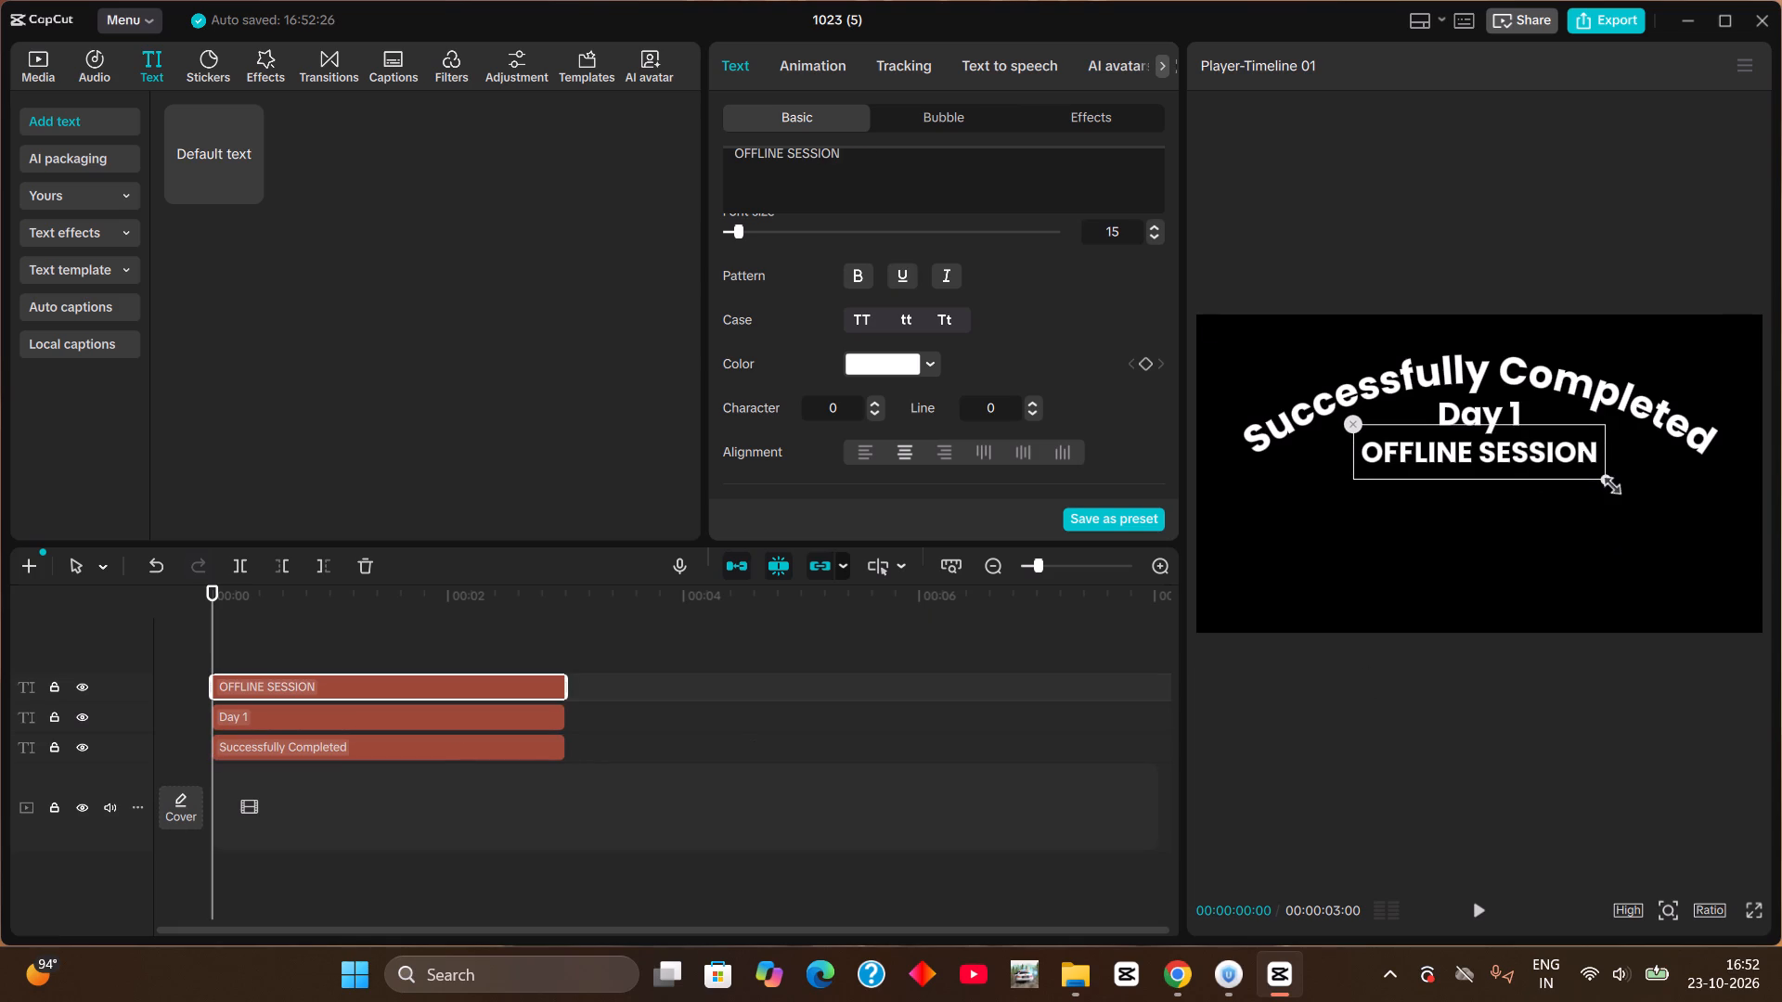
{"action": "left_click", "coordinate": [1608, 483]}
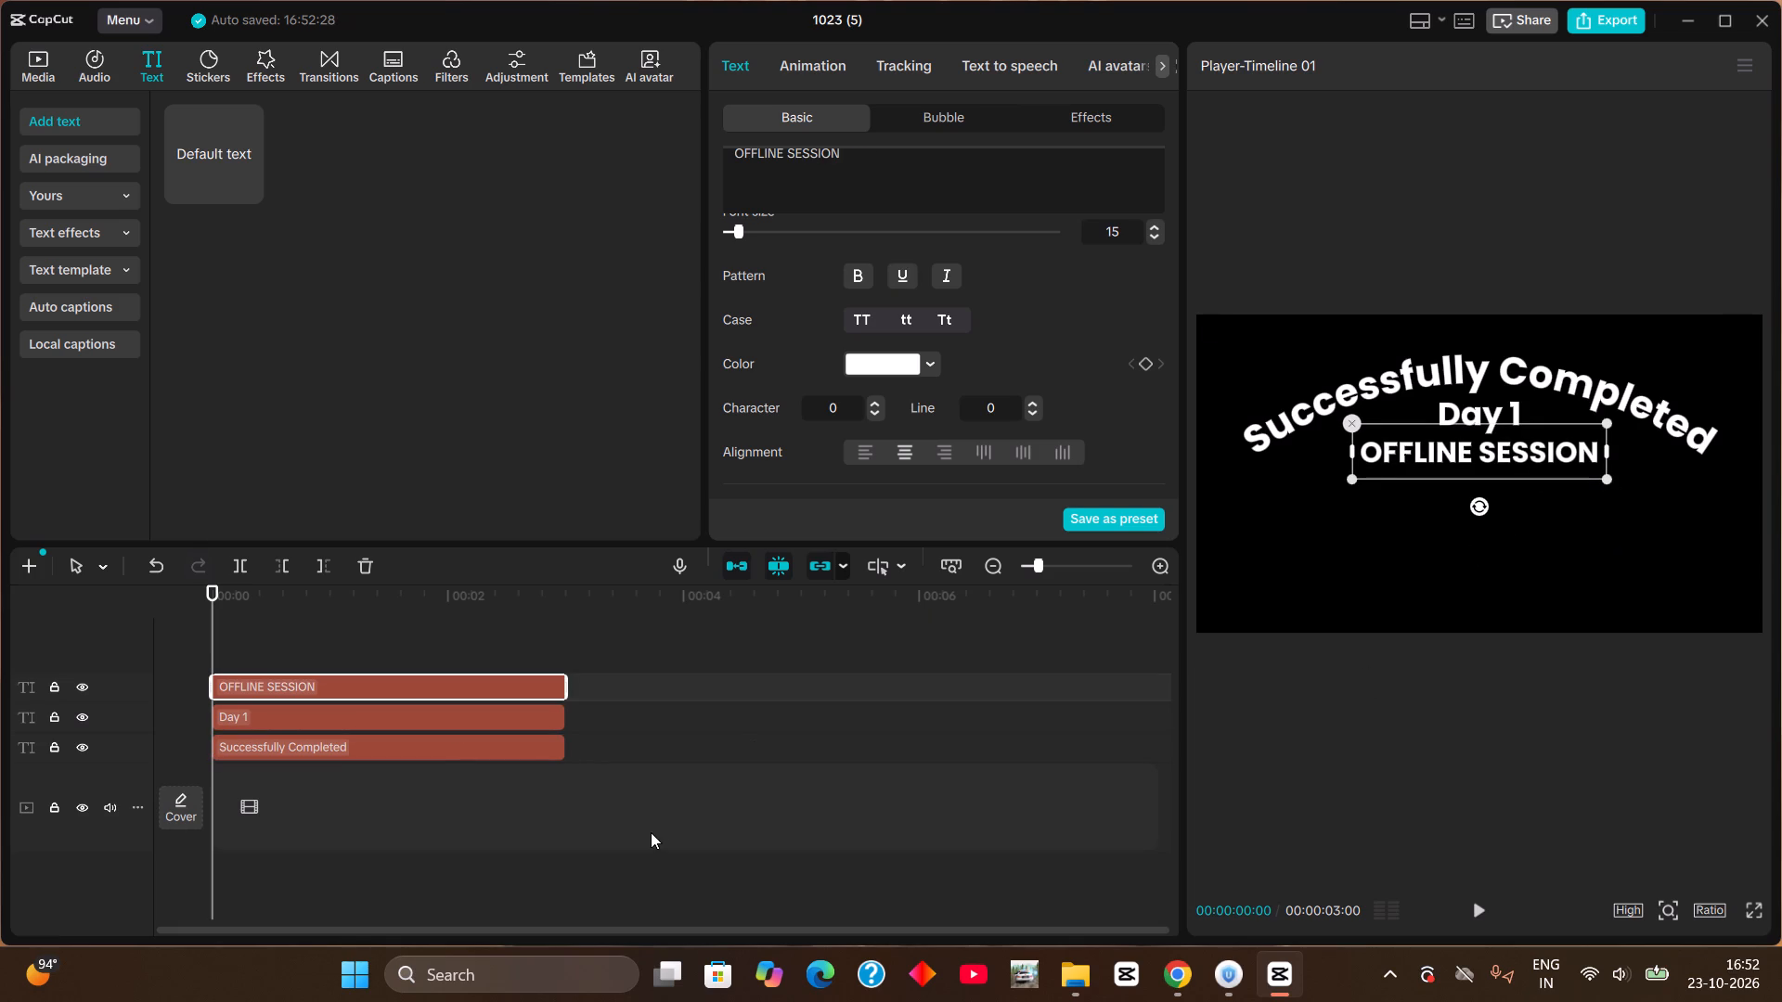
Combine the Successfully Completed, Day 1 and OFFLINE SESSION text clips into one compound clip.
{"action": "left_click_drag", "start_coordinate": [643, 804], "coordinate": [445, 634]}
{"action": "right_click", "coordinate": [464, 715]}
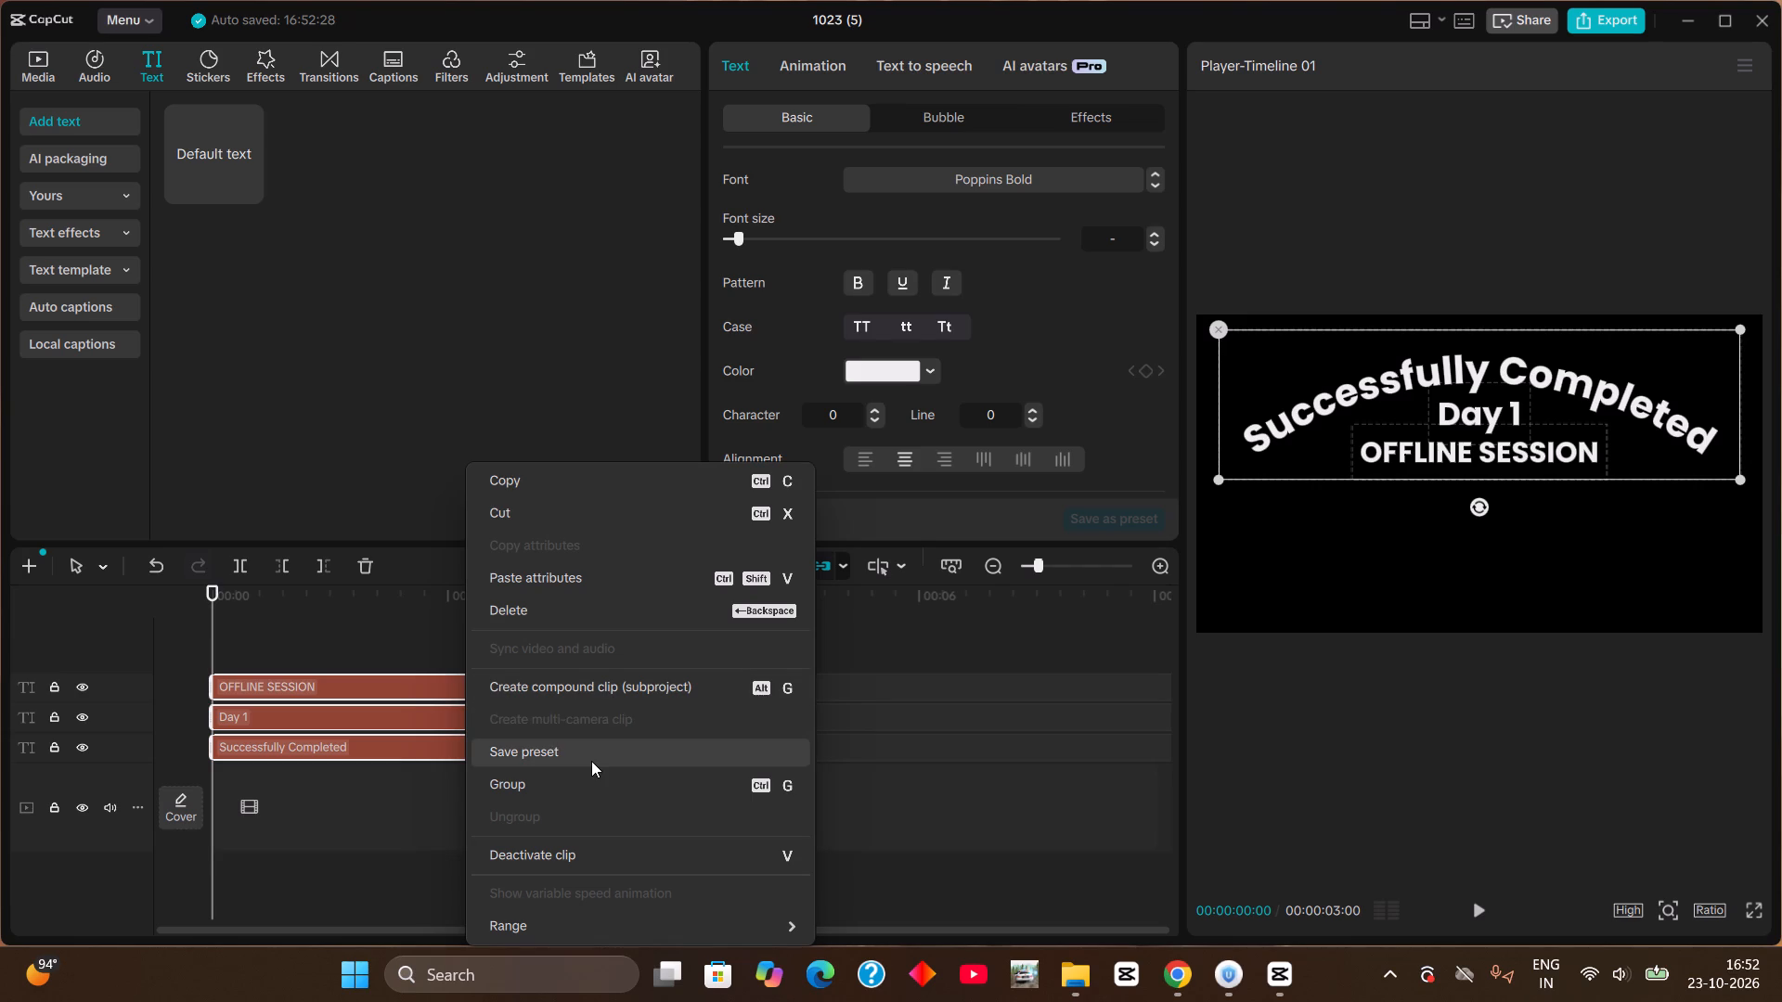
{"action": "left_click", "coordinate": [592, 677]}
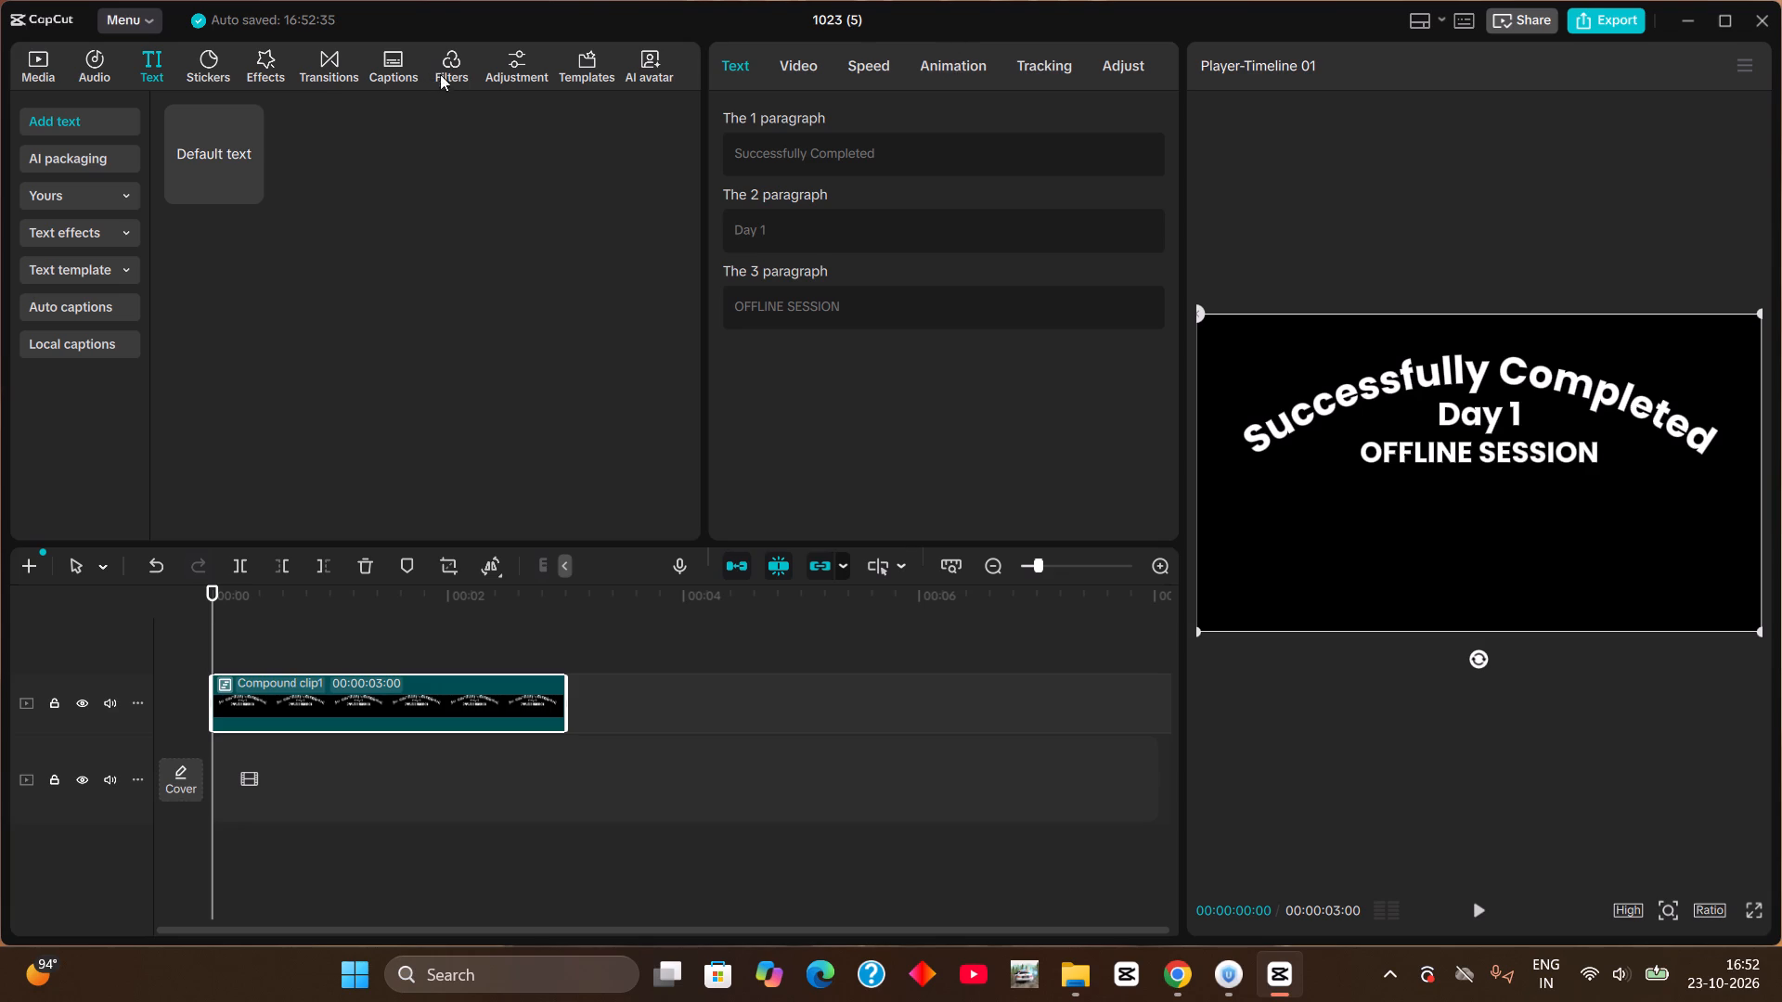
Apply the Zoom 1 in-animation to the compound clip and set its duration to 2.2 s.
{"action": "left_click", "coordinate": [329, 73]}
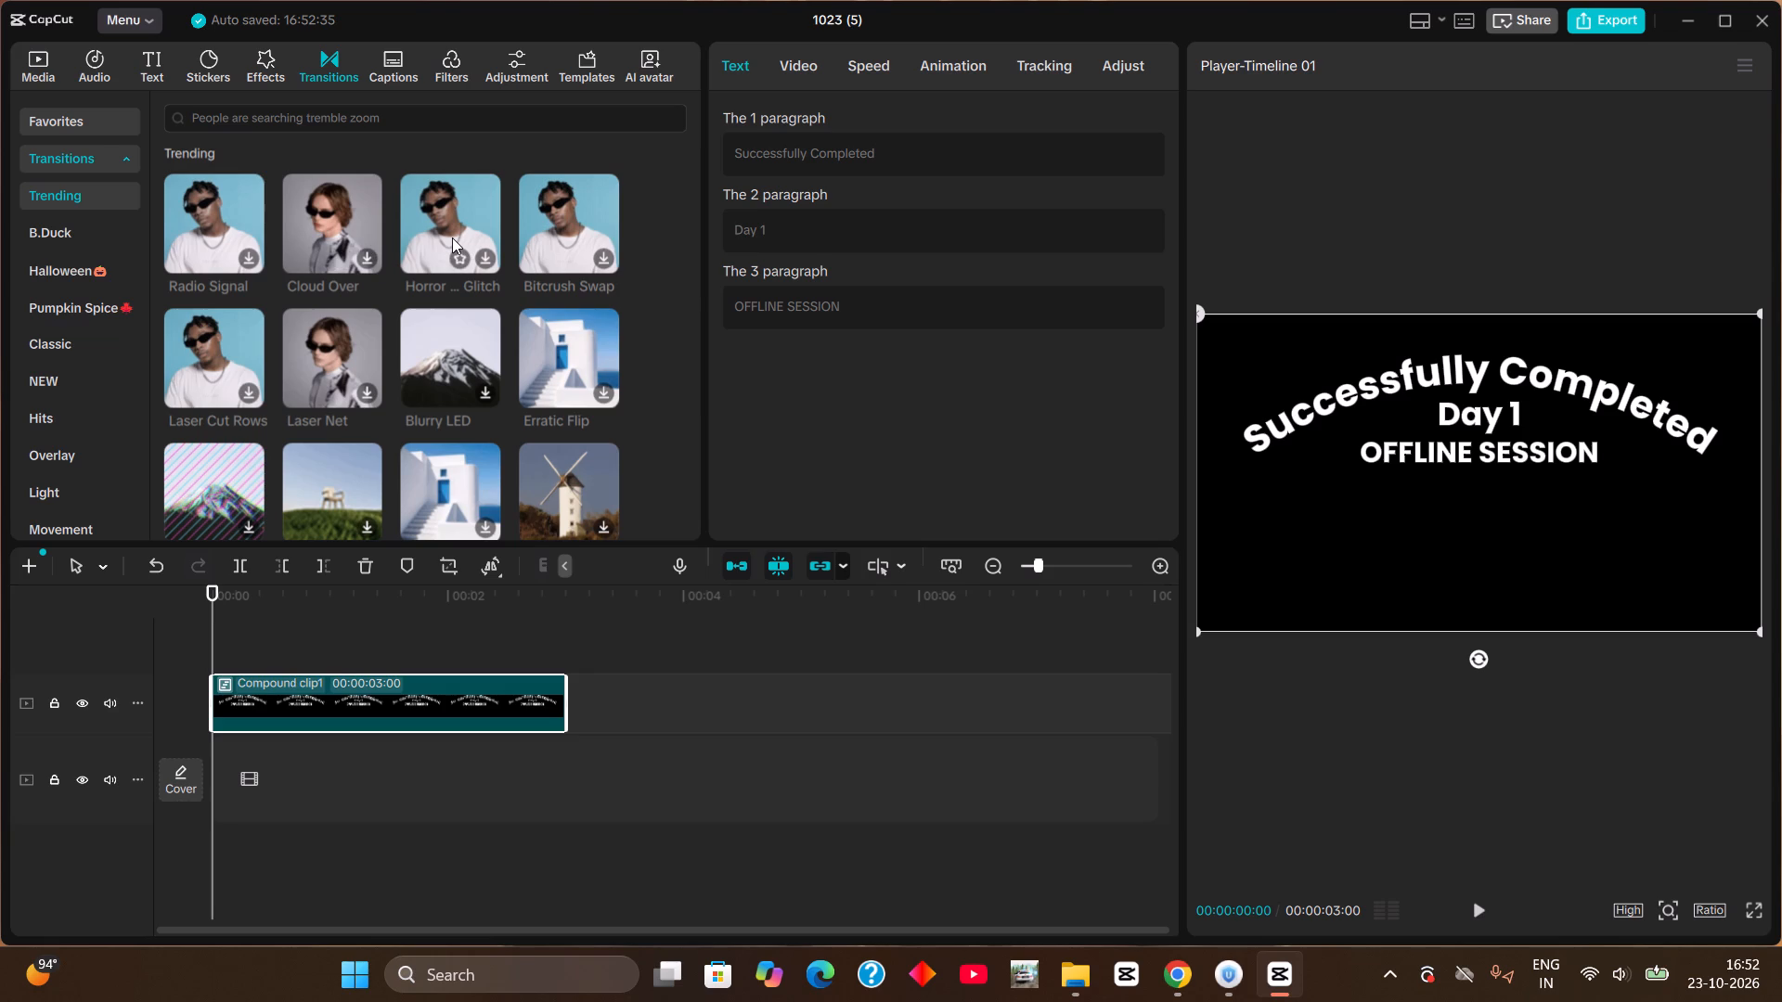
{"action": "left_click", "coordinate": [960, 64]}
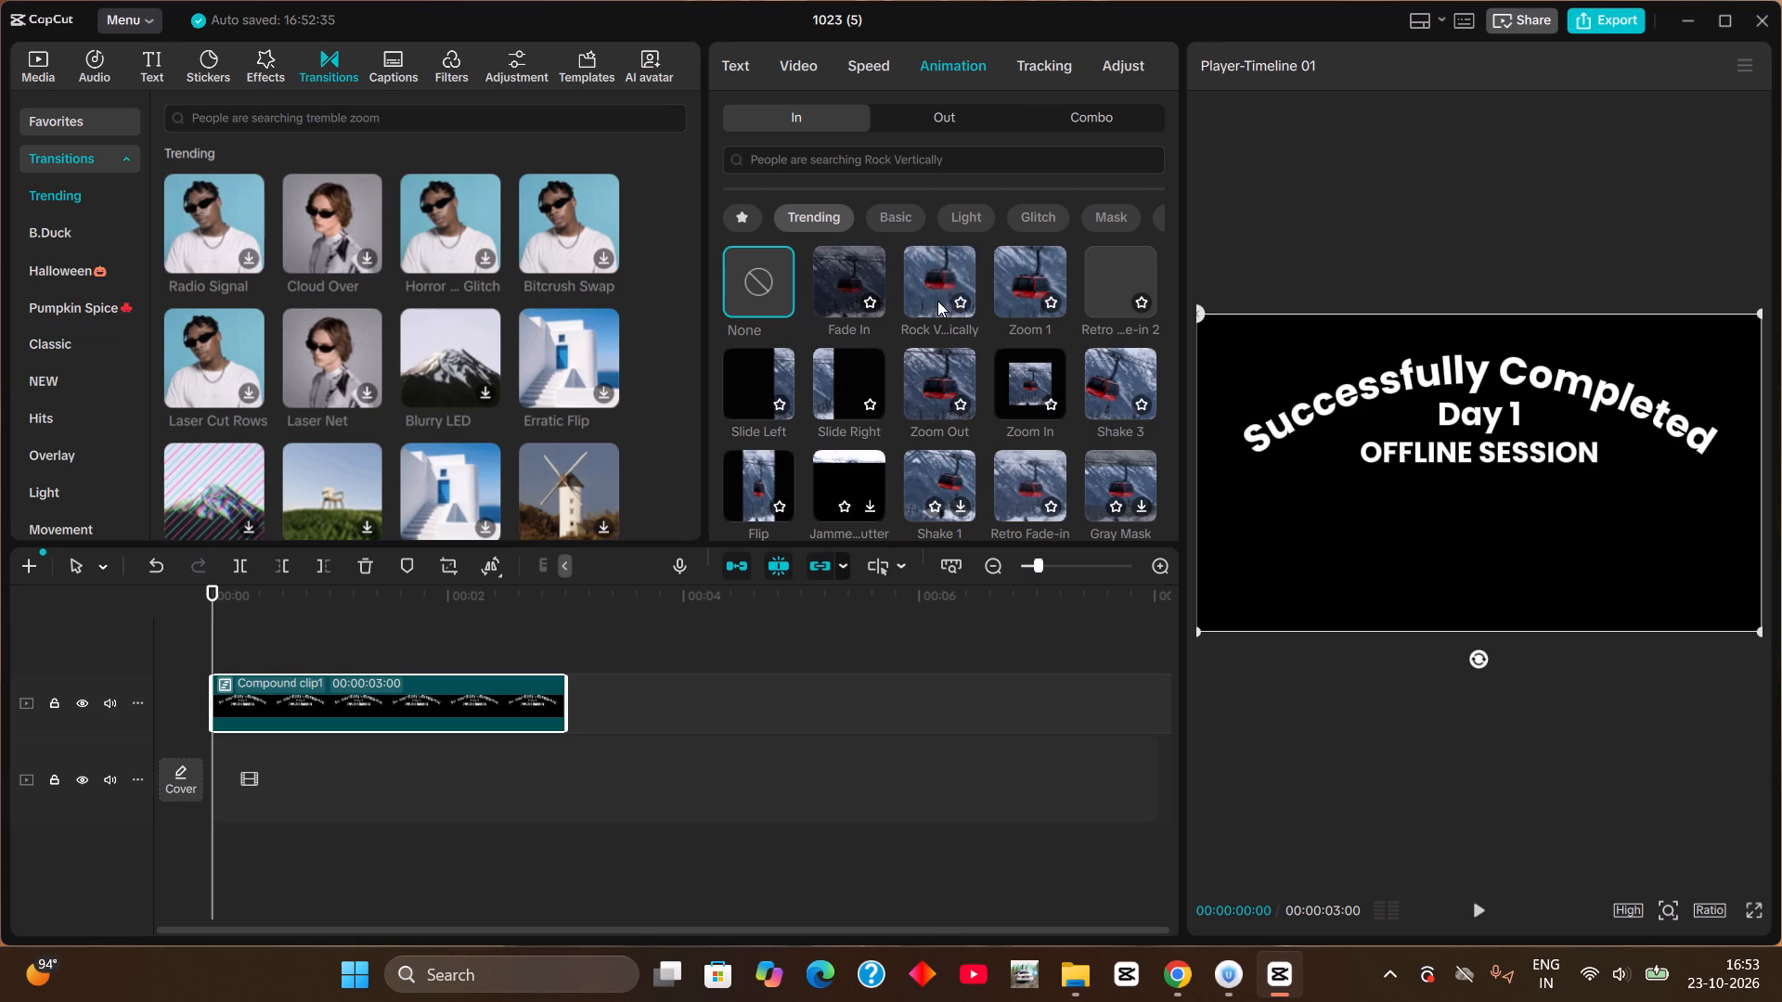
{"action": "left_click", "coordinate": [1004, 290]}
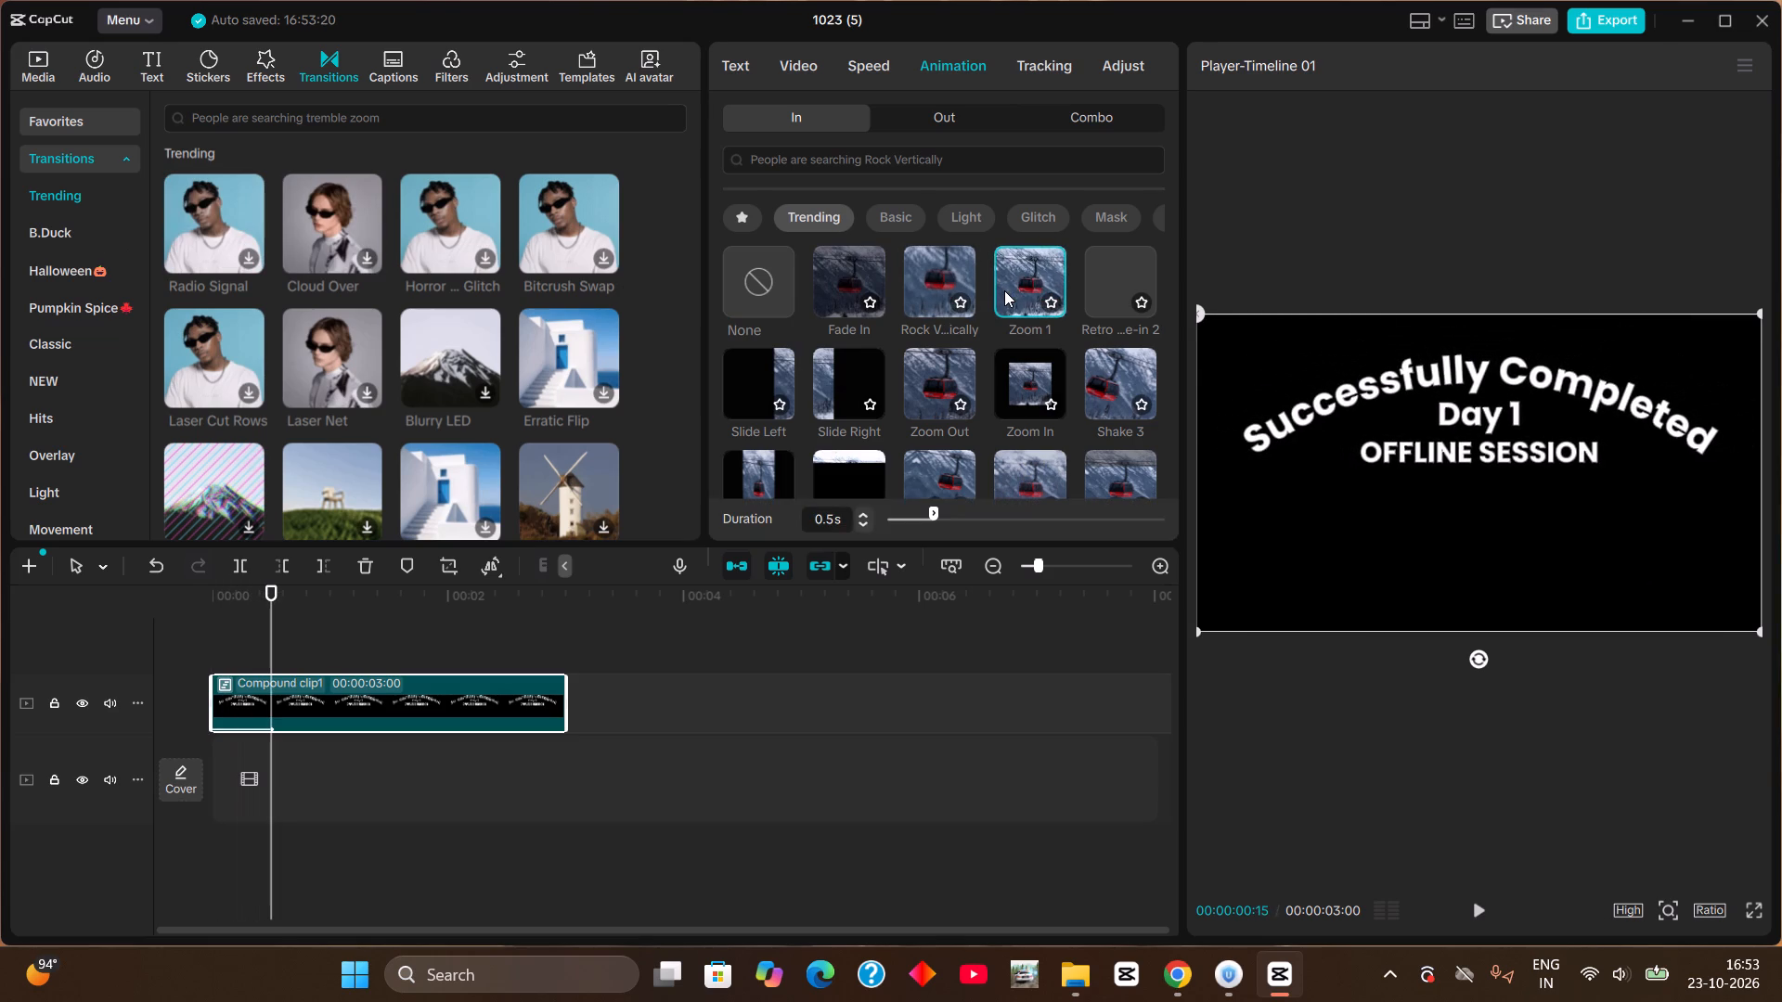
{"action": "left_click_drag", "start_coordinate": [934, 521], "coordinate": [1010, 524]}
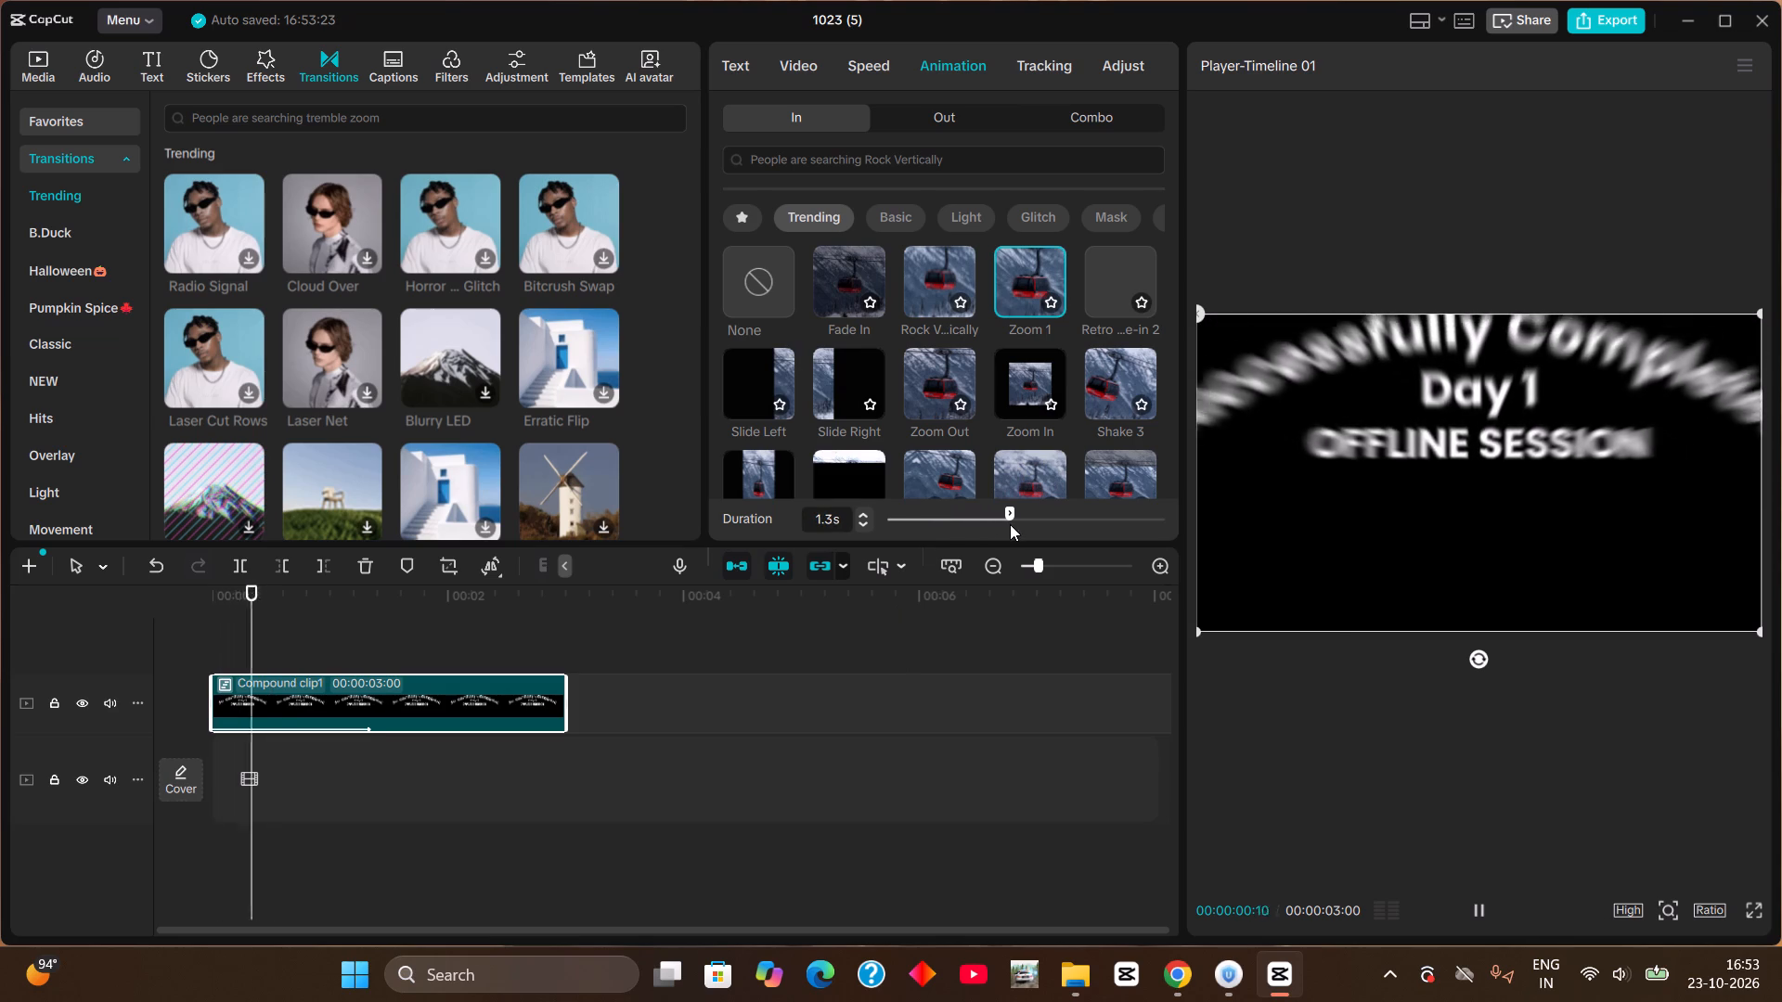
{"action": "left_click_drag", "start_coordinate": [1032, 520], "coordinate": [1094, 520]}
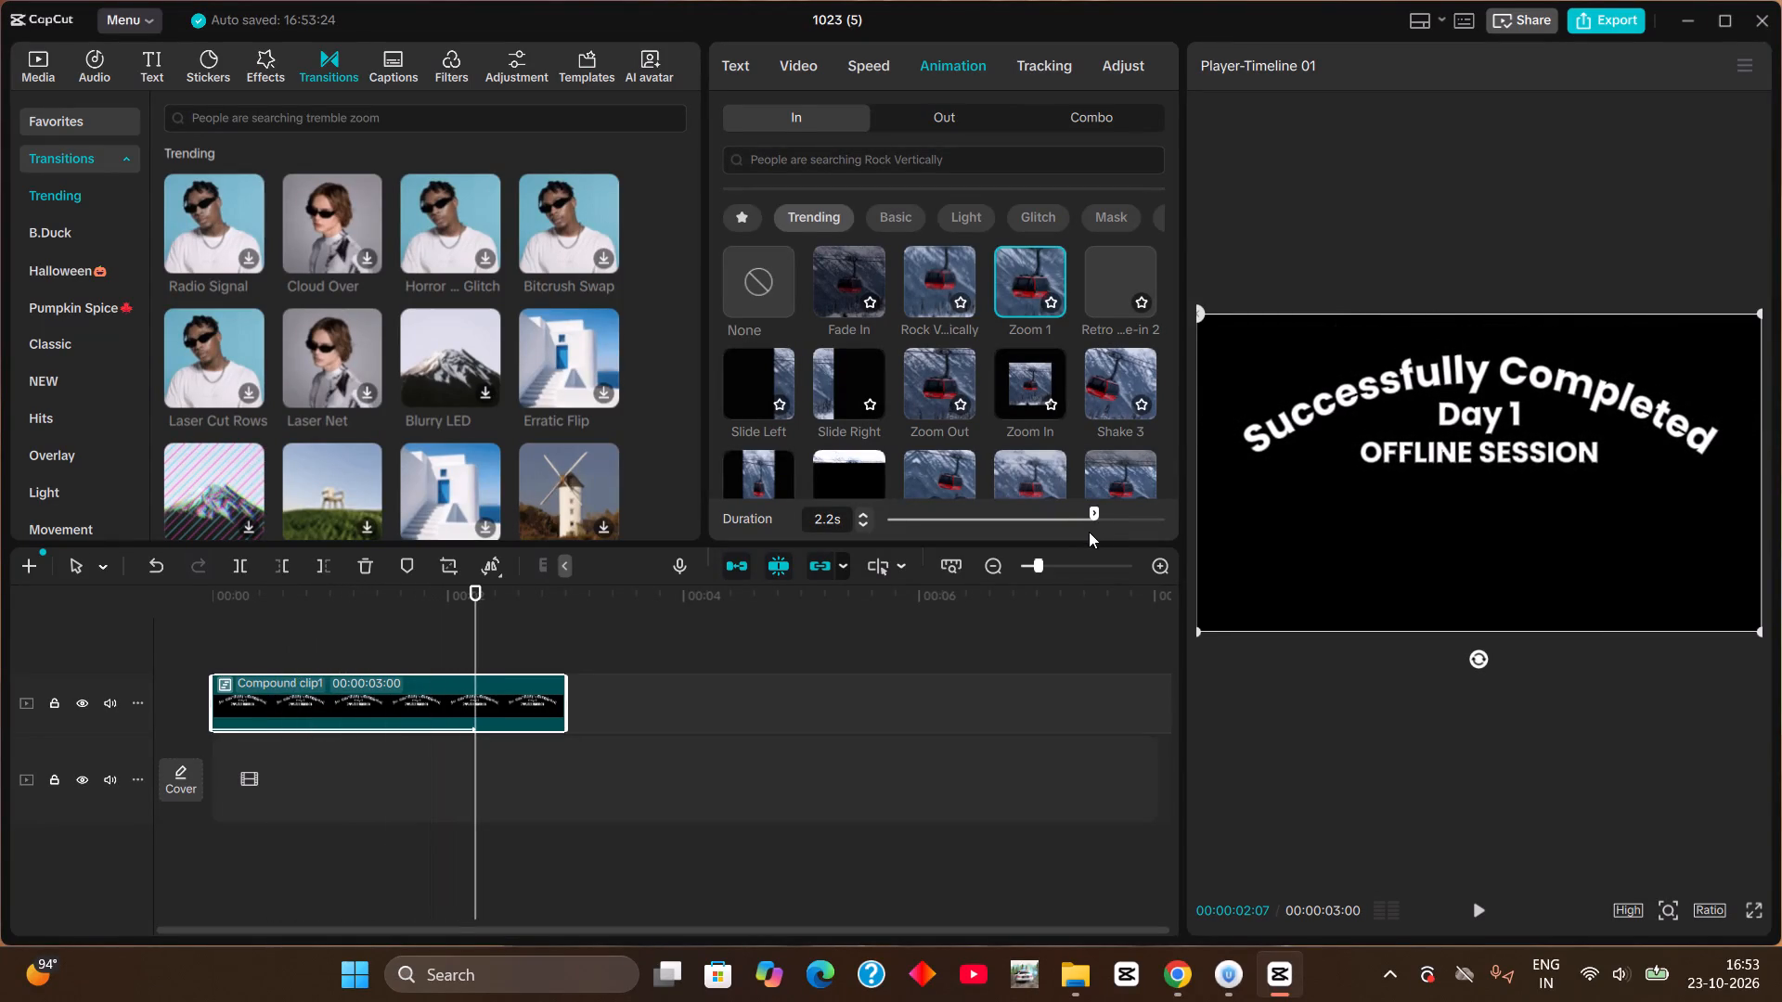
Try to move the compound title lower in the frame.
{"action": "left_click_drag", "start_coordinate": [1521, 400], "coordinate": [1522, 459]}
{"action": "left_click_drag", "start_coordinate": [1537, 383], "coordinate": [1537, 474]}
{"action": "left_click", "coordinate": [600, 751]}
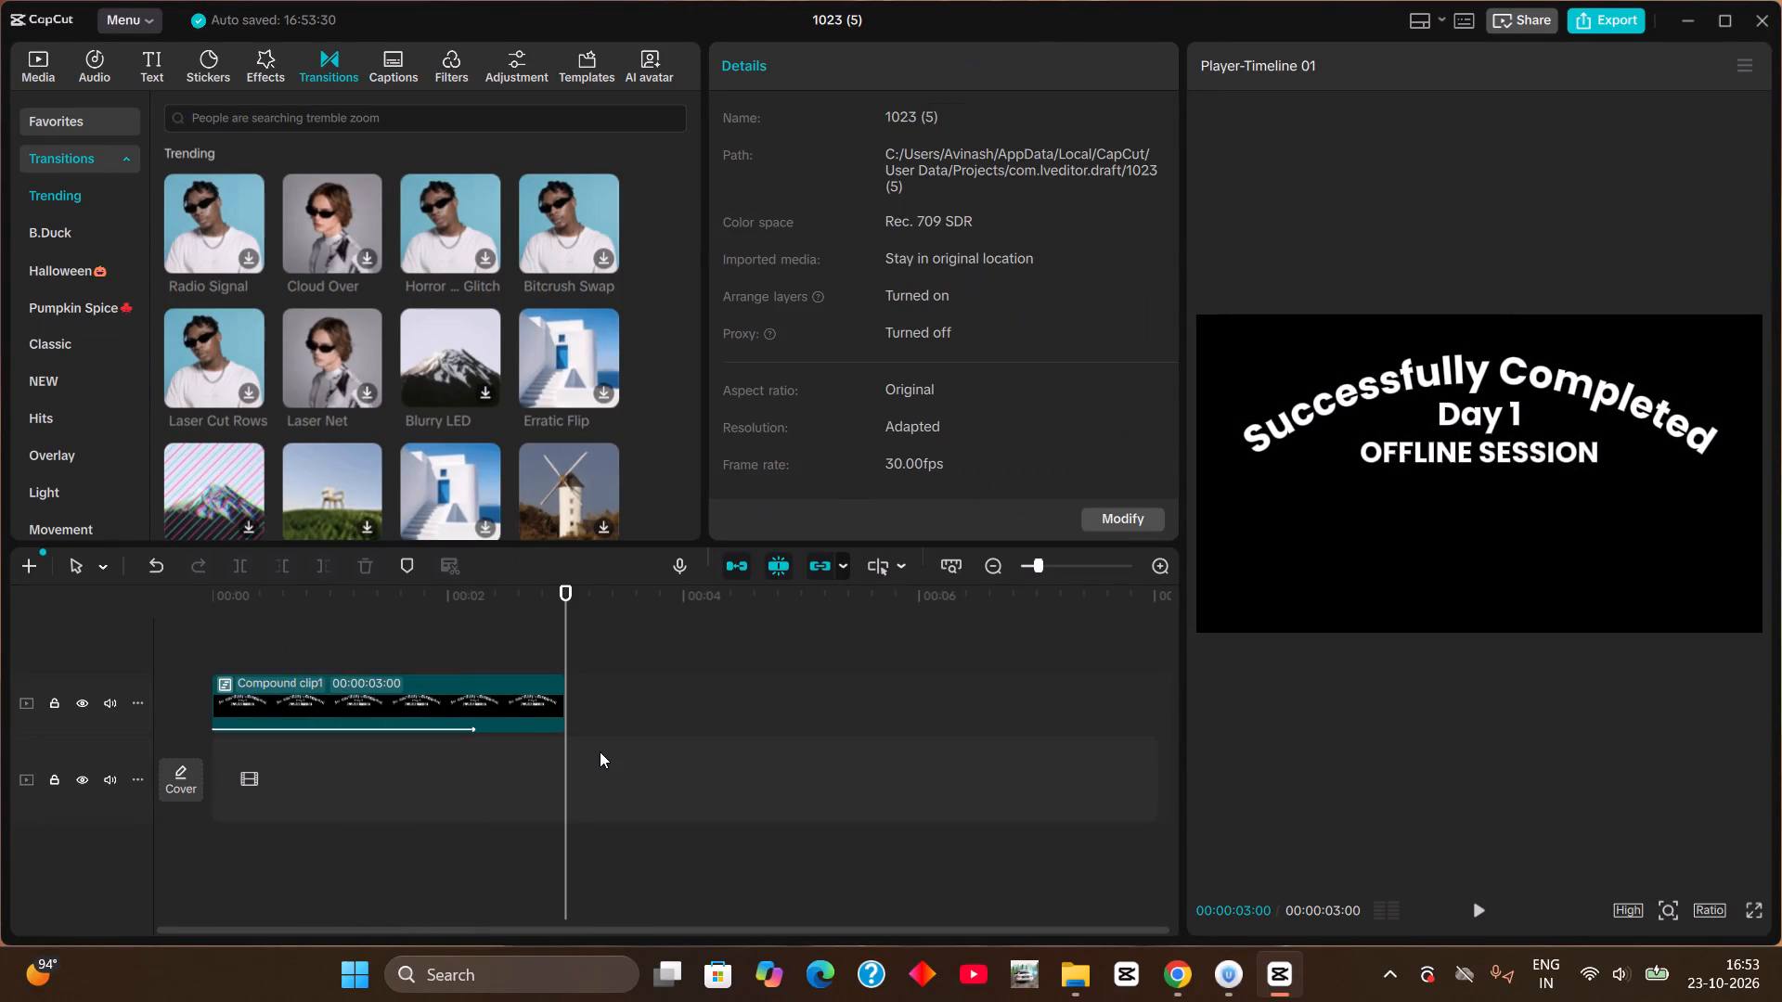
Save the animated compound title clip as a preset.
{"action": "left_click", "coordinate": [499, 709]}
{"action": "left_click", "coordinate": [1518, 460]}
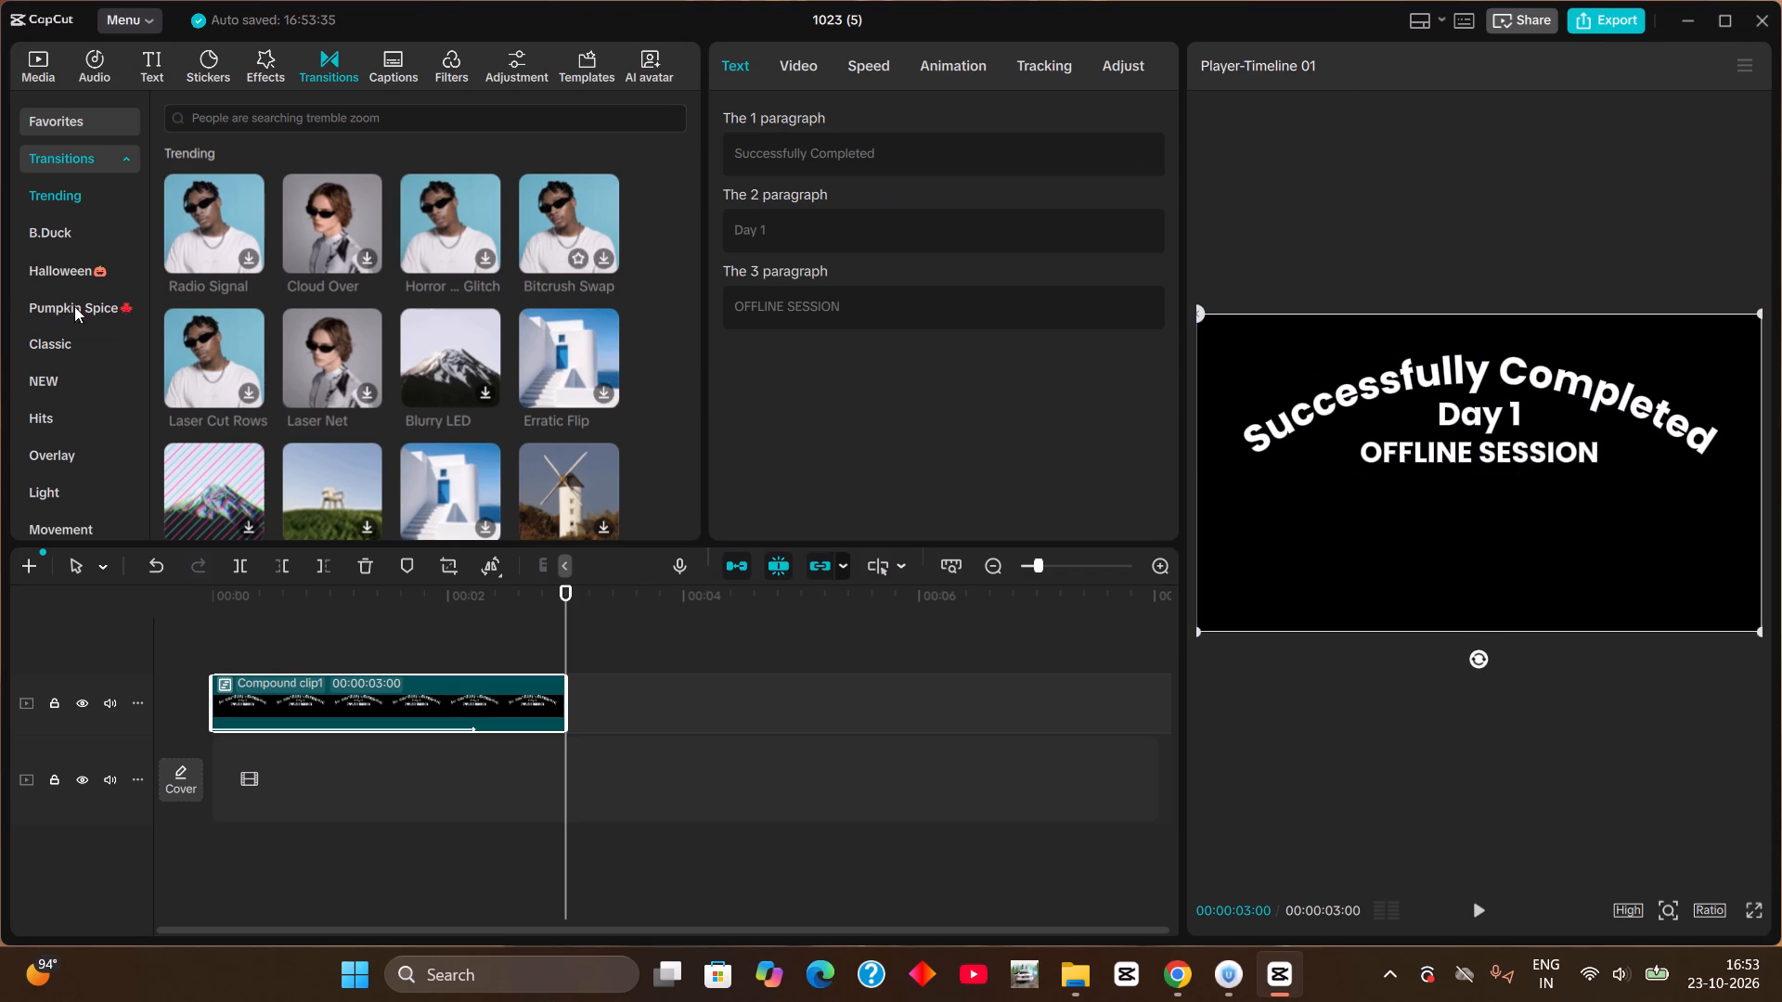
{"action": "right_click", "coordinate": [459, 700]}
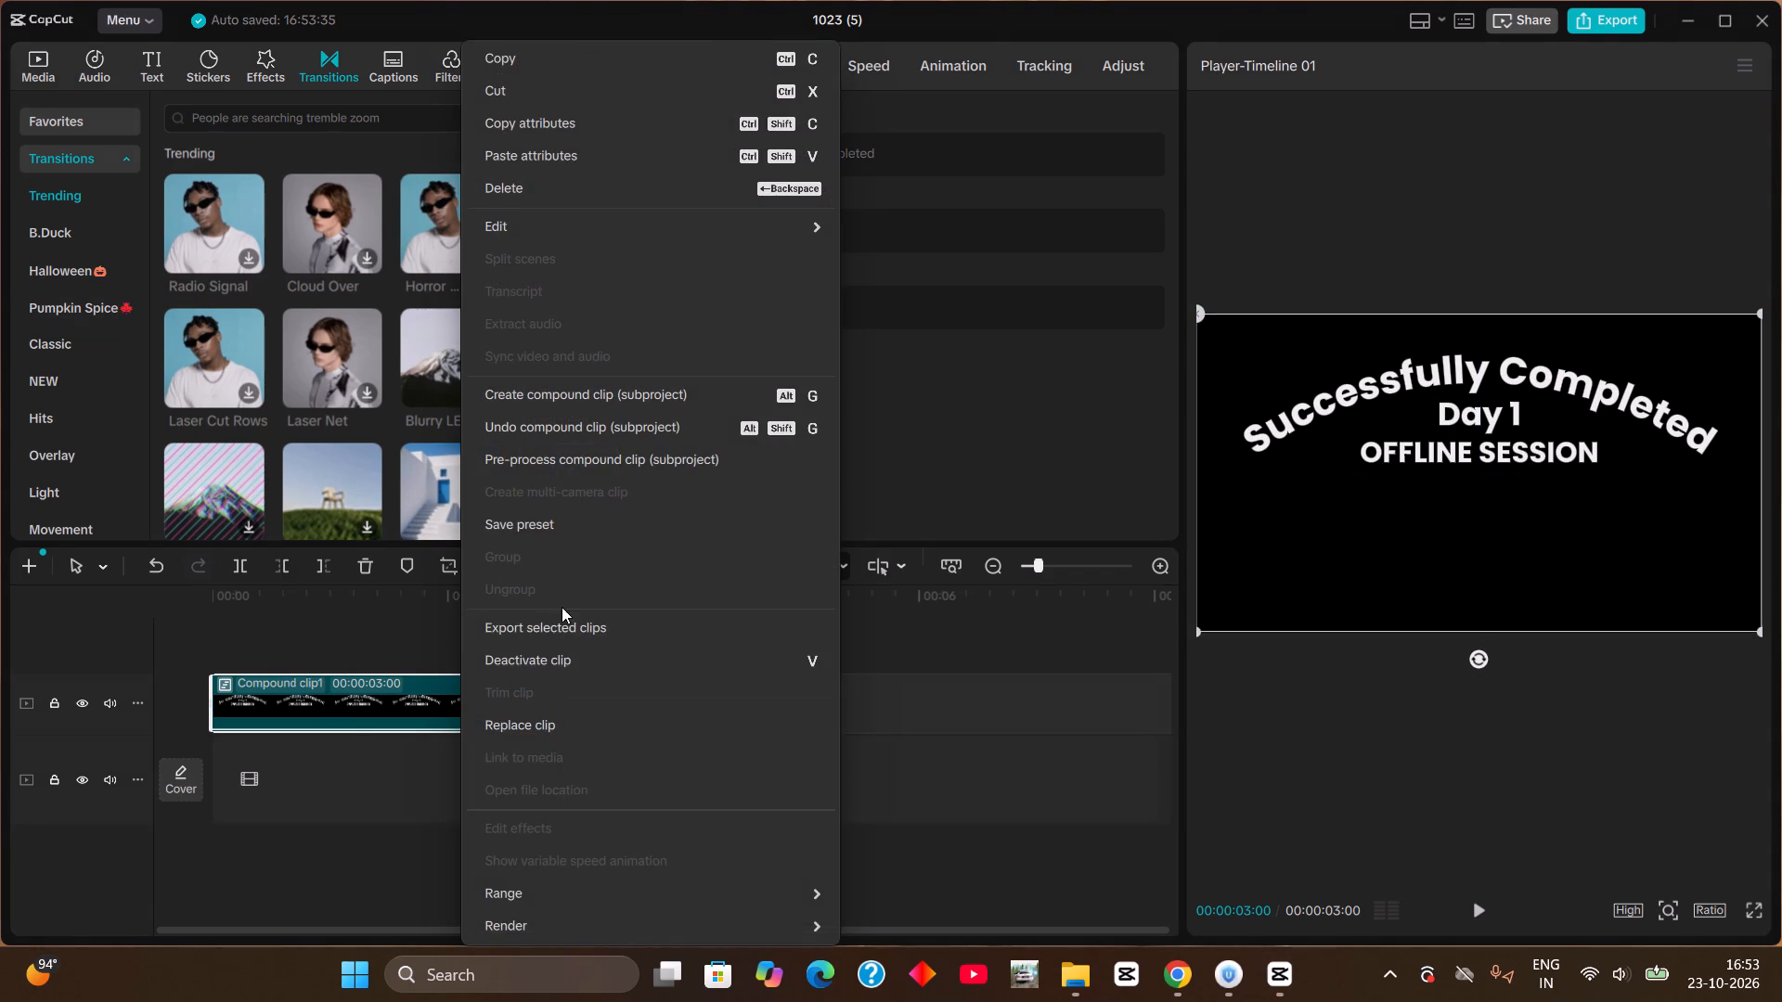
{"action": "left_click", "coordinate": [564, 533]}
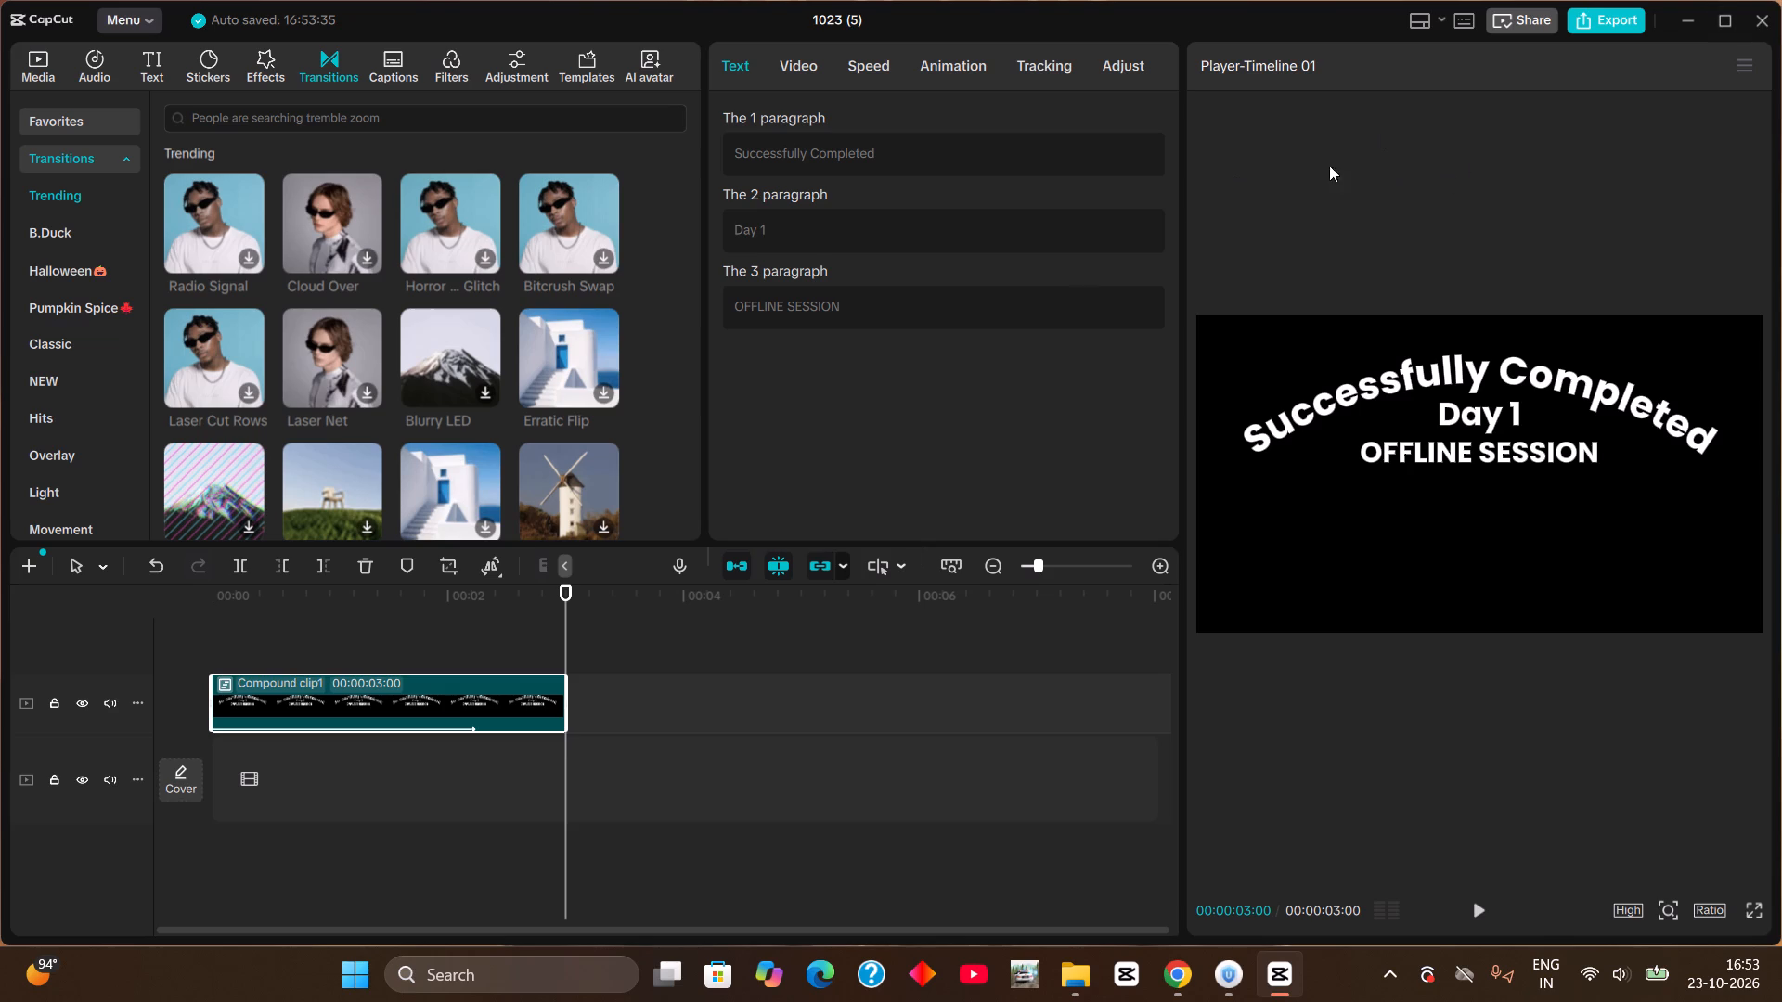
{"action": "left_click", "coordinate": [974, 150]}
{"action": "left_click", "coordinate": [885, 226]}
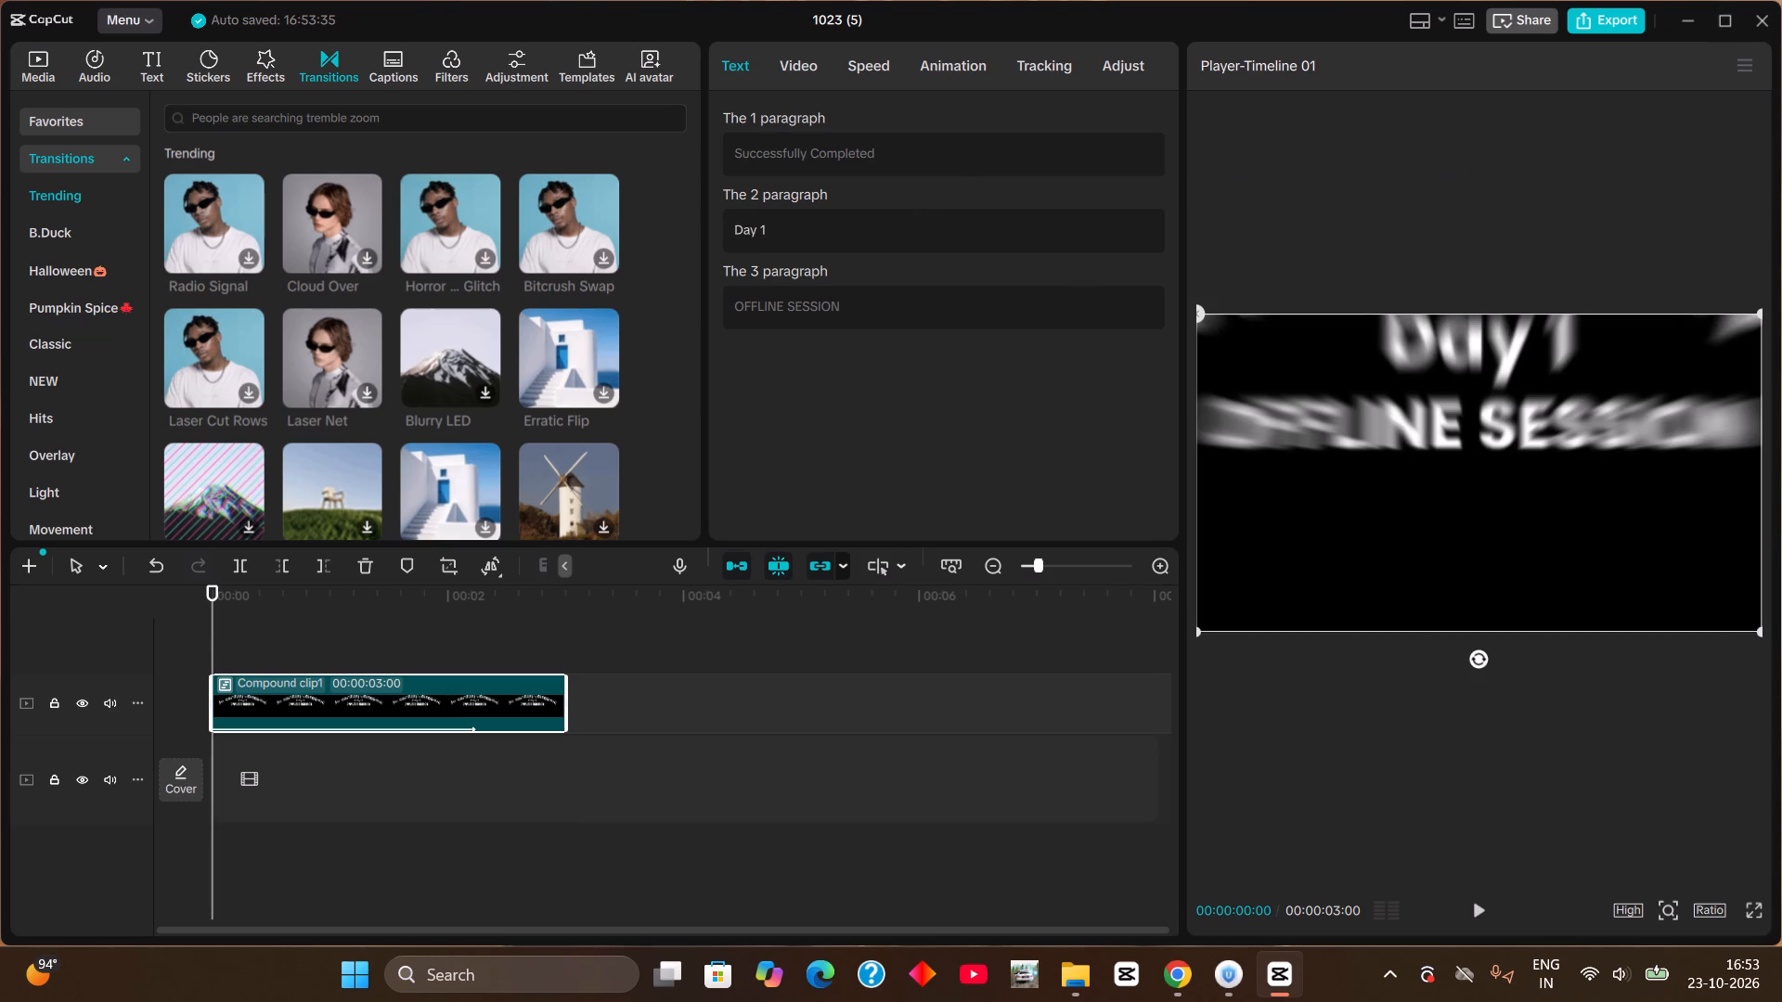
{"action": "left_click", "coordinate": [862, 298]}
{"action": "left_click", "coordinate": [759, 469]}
Close the project editor and exit CapCut from its home window.
{"action": "left_click", "coordinate": [1758, 26]}
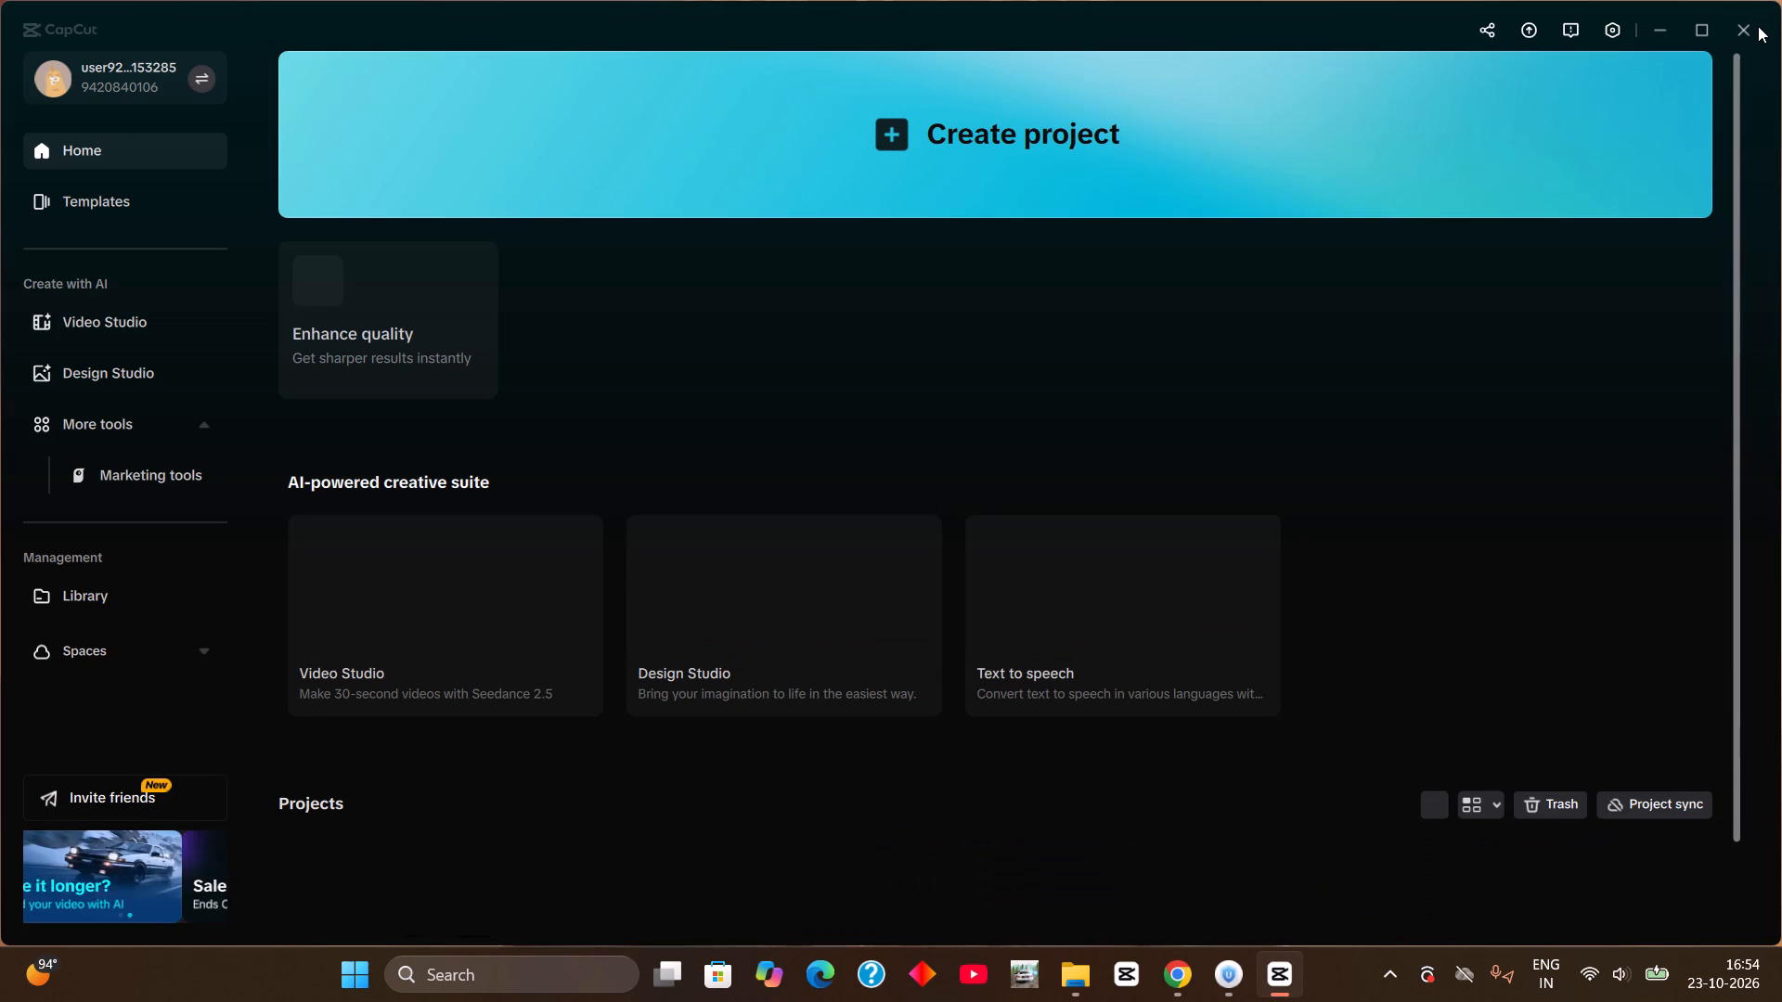
{"action": "left_click", "coordinate": [1741, 30]}
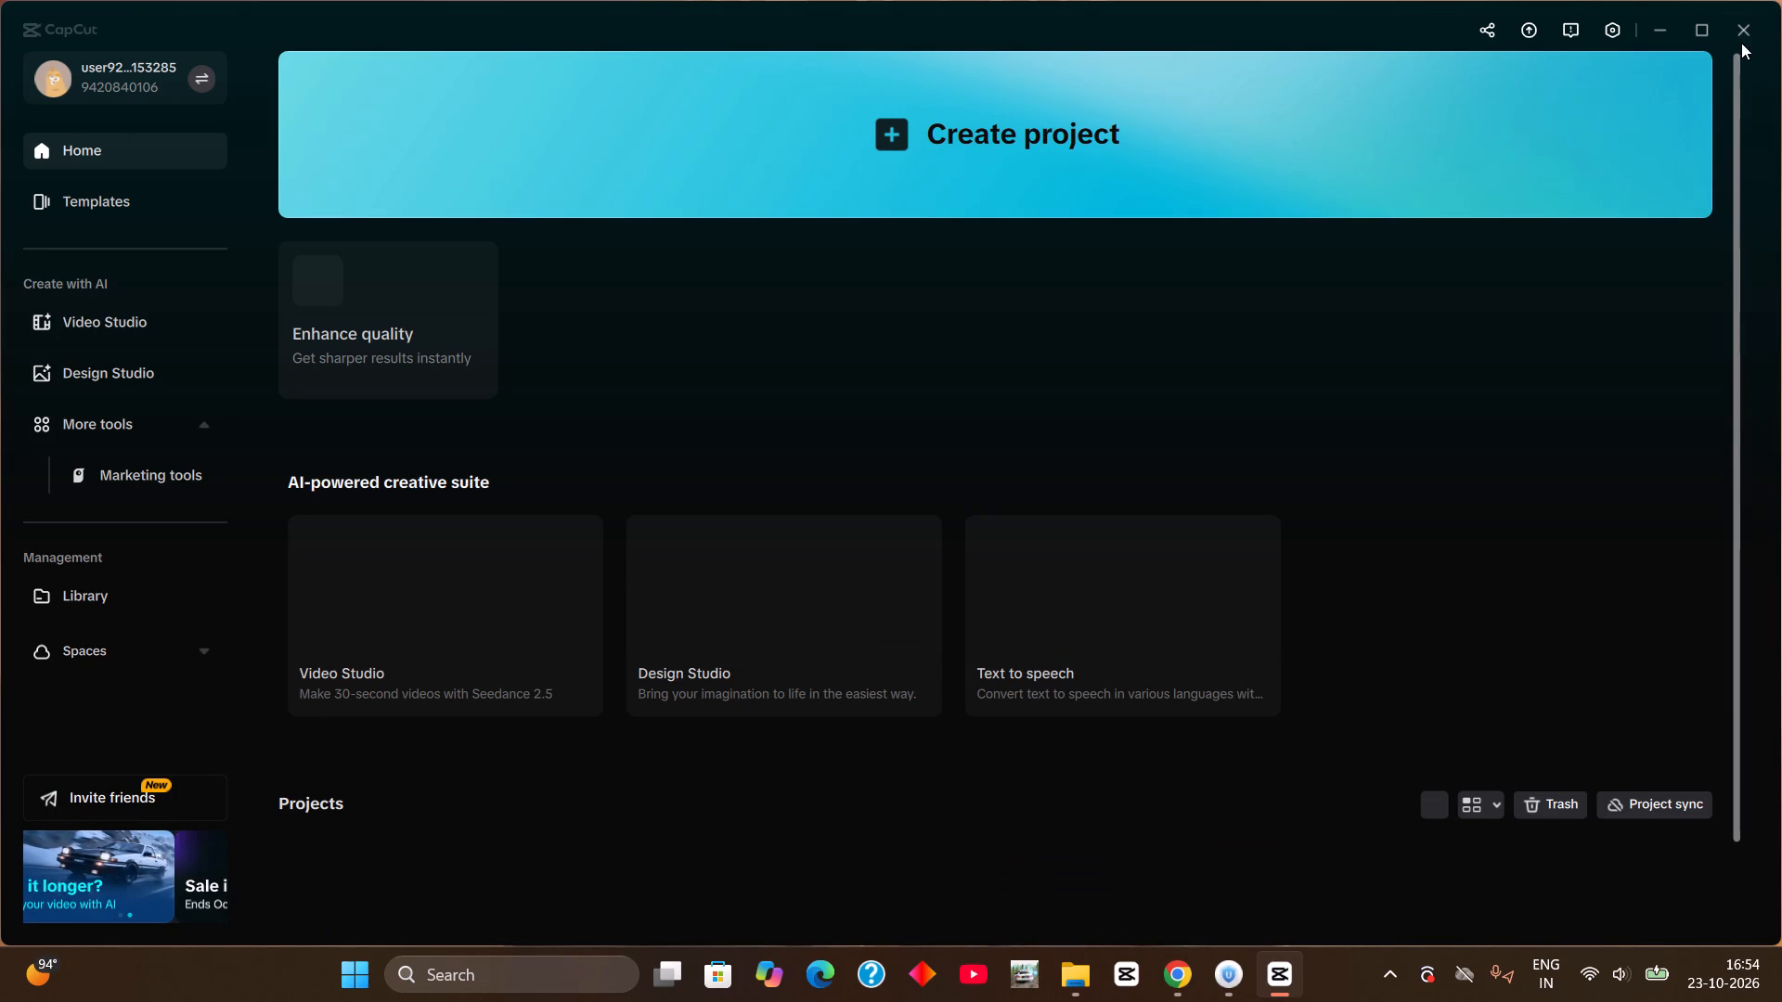
{"action": "left_click", "coordinate": [1748, 31]}
{"action": "left_click", "coordinate": [1745, 32]}
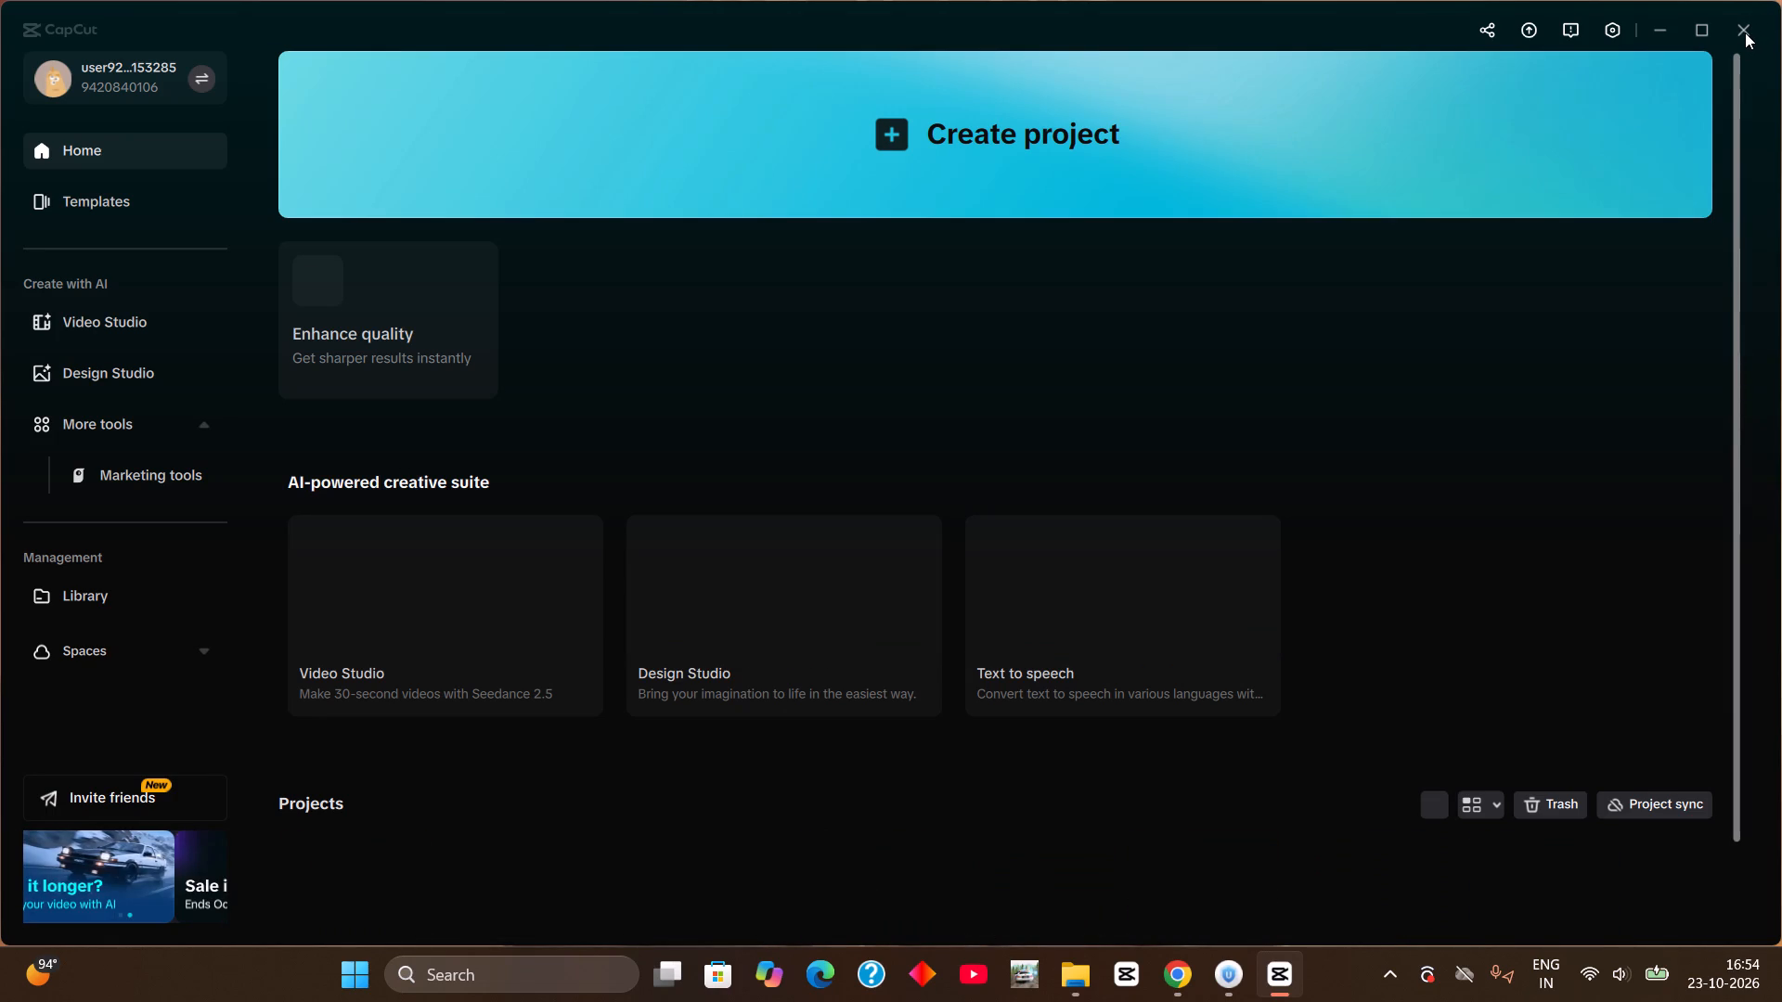
{"action": "triple_click", "coordinate": [1745, 32]}
{"action": "left_click", "coordinate": [1745, 32]}
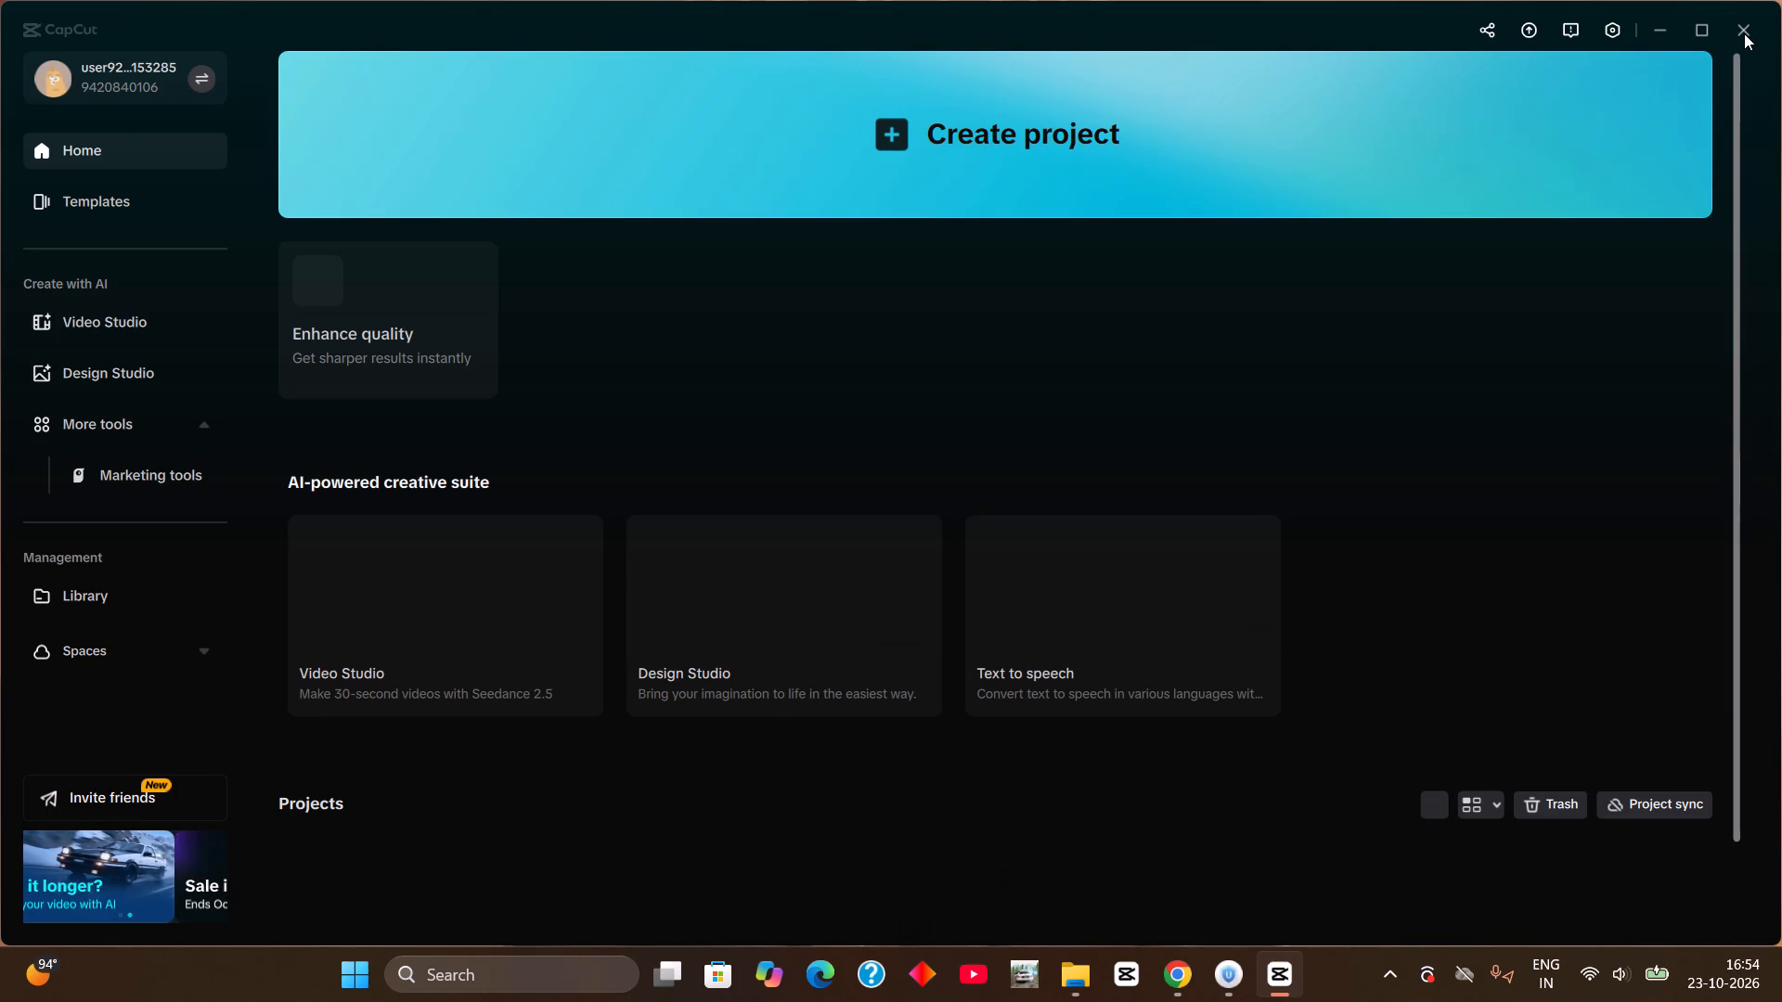
{"action": "left_click", "coordinate": [1744, 33]}
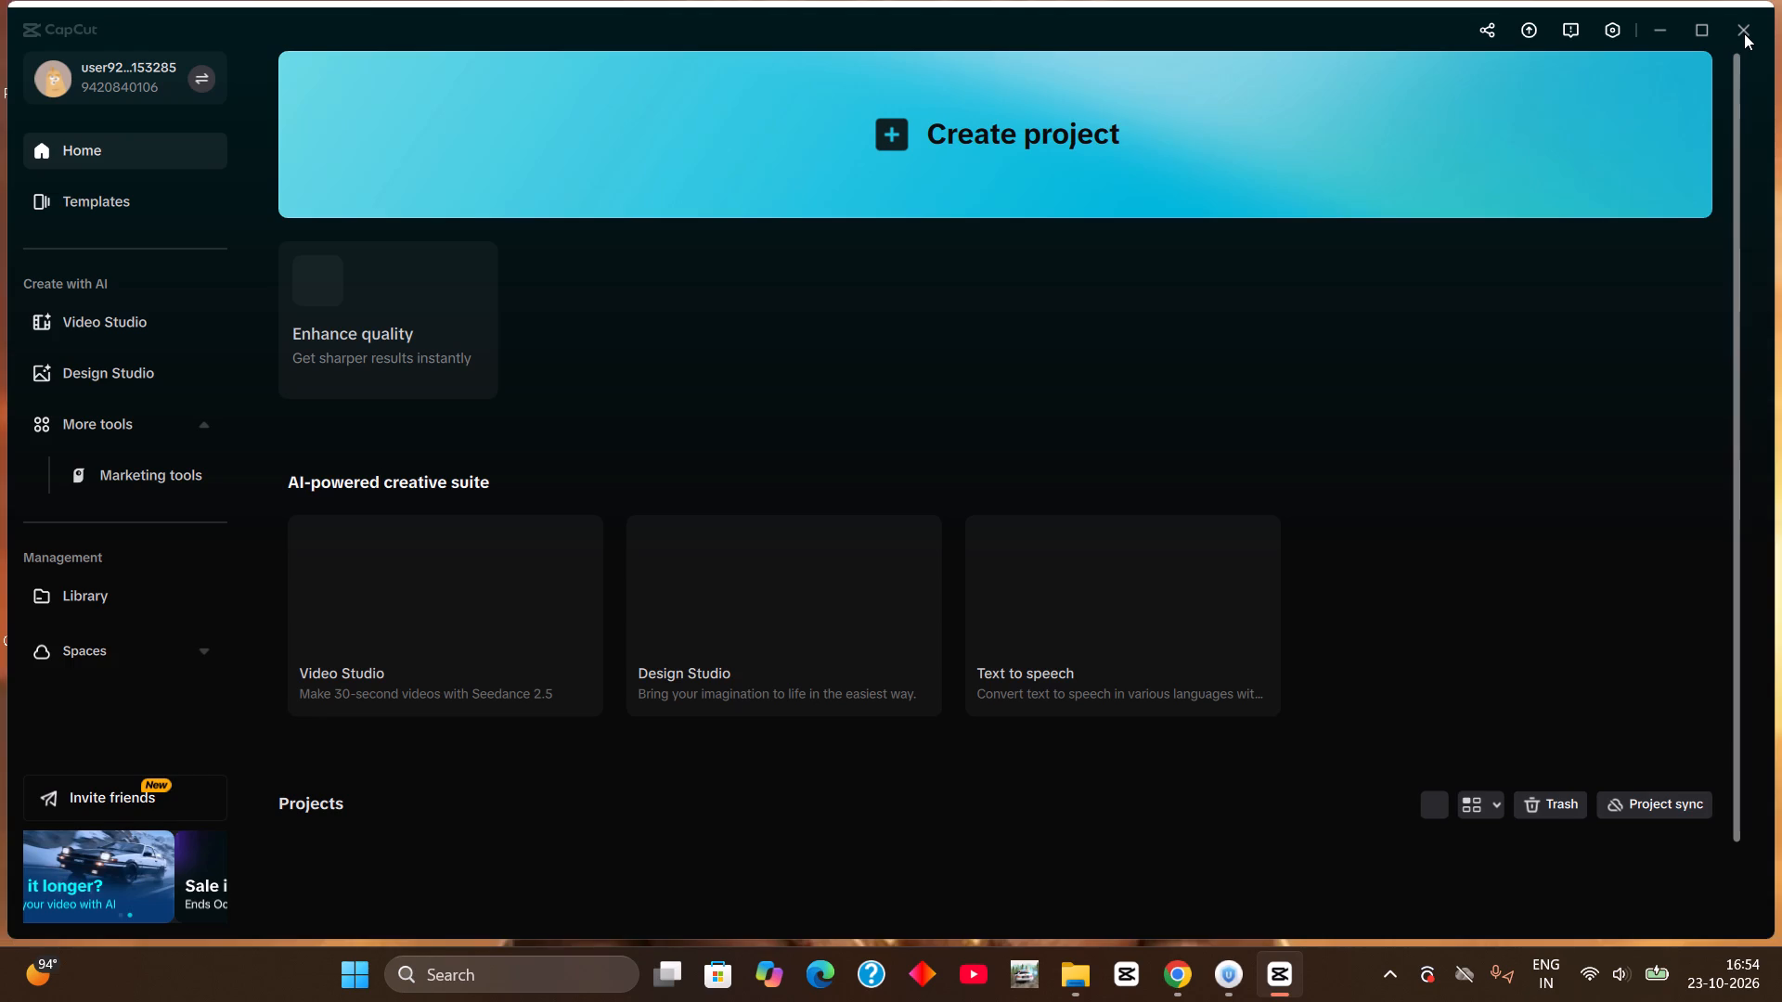